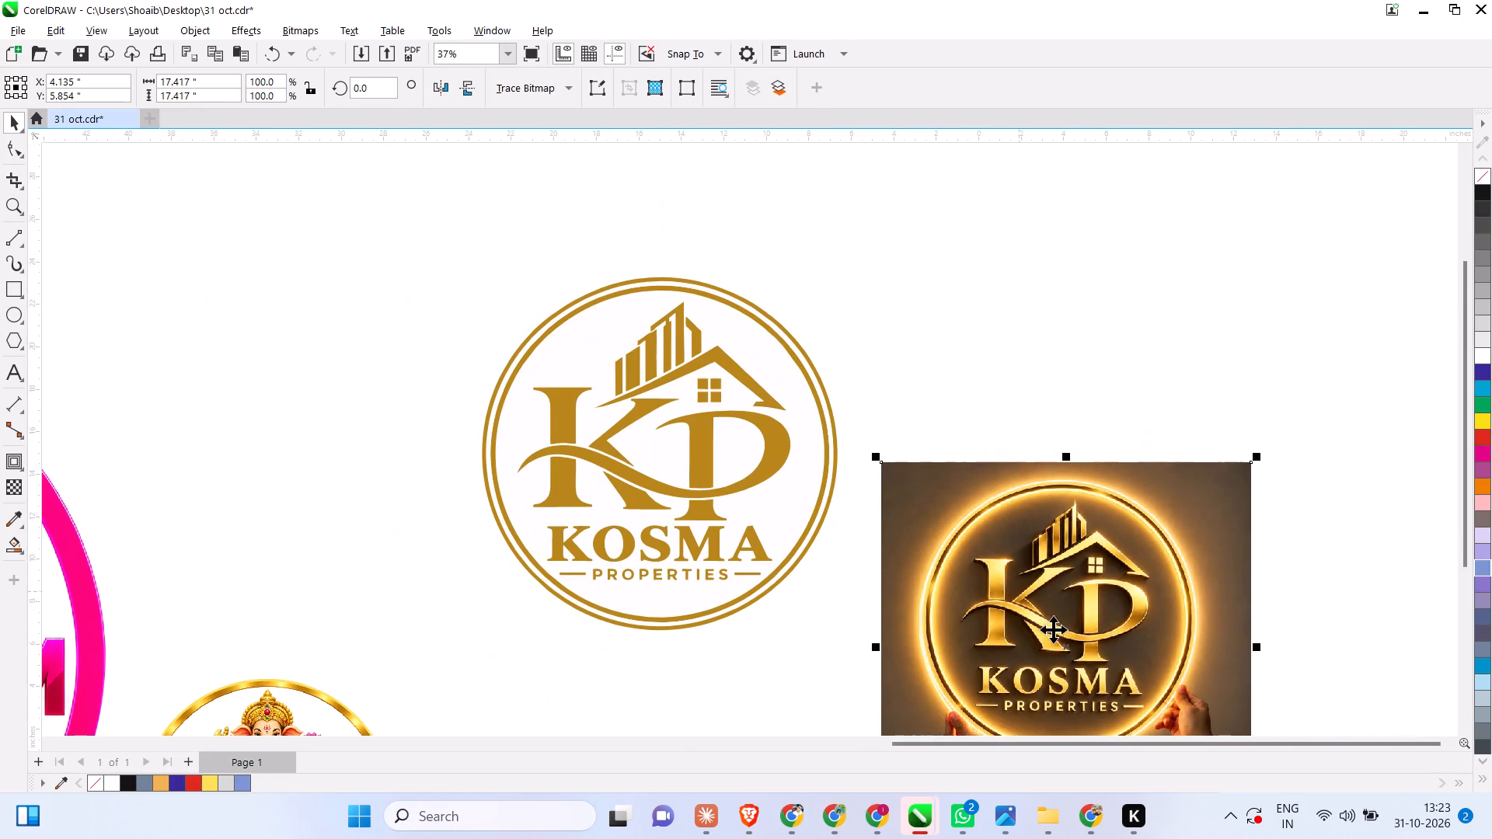
drag(1053, 629, 1016, 399)
scroll(1009, 332, up, 6)
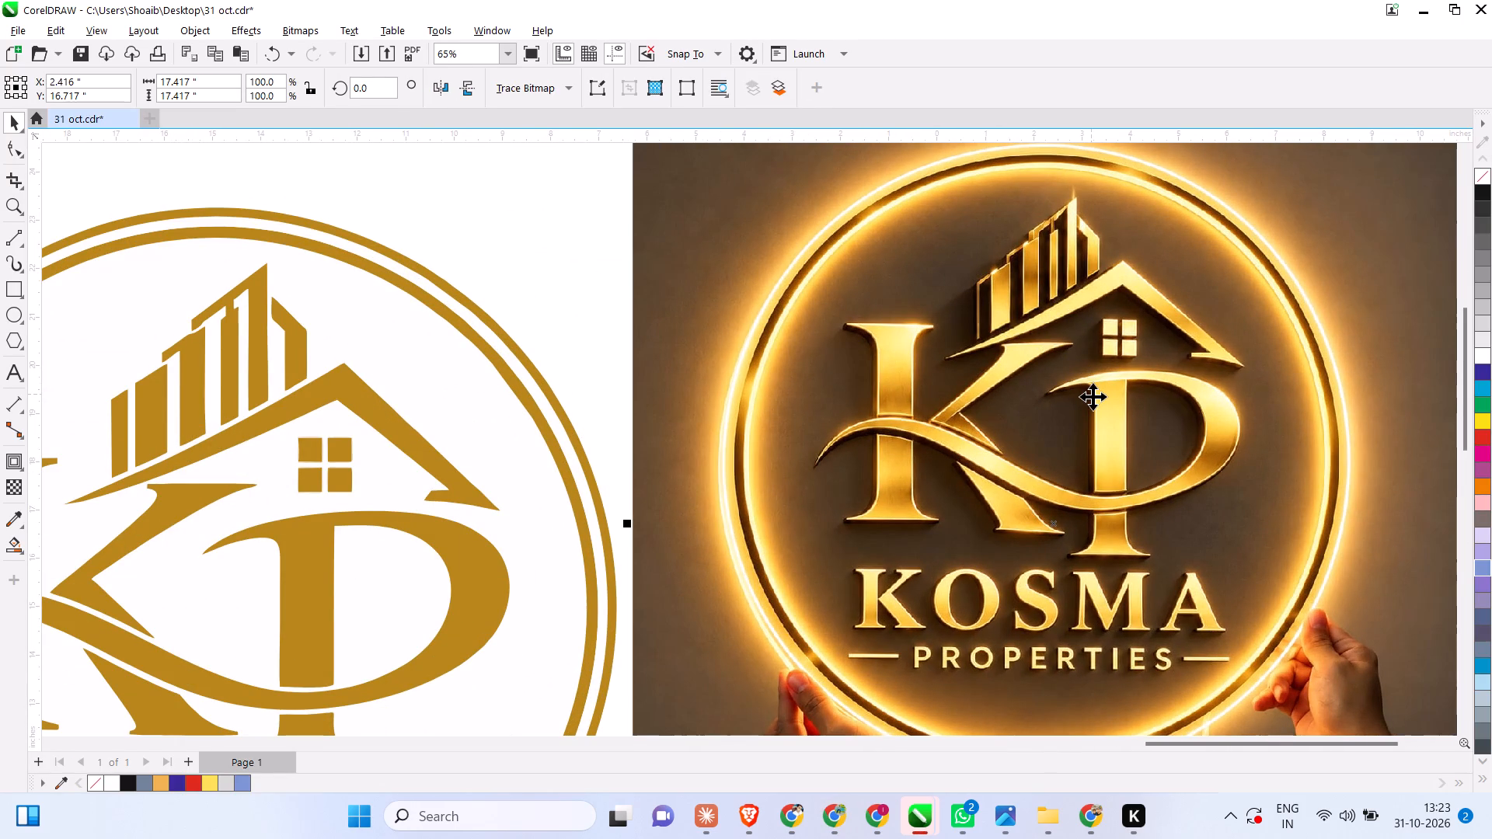
Ungroup all objects of the traced gold logo beside the reference photo.
scroll(1052, 270, up, 5)
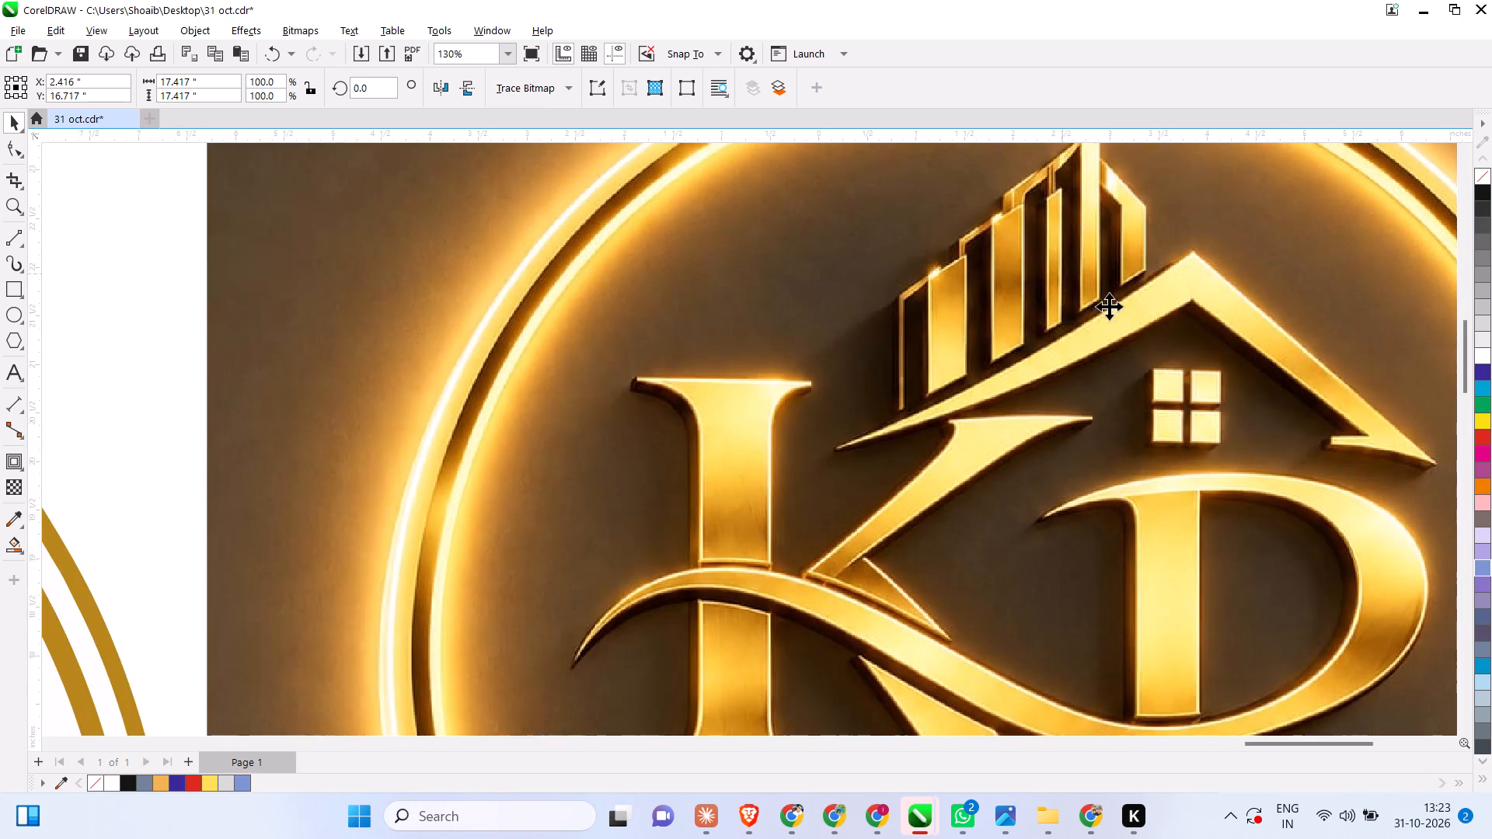
scroll(1124, 342, down, 6)
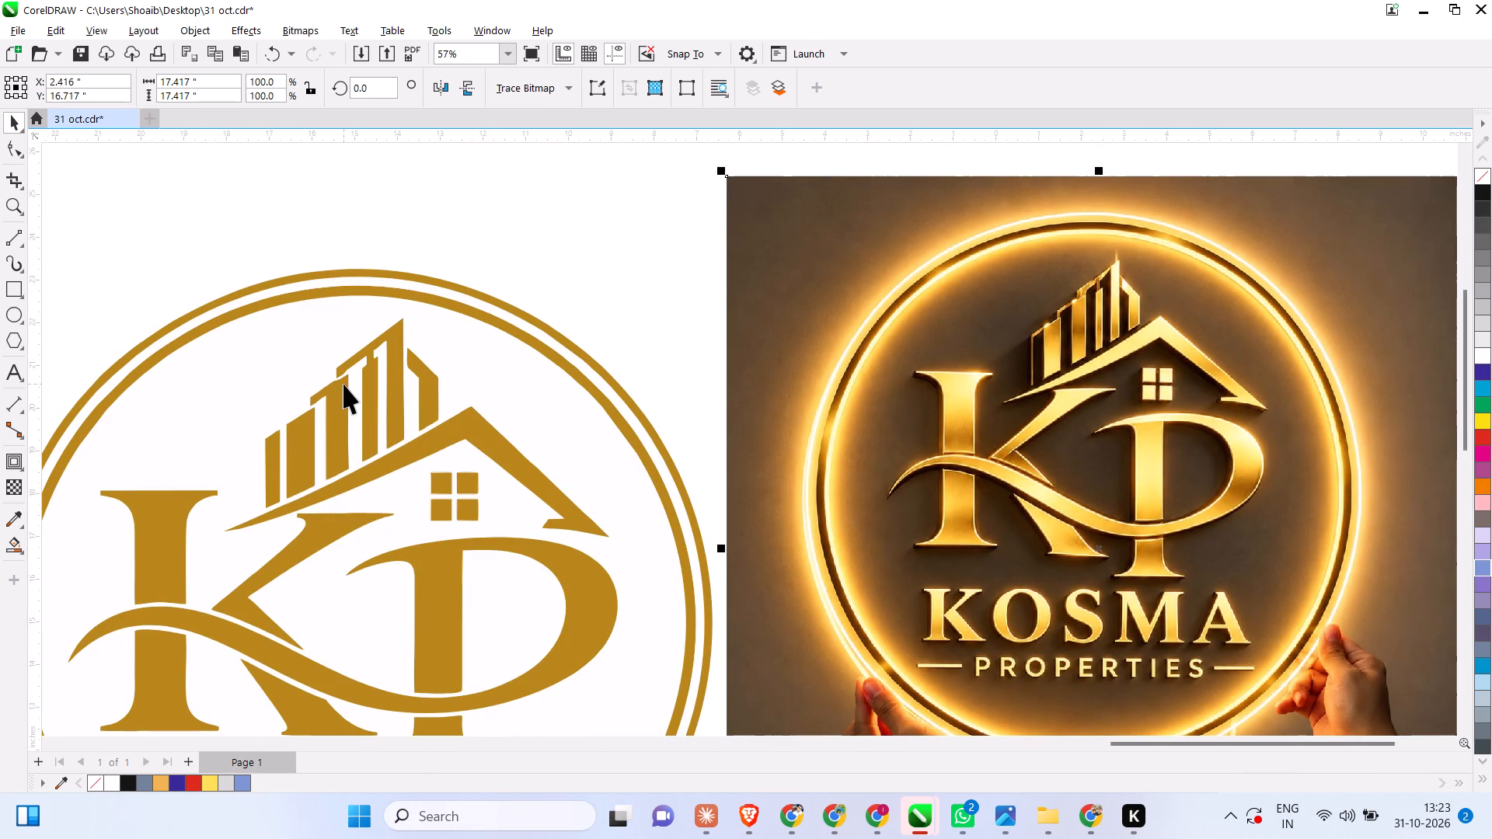
scroll(412, 421, down, 4)
click(453, 516)
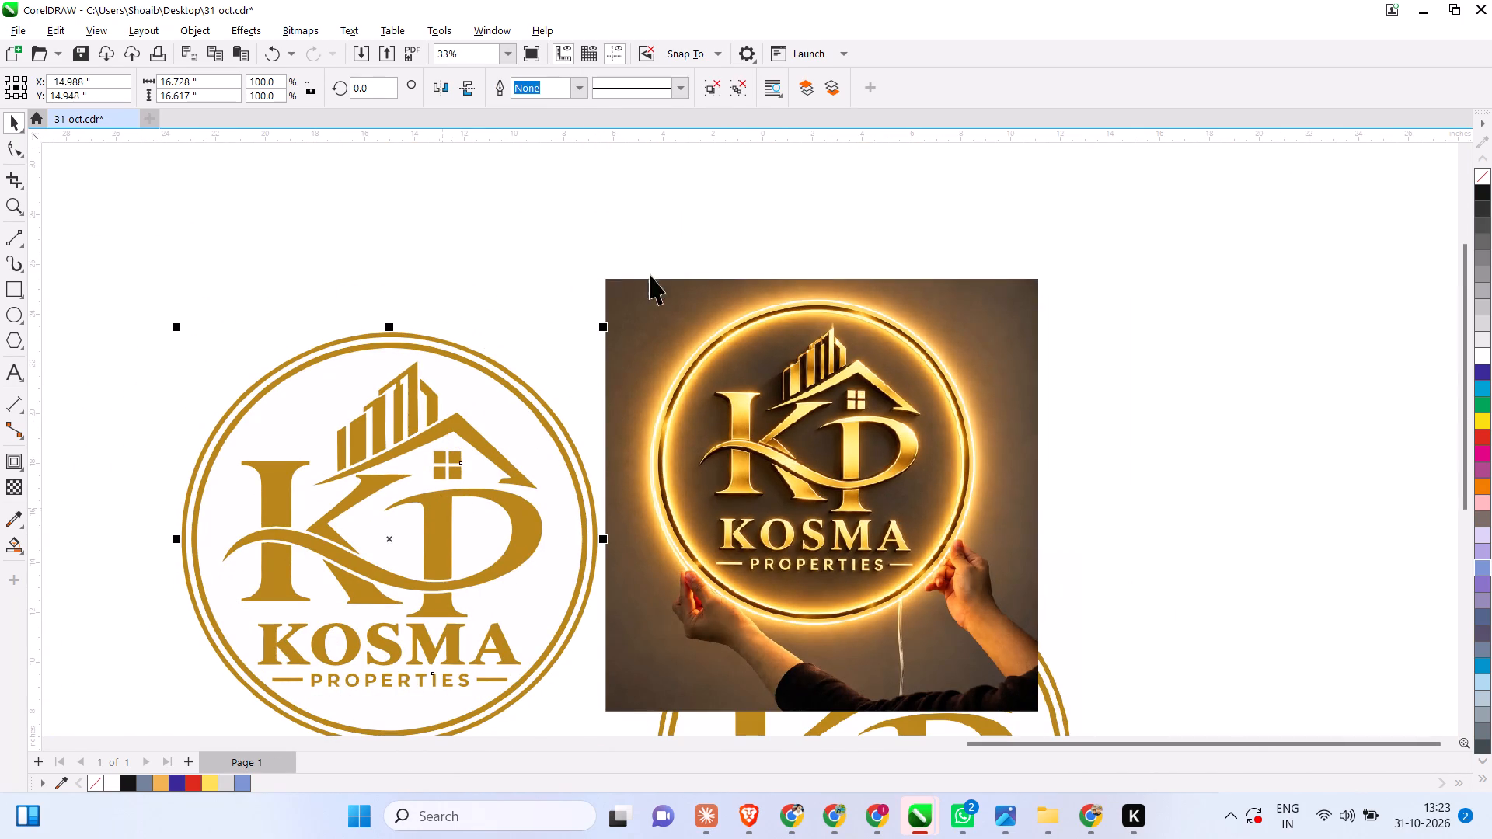
click(738, 80)
click(780, 146)
Delete all the gold ring curves around the traced logo, leaving the KP emblem and lettering.
scroll(529, 497, up, 2)
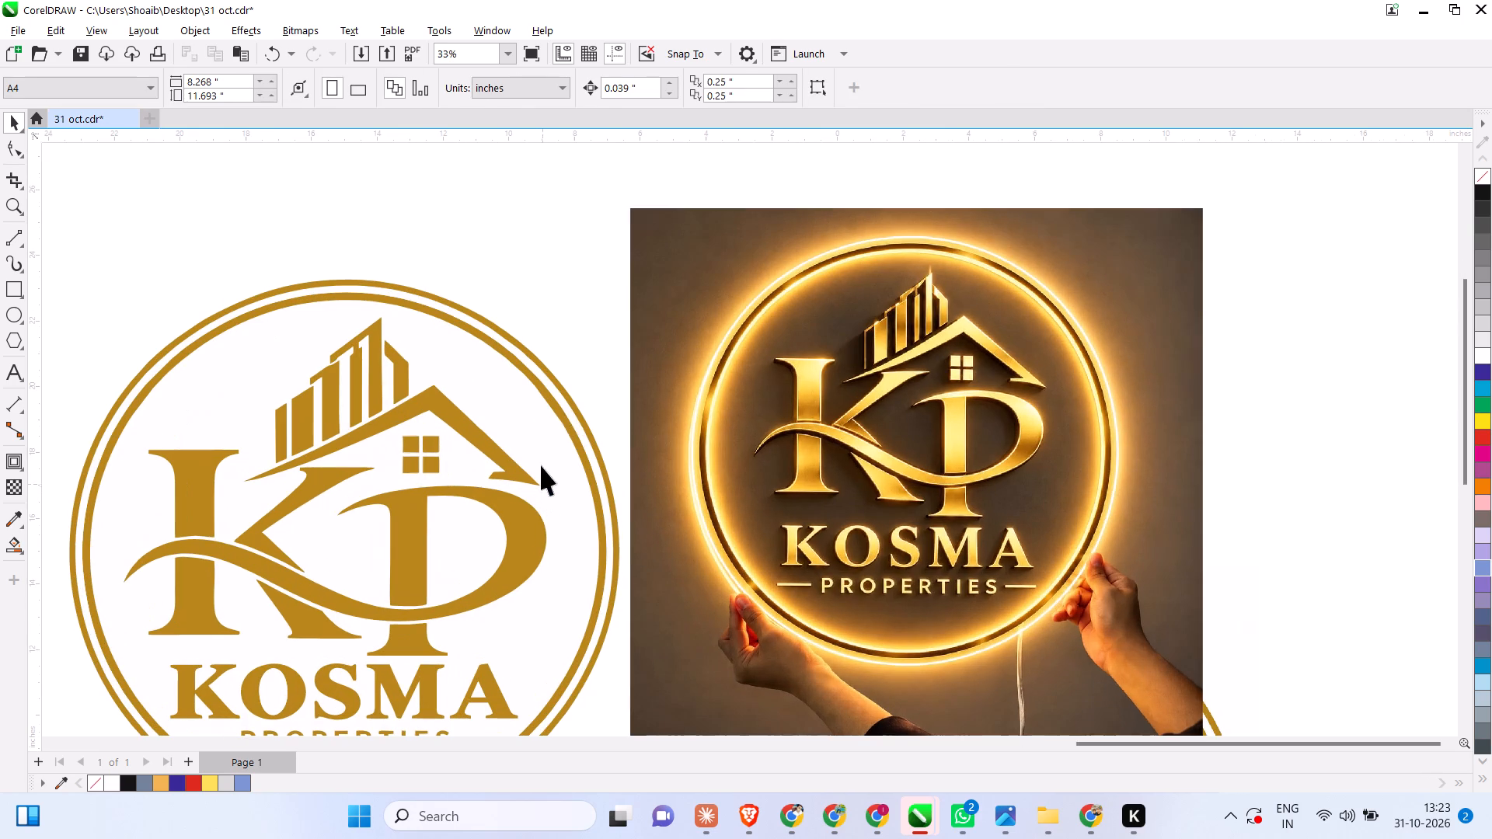
click(563, 412)
scroll(543, 393, down, 3)
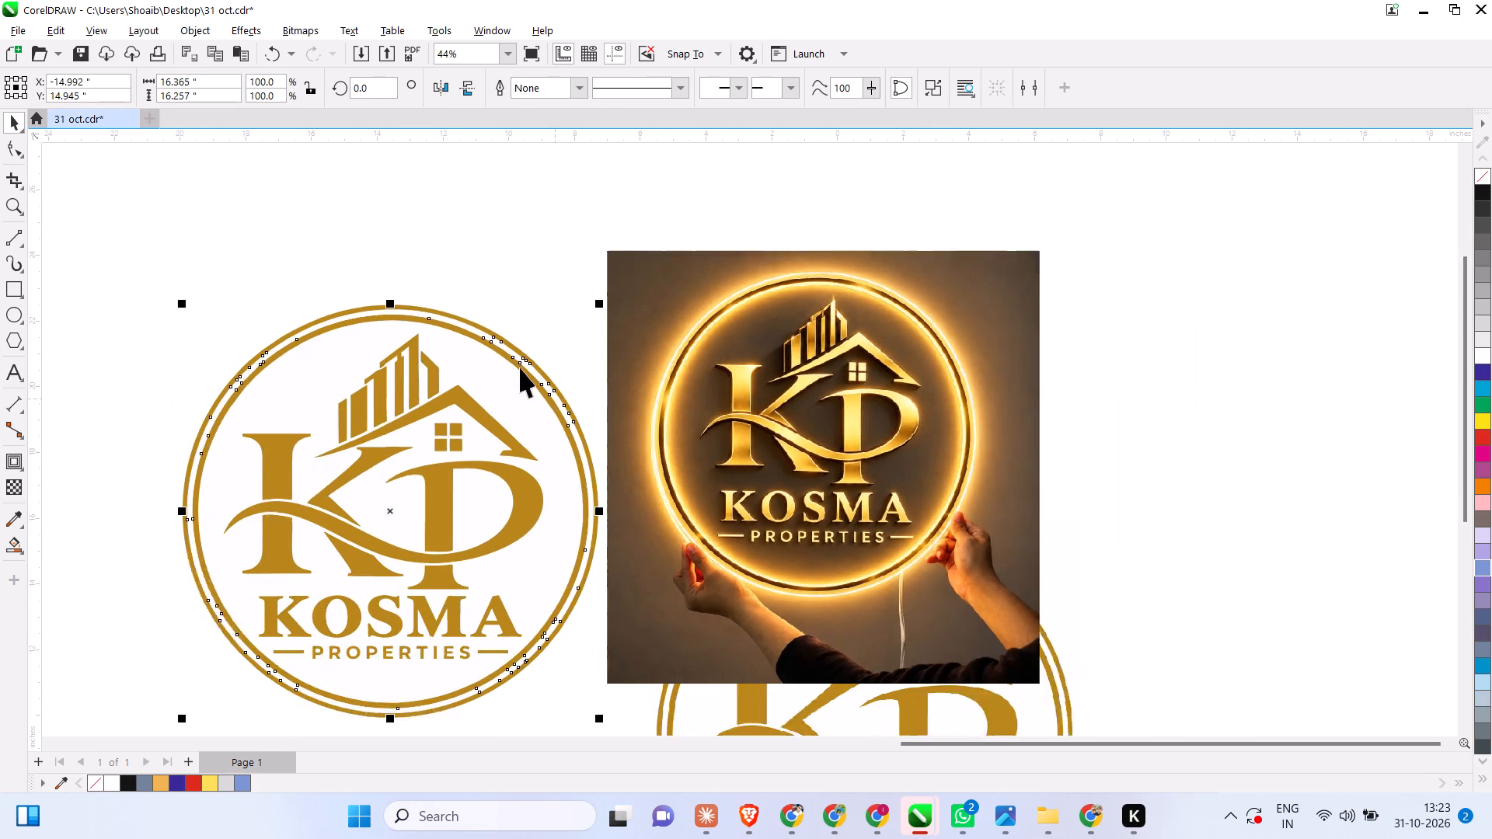
drag(335, 341, 189, 273)
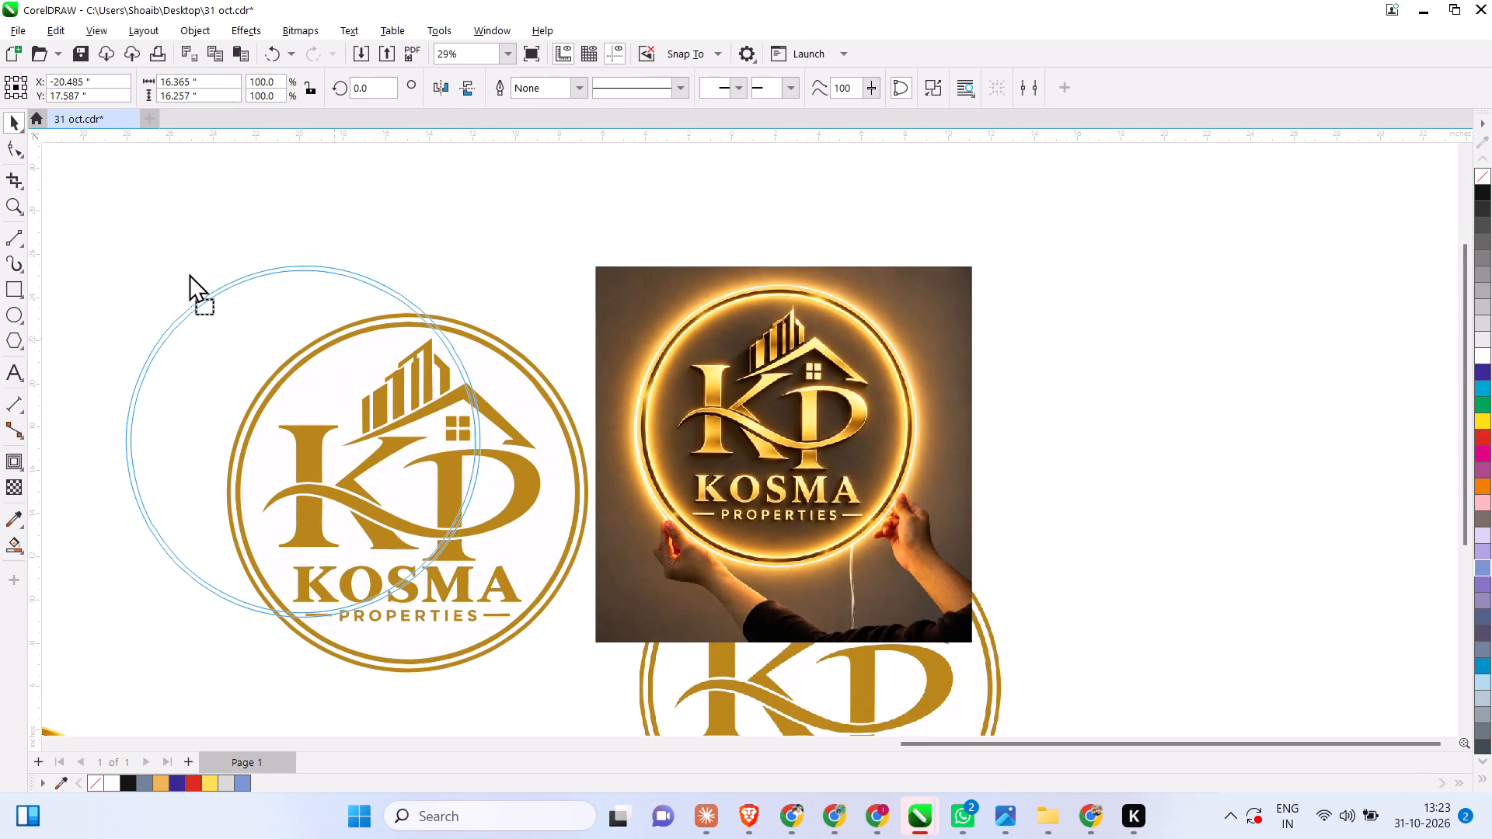
drag(189, 273, 179, 267)
key(Delete)
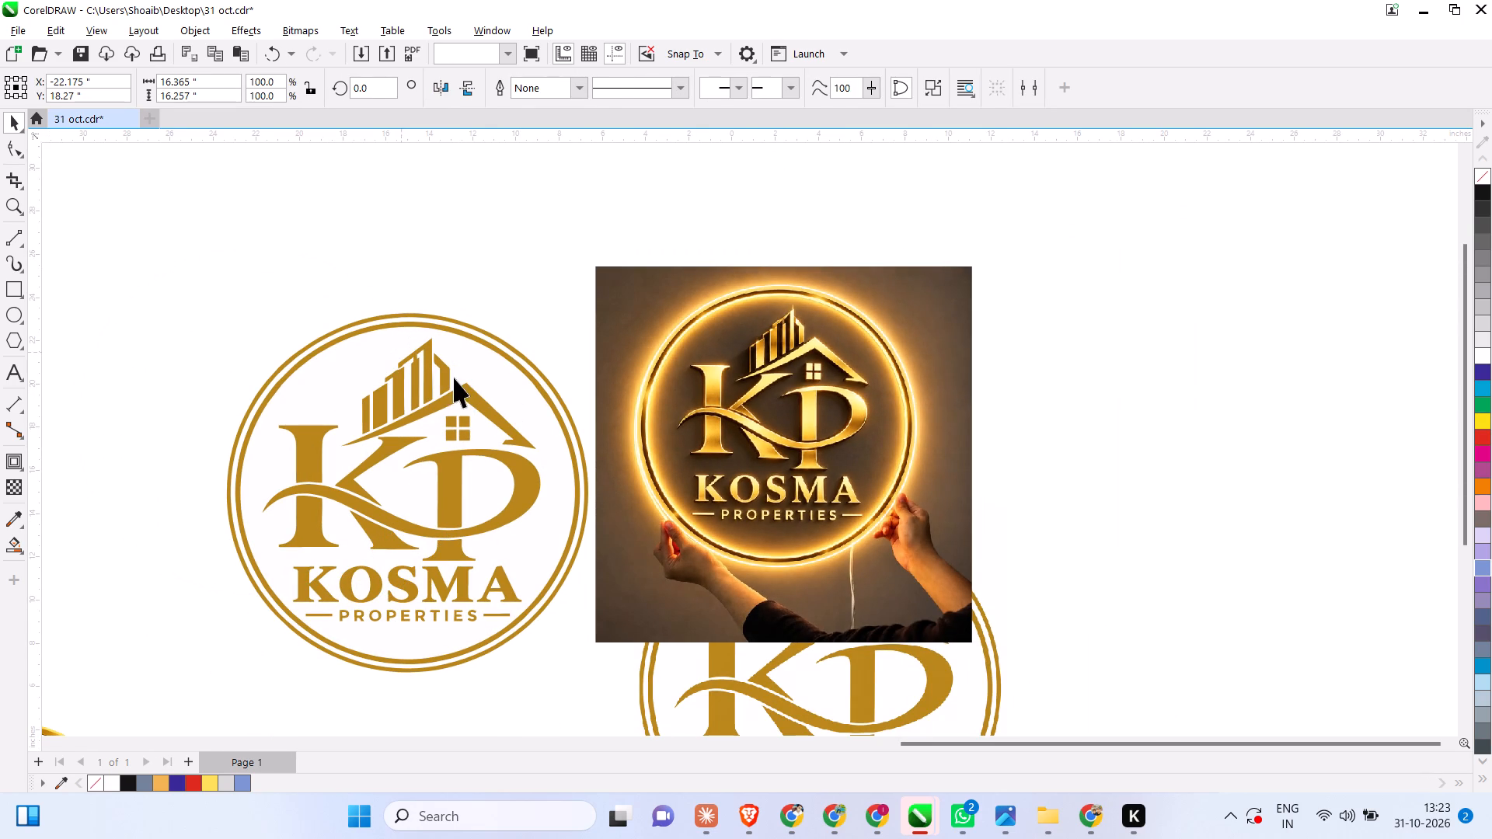
click(496, 346)
key(Delete)
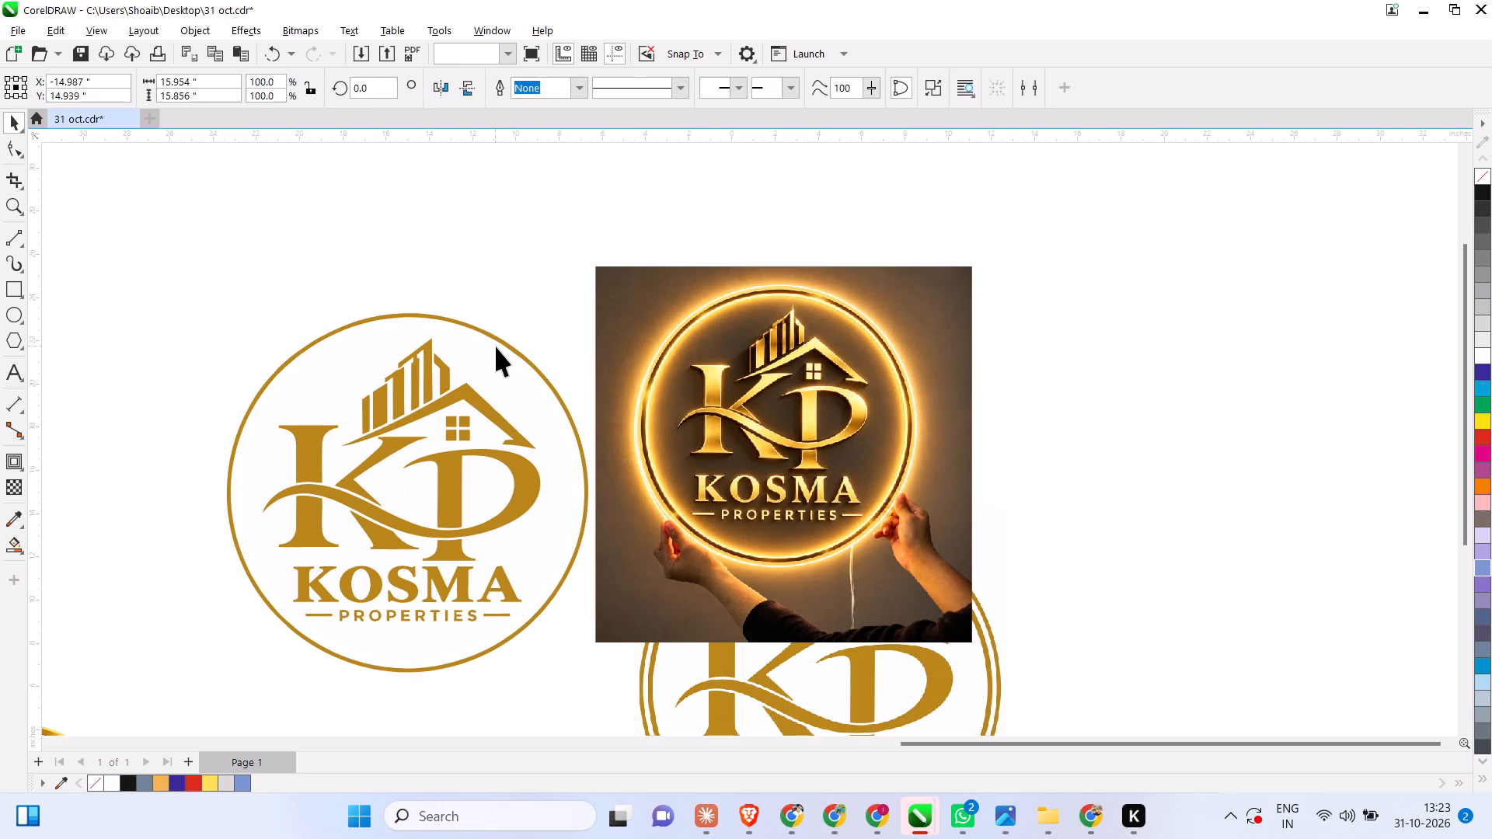
click(486, 335)
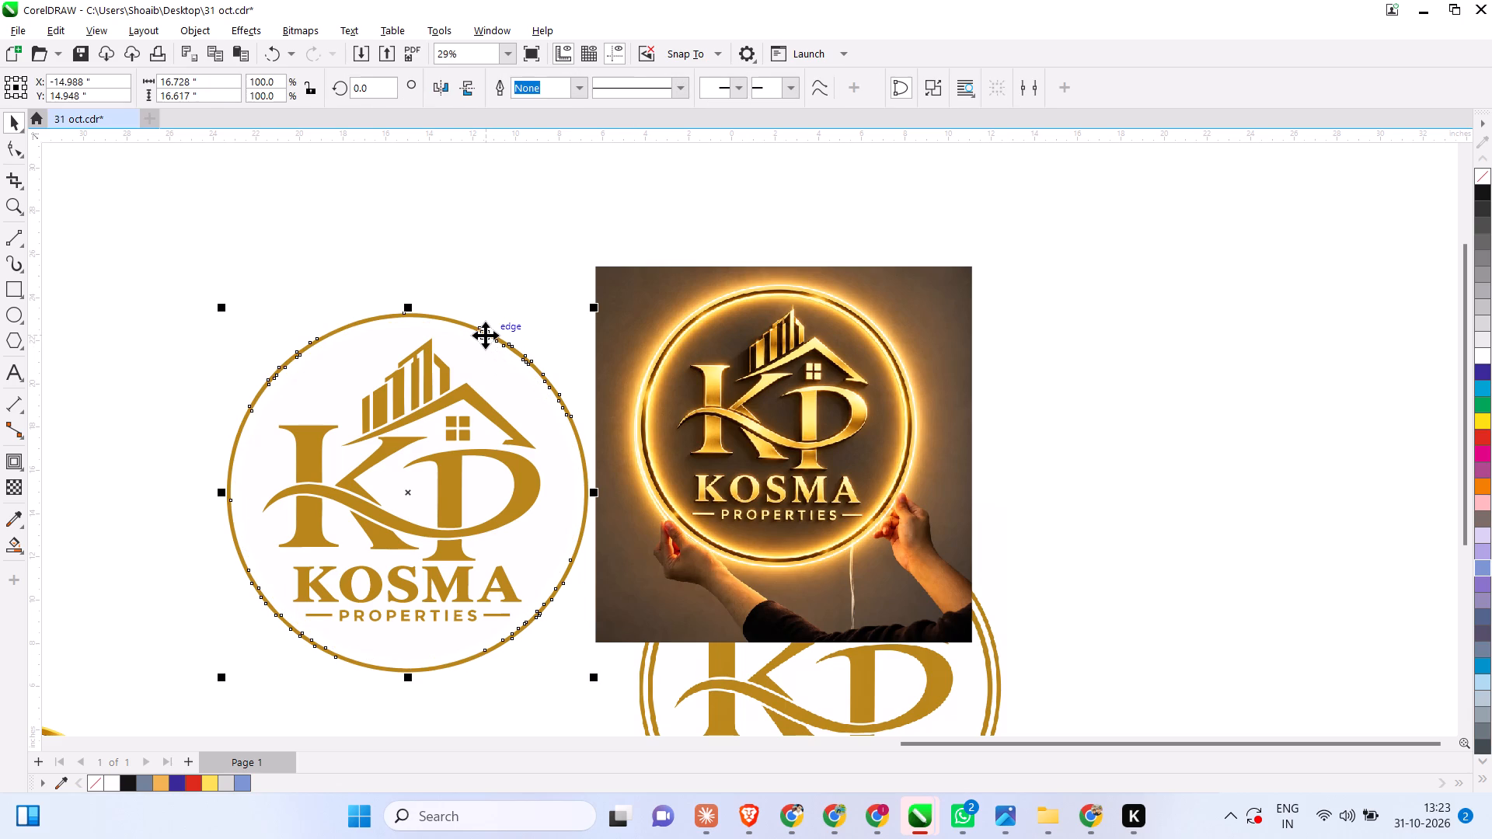
key(Delete)
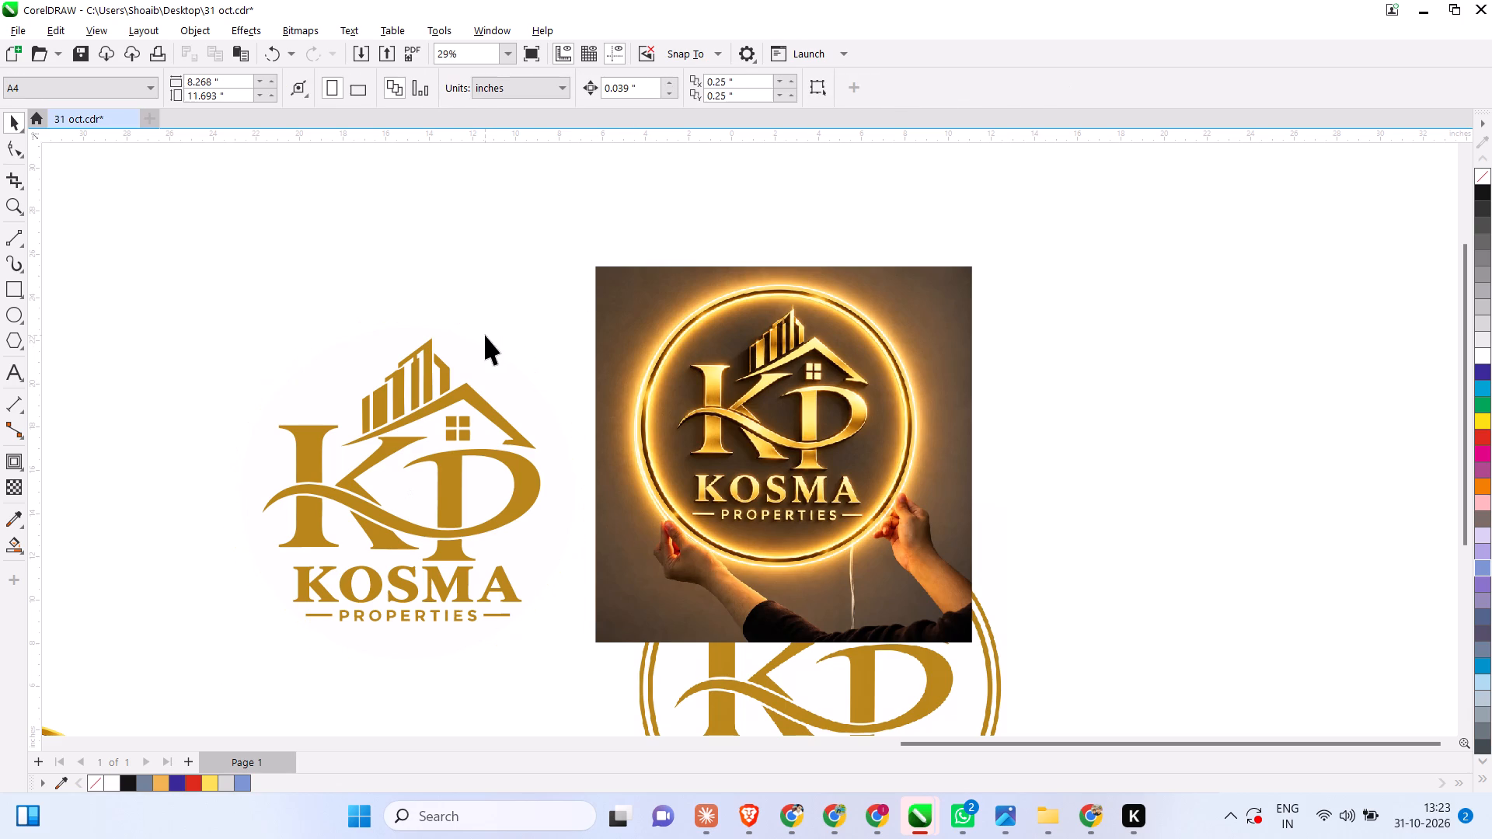
Switch the document display to Wireframe view.
scroll(430, 474, up, 4)
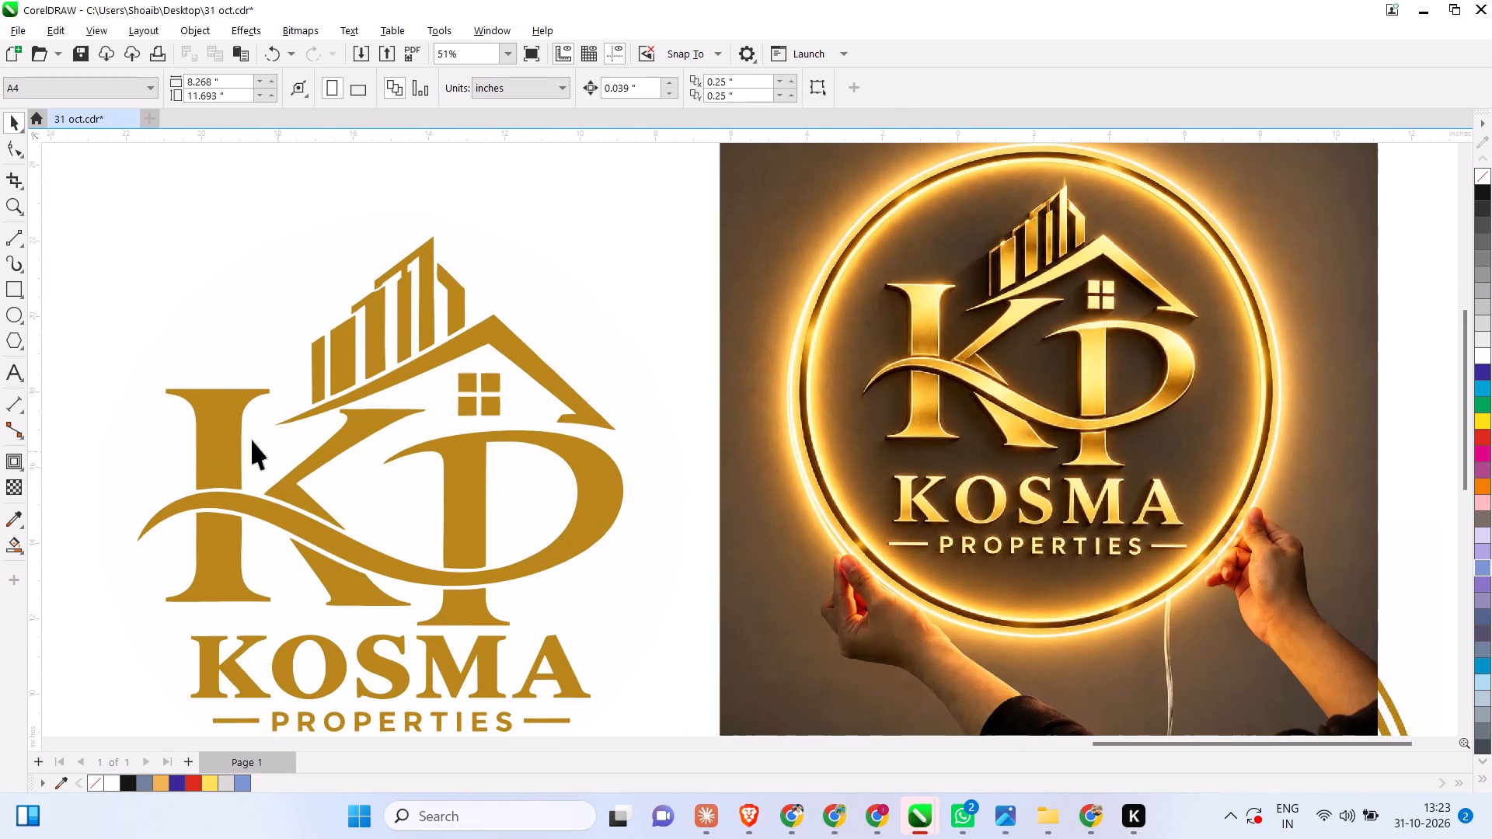
click(222, 430)
click(180, 223)
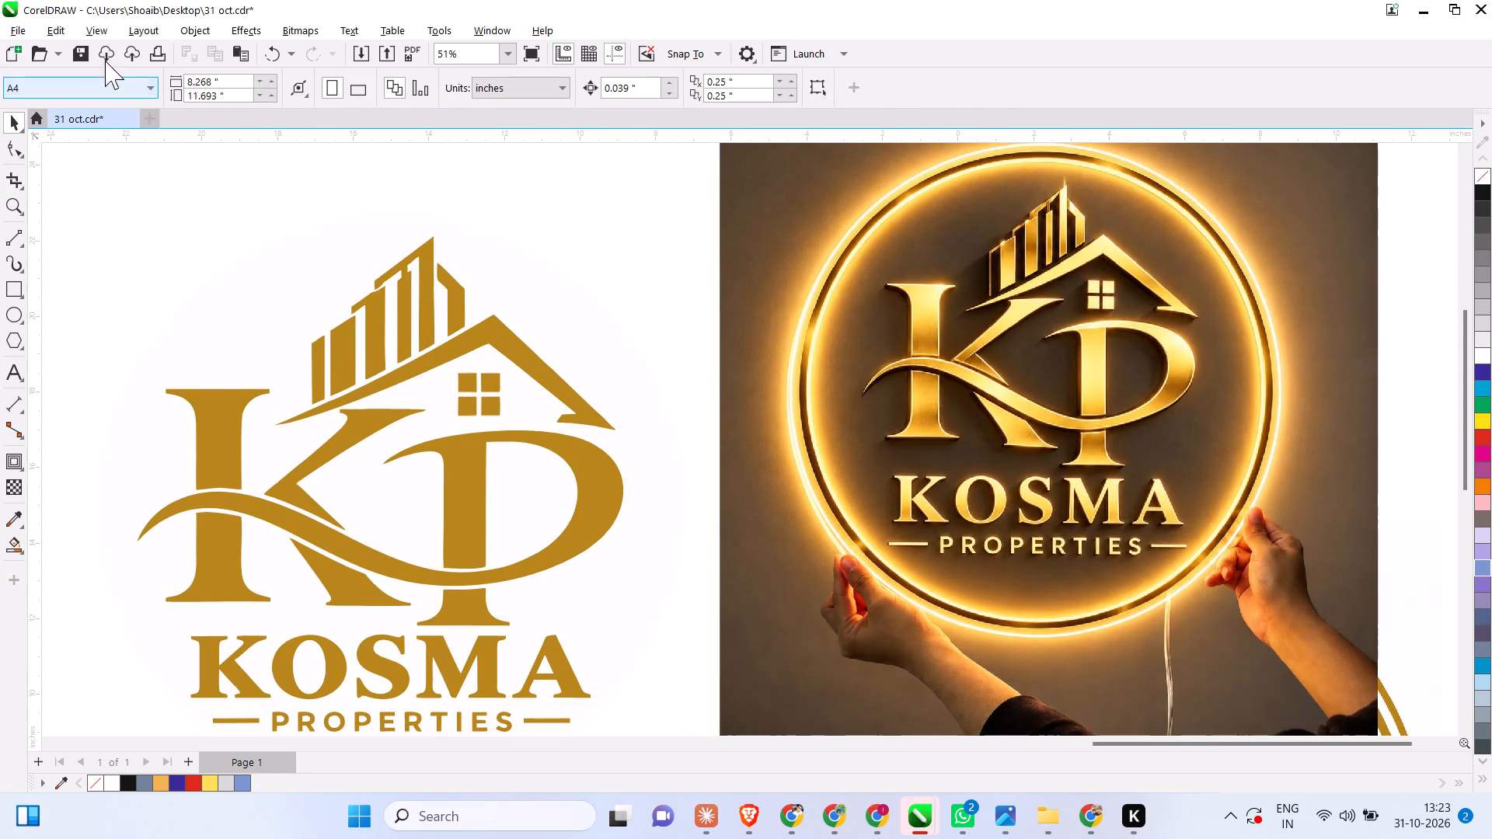
click(97, 23)
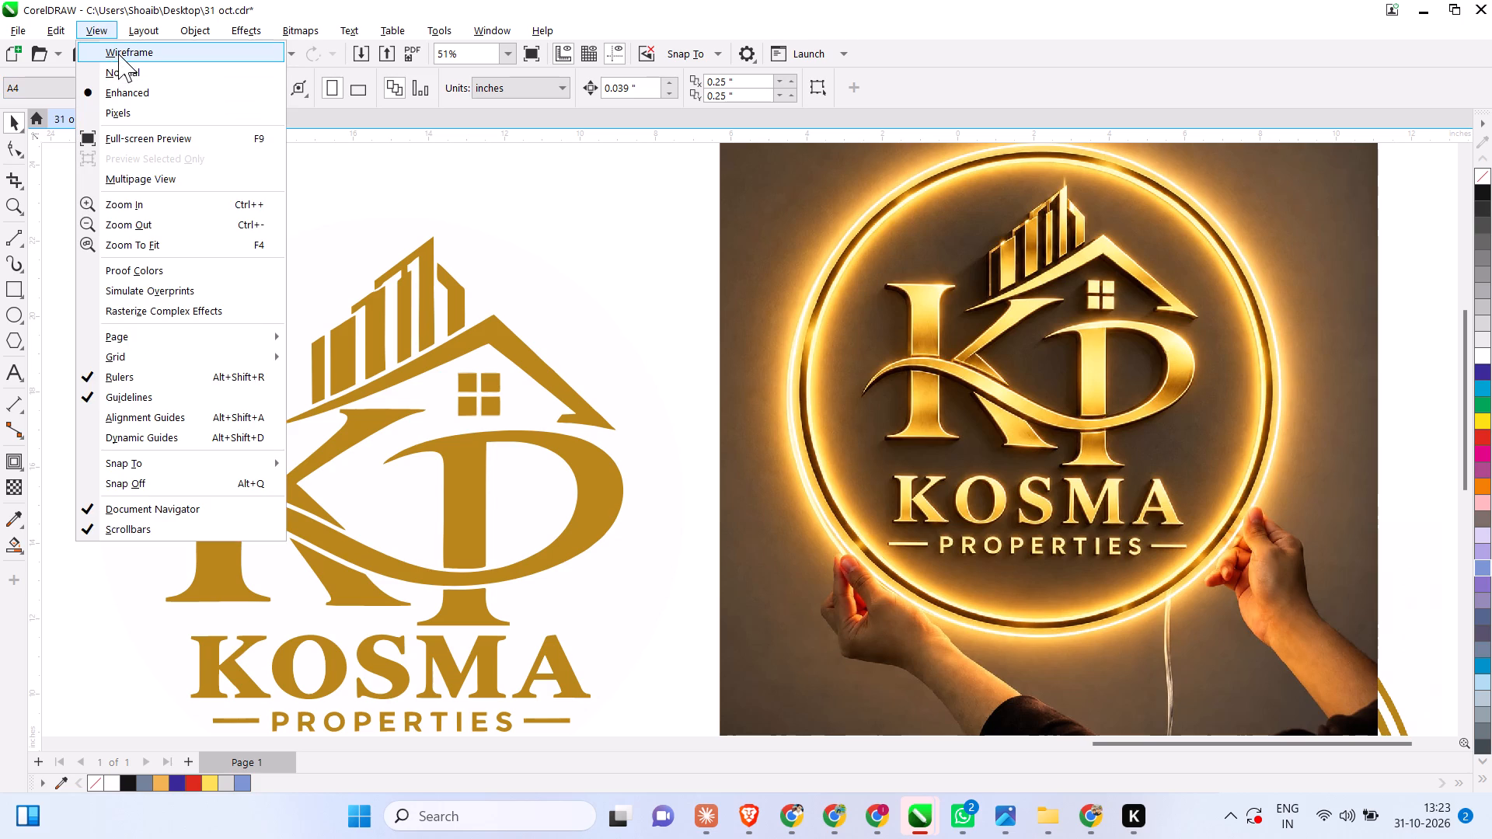
click(118, 54)
Delete the overlapping duplicate outline on the last E of PROPERTIES and the leftover large circle around the logo.
scroll(429, 322, up, 6)
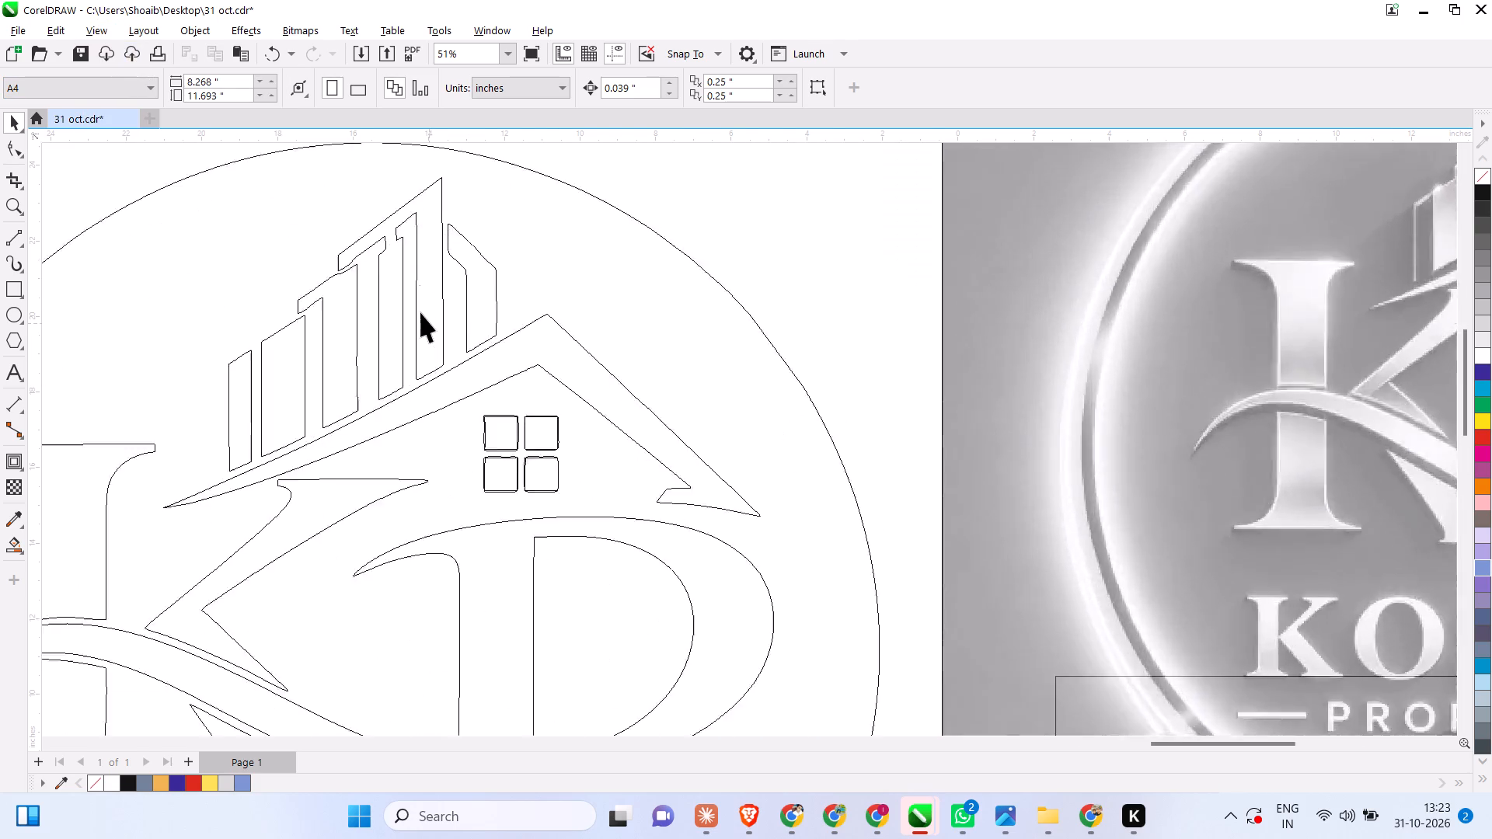
scroll(427, 315, down, 7)
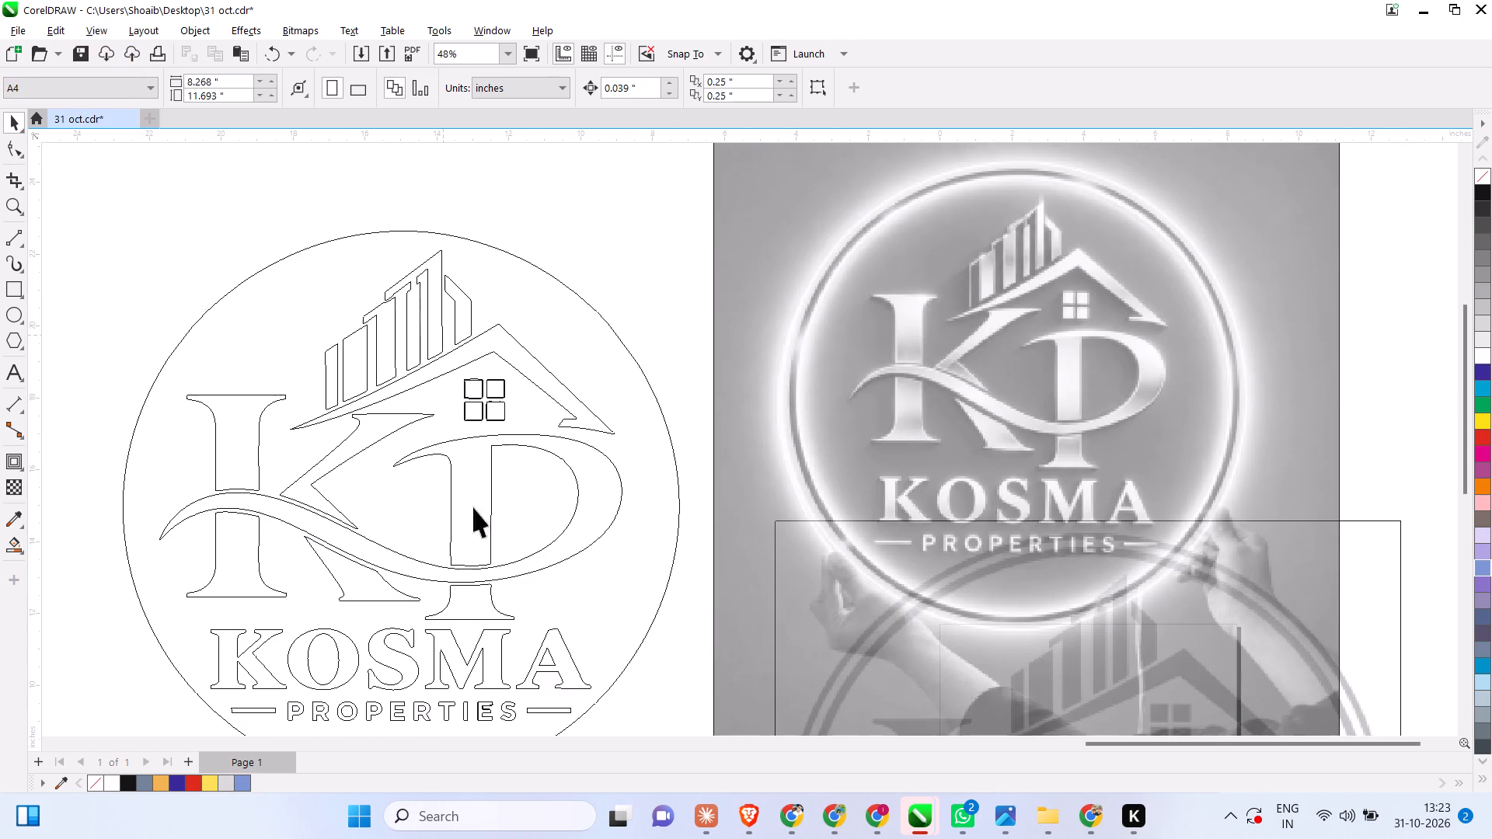
scroll(396, 649, up, 5)
scroll(460, 611, down, 6)
scroll(422, 687, up, 6)
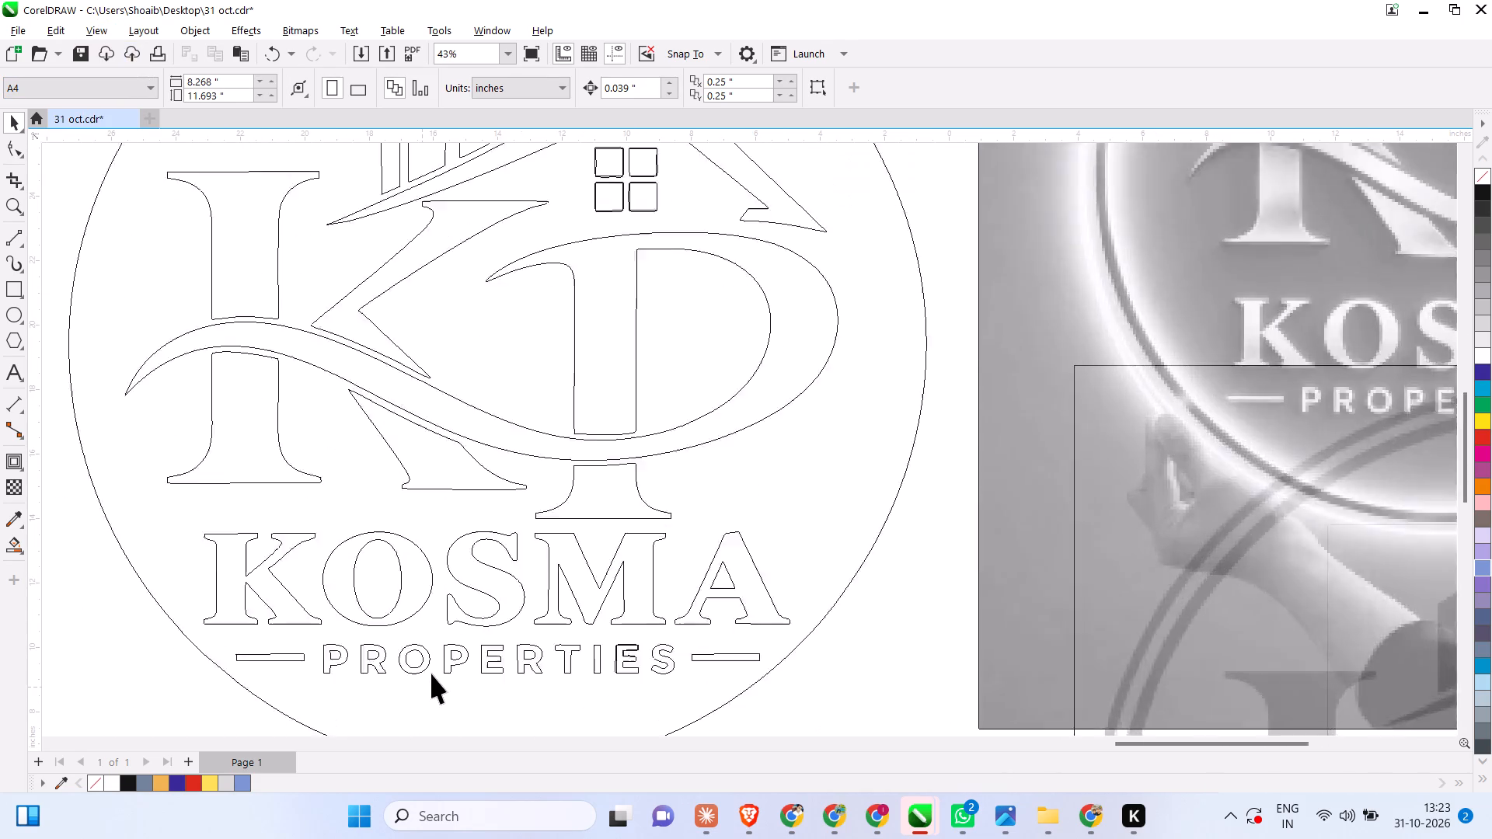
scroll(689, 645, up, 9)
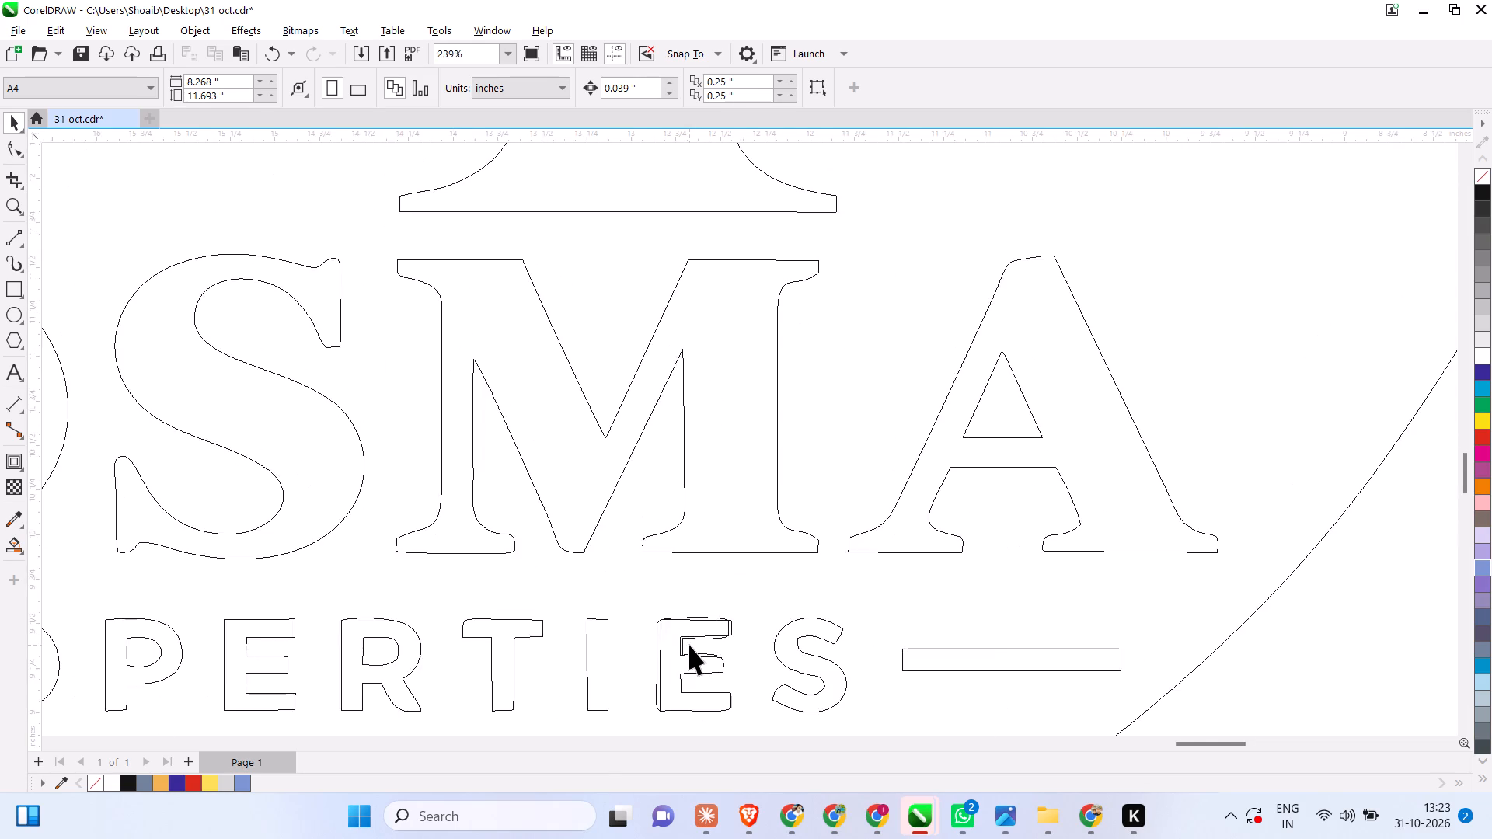
scroll(689, 645, up, 5)
click(675, 628)
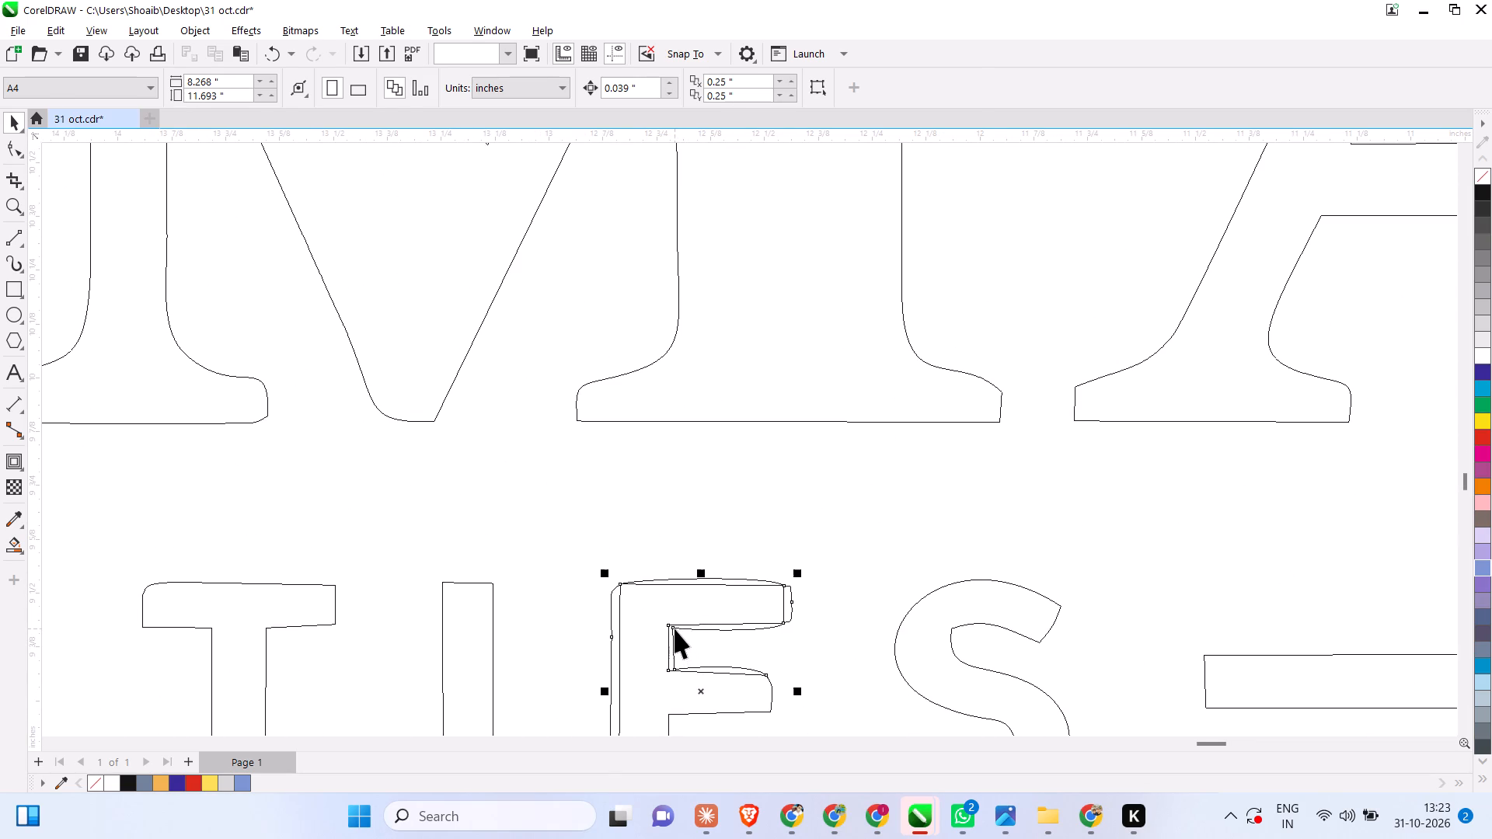
key(Delete)
click(673, 628)
key(Delete)
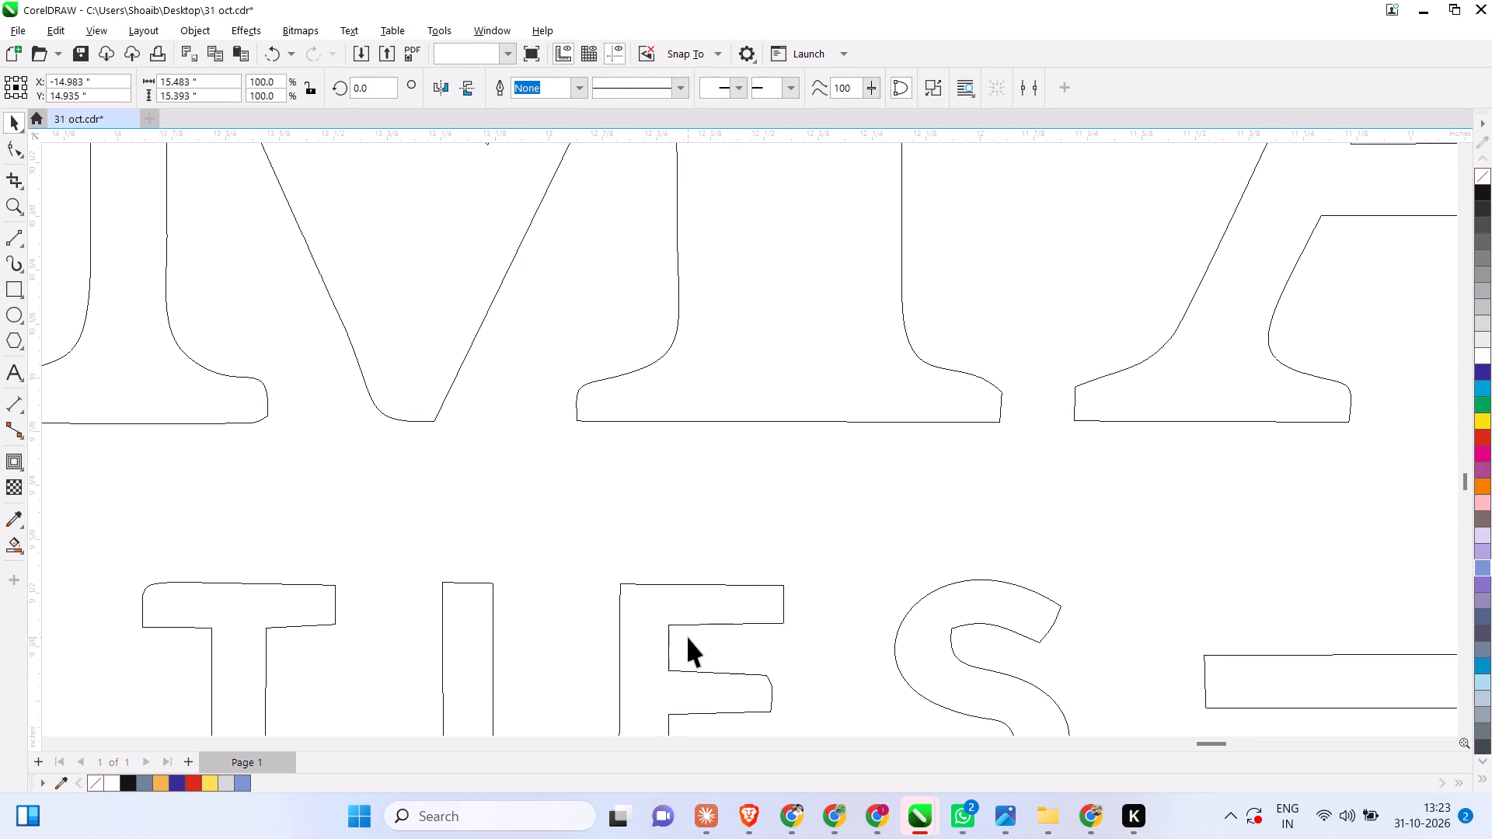
Add the artistic text PROPERTIES in Arial 100 pt and place it just below the traced PROPERTIES lettering.
scroll(725, 628, down, 6)
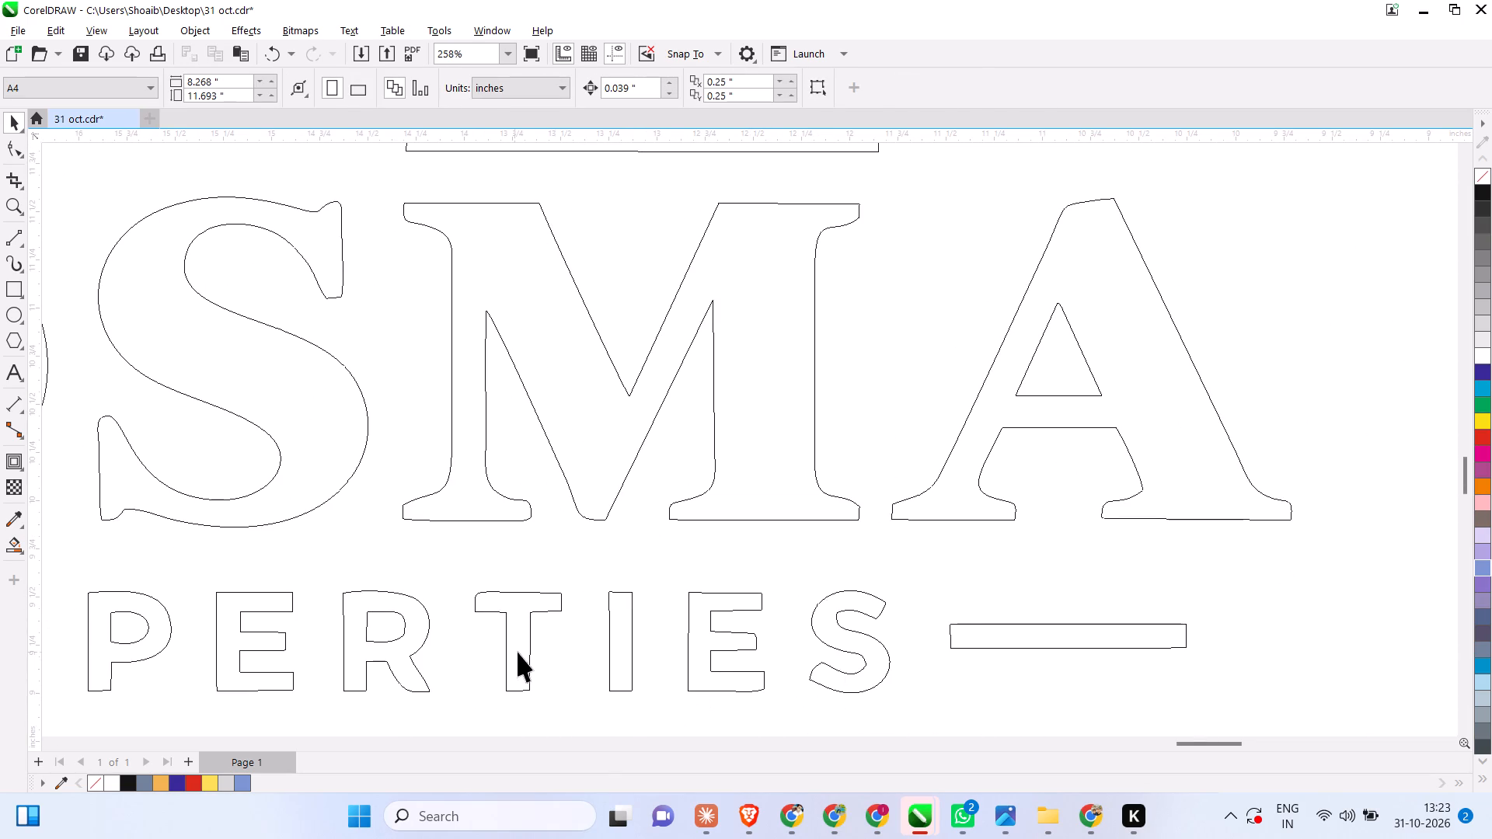
scroll(743, 583, down, 5)
scroll(920, 576, down, 1)
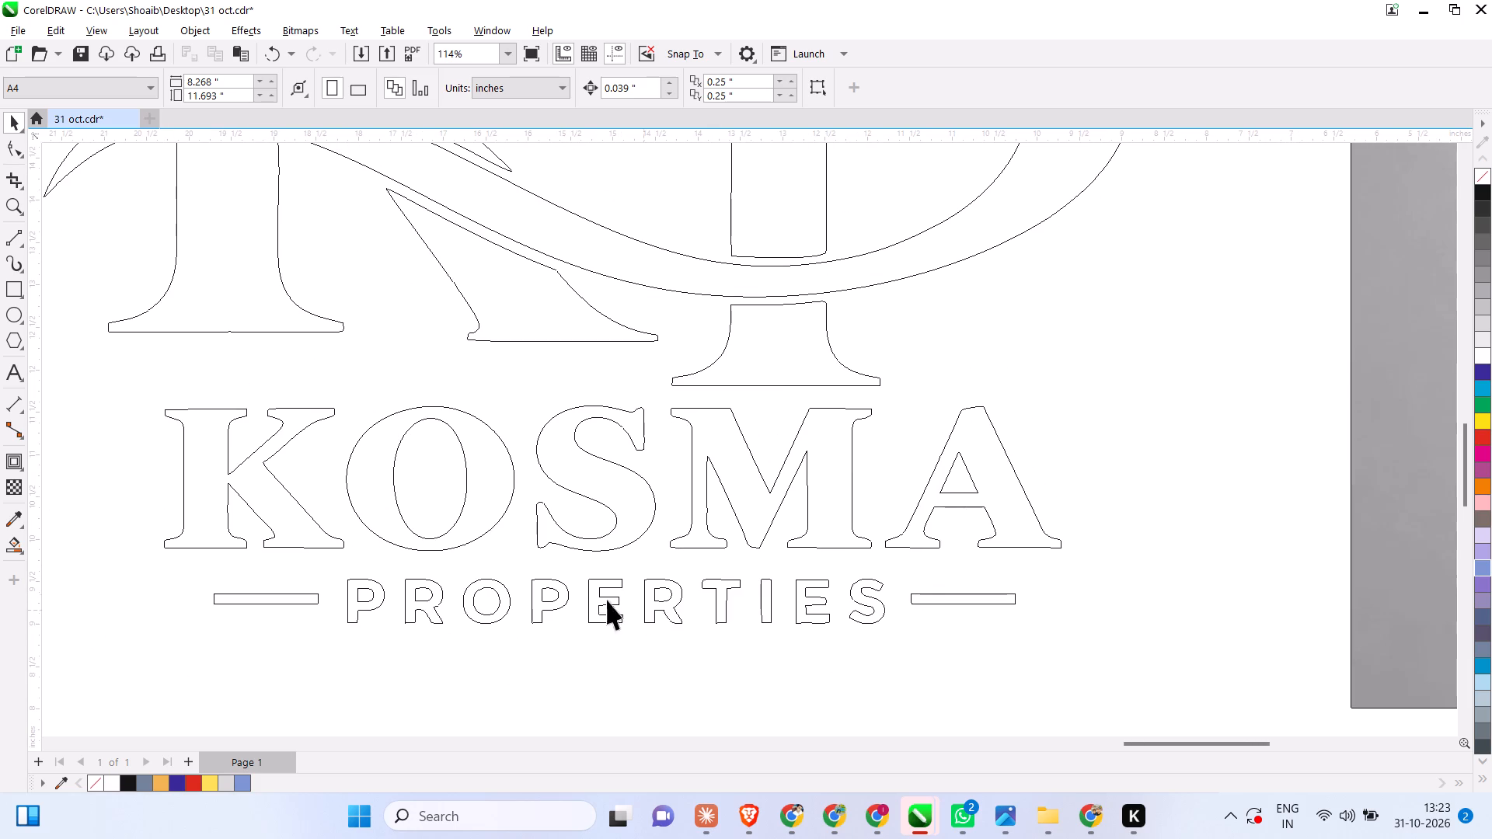
scroll(406, 616, up, 3)
scroll(591, 620, down, 4)
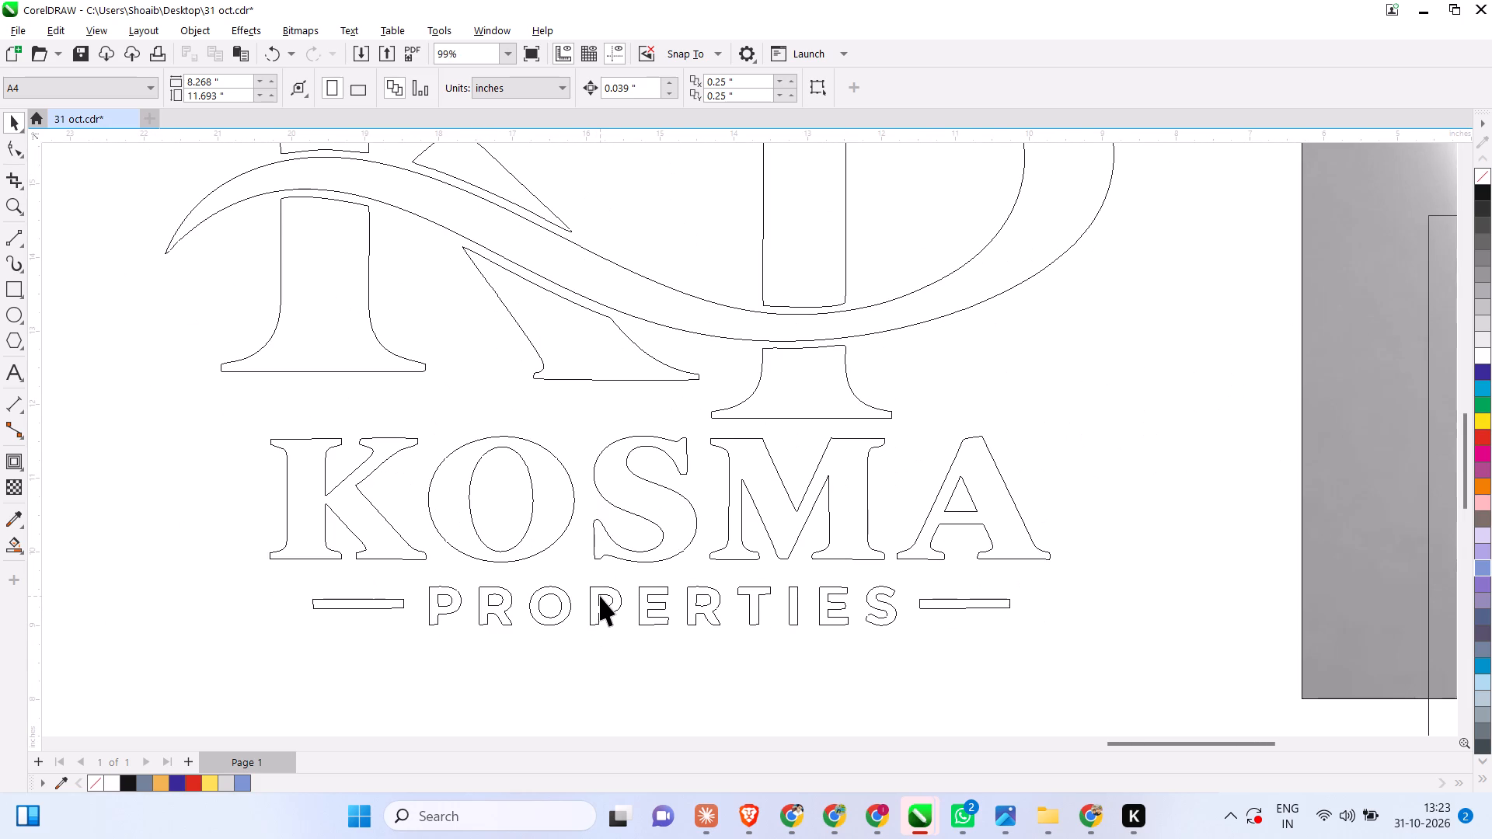
click(9, 371)
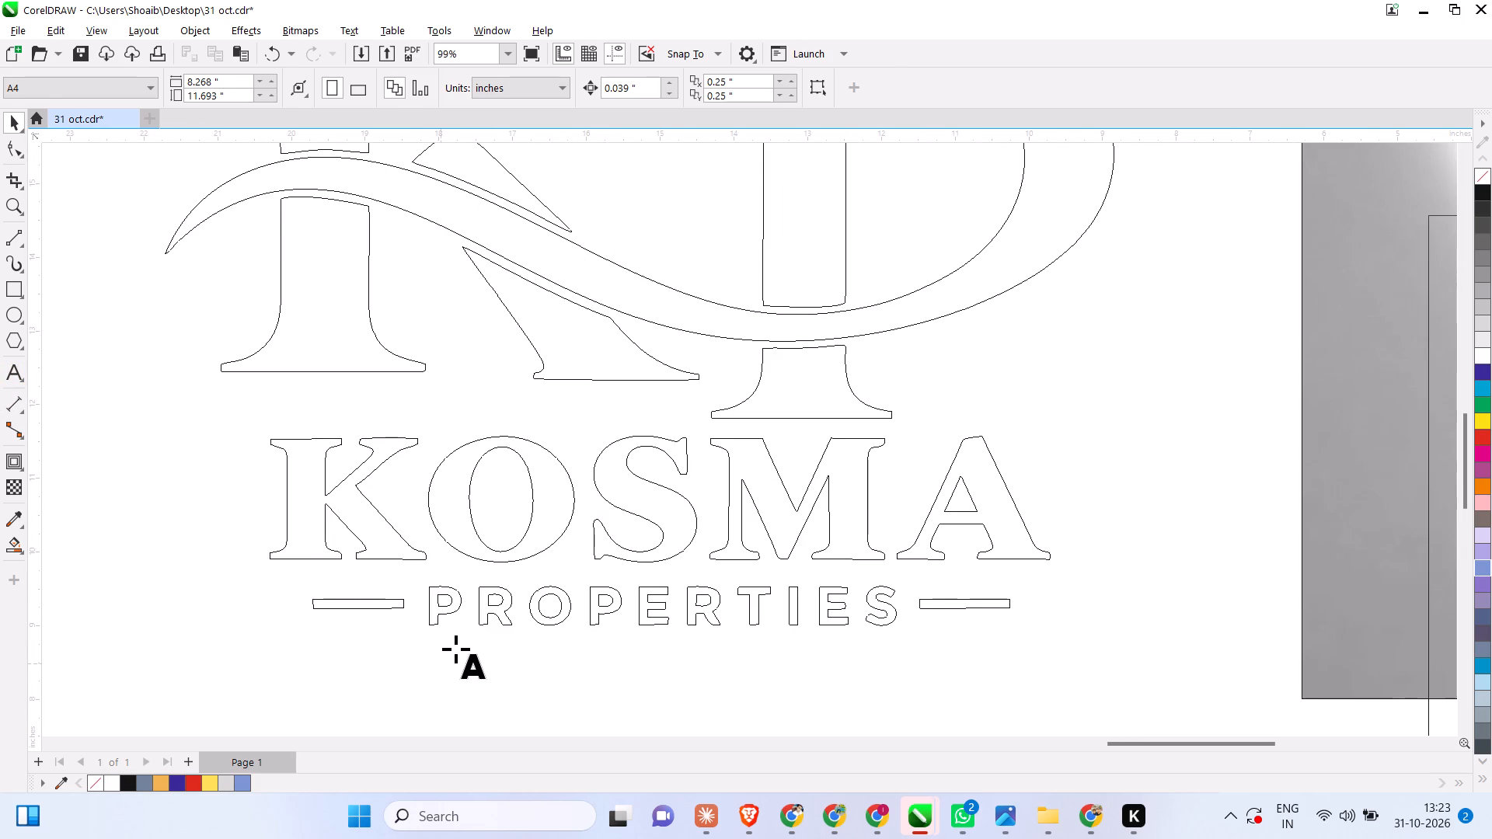
click(468, 656)
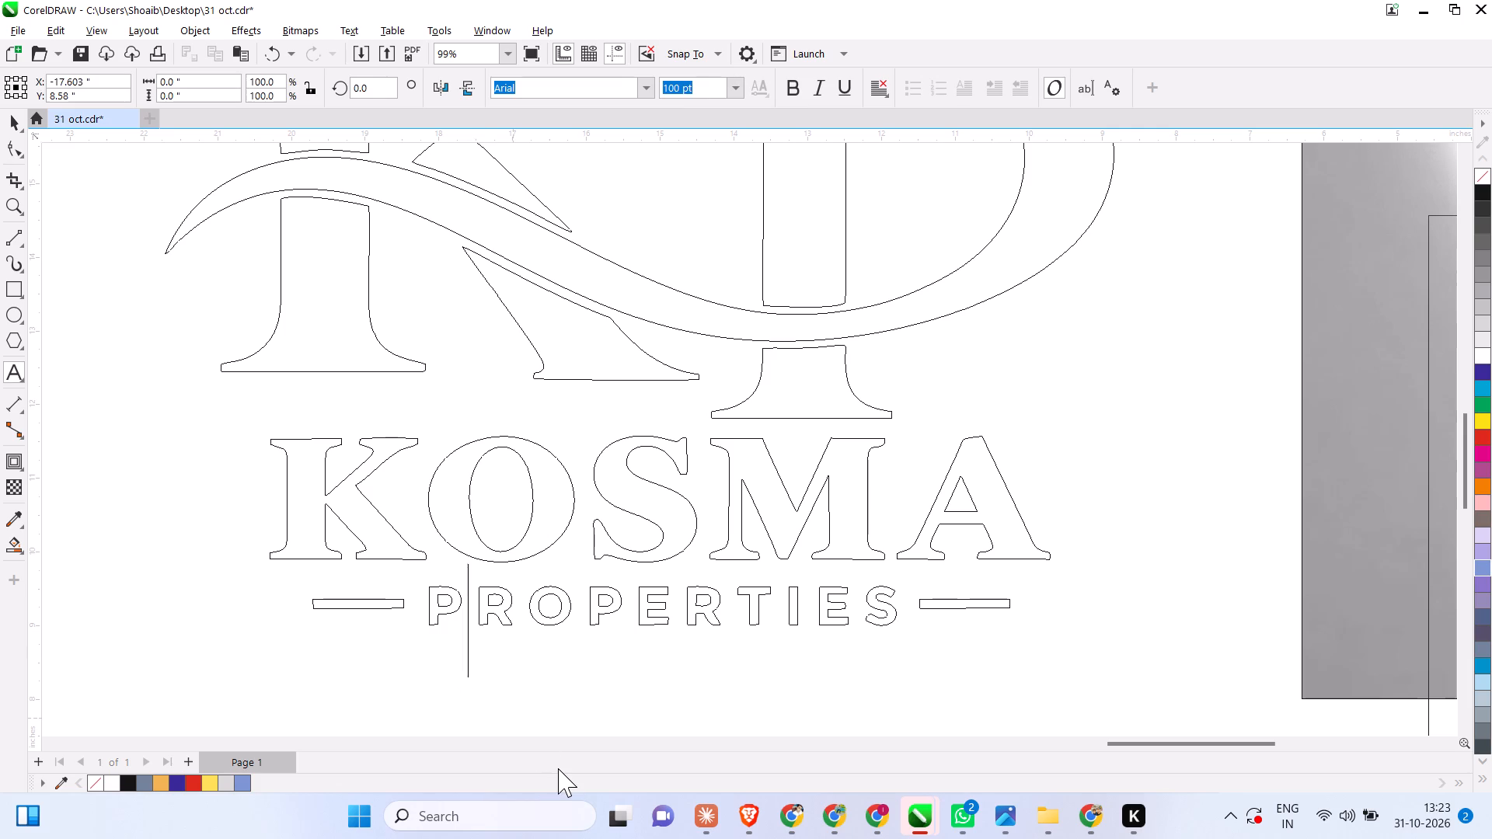
key(p)
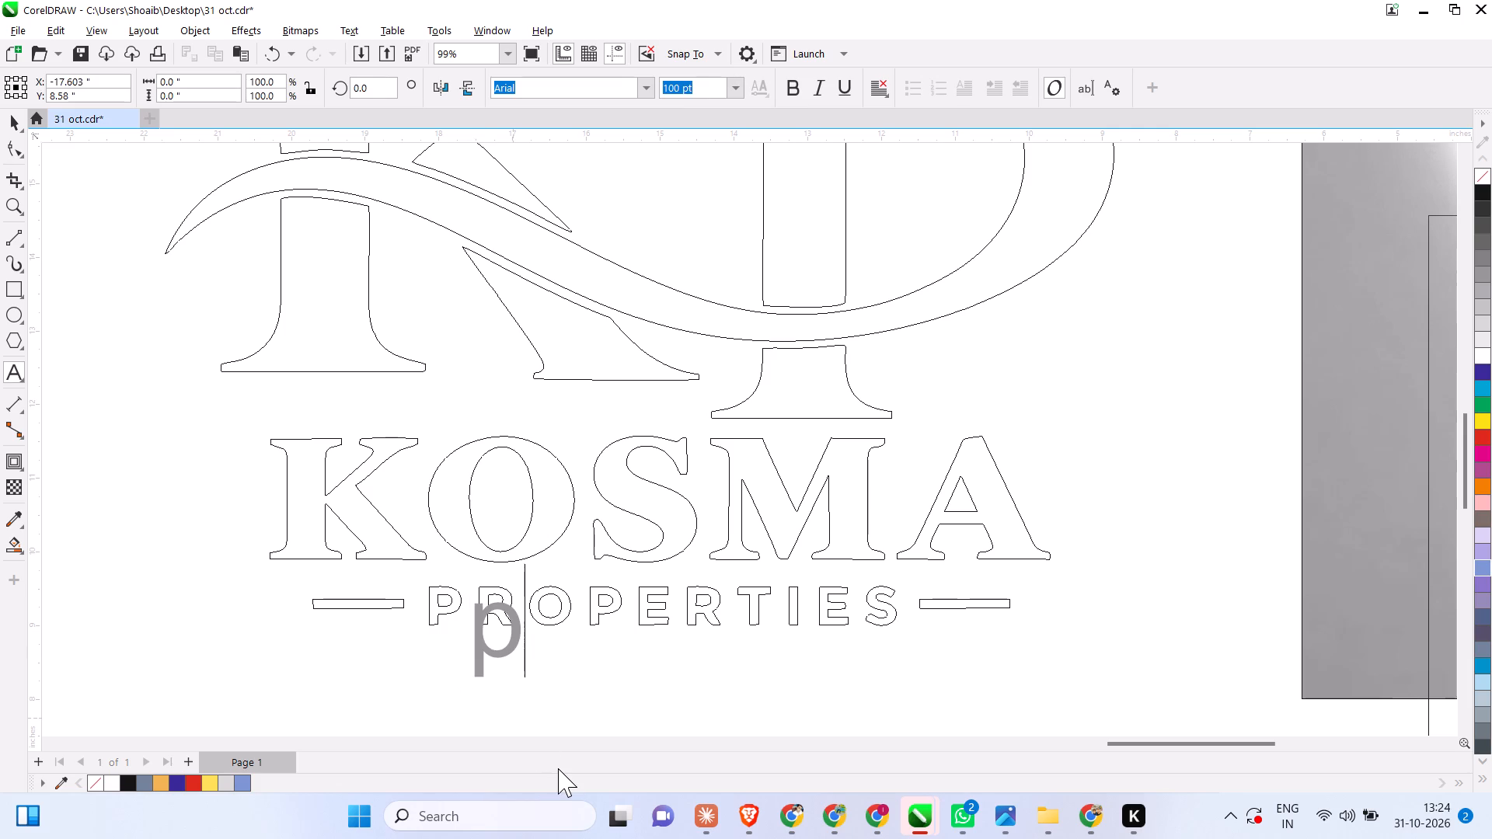
key(BackSpace)
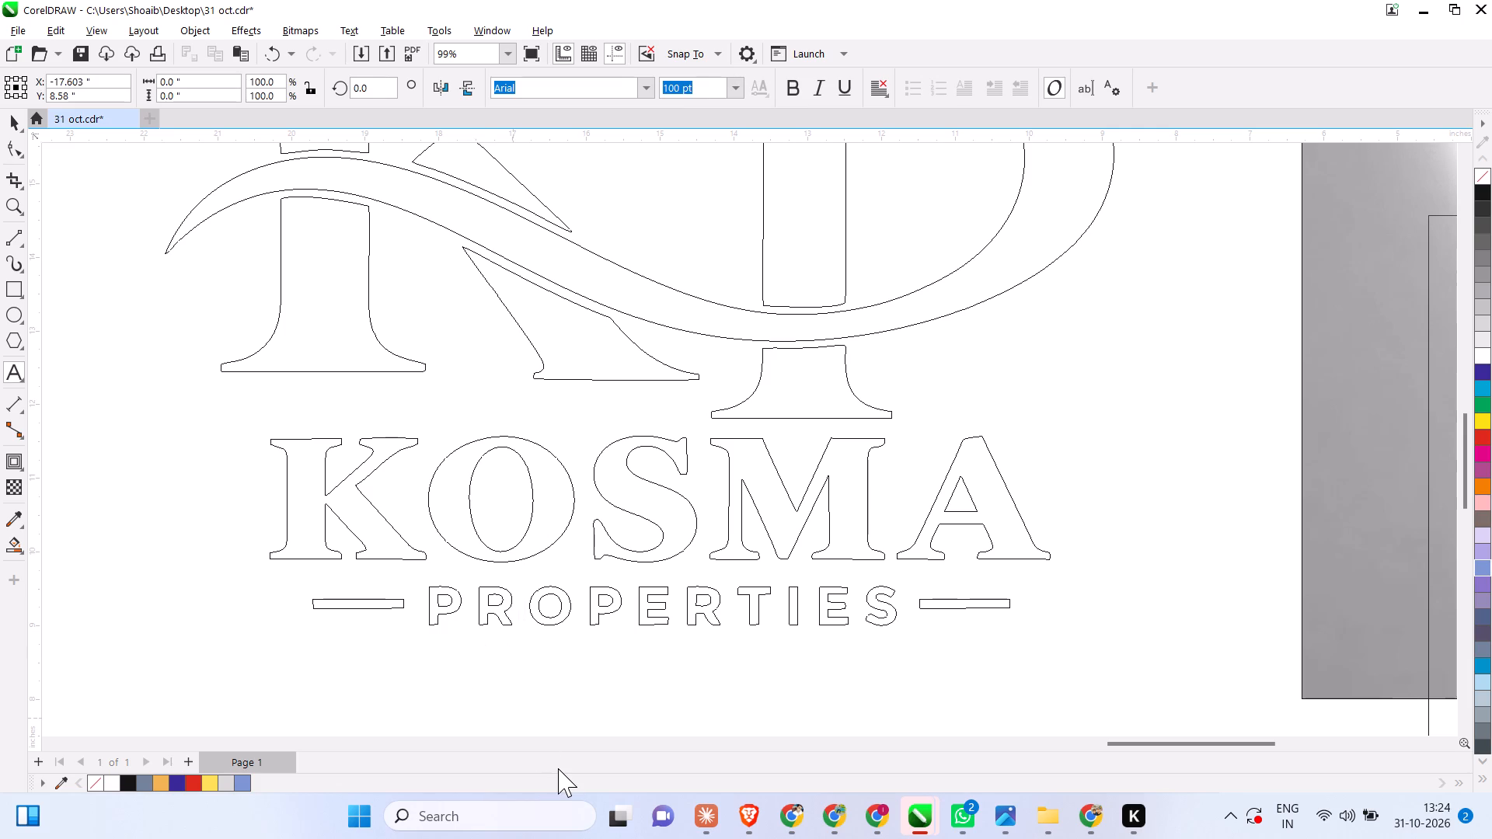
text(PRO)
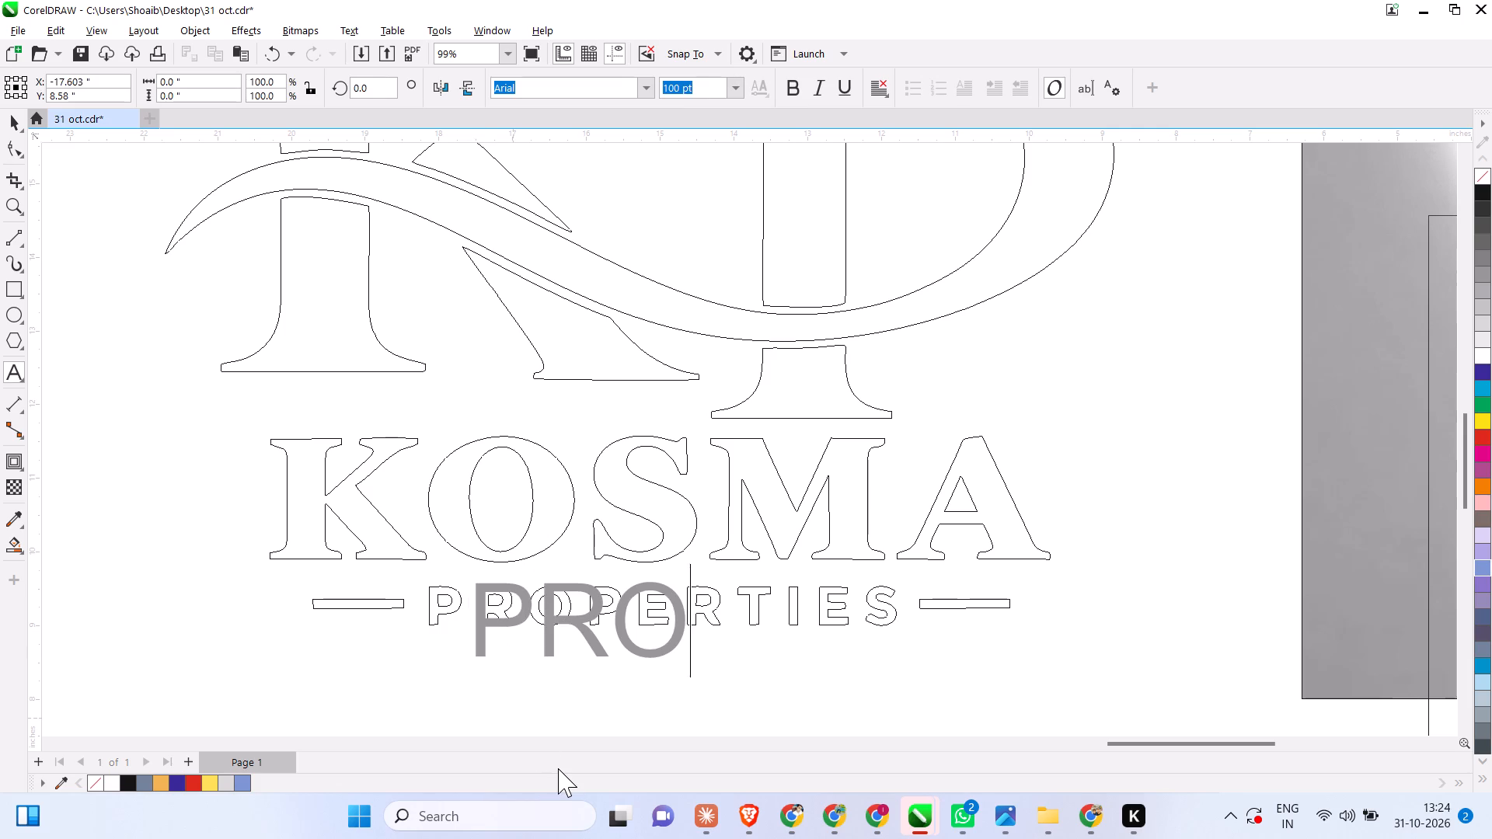
text(PER)
text(TIES)
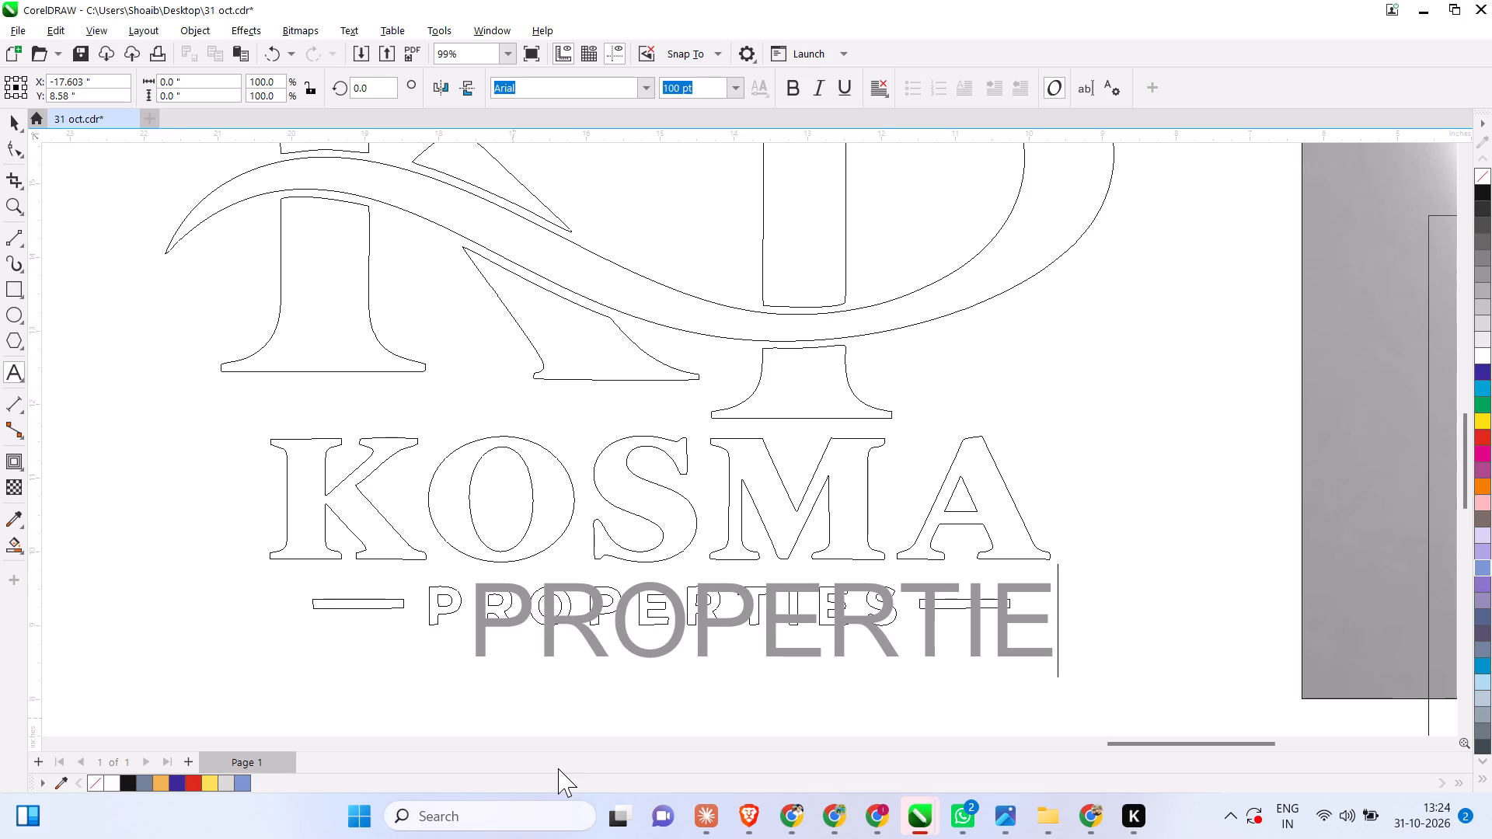
click(7, 120)
drag(799, 620, 679, 707)
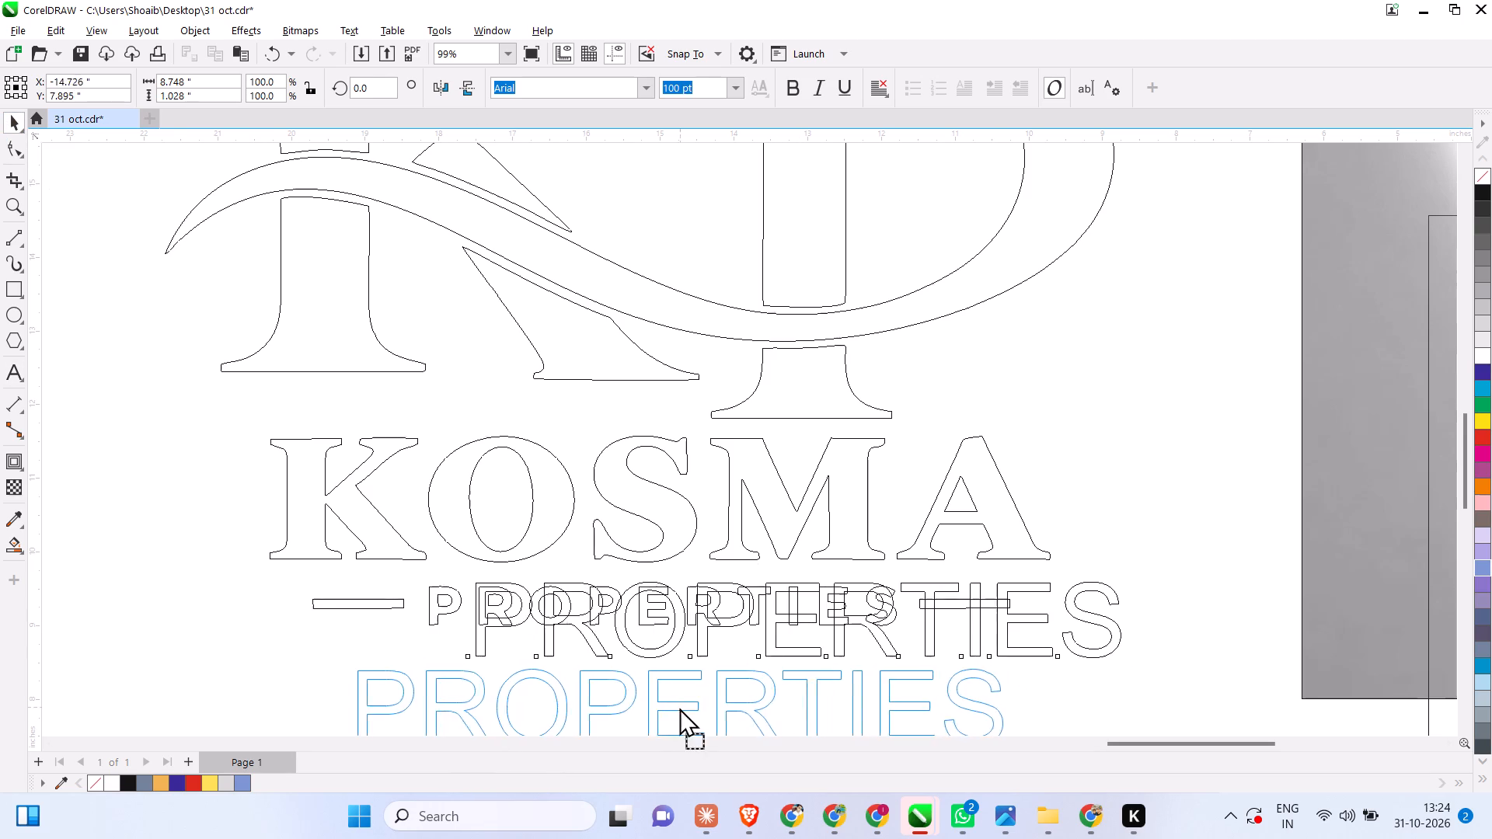
drag(679, 707, 734, 696)
Make the new PROPERTIES text bold and scale it down proportionally to about 24.7 pt.
scroll(727, 669, down, 1)
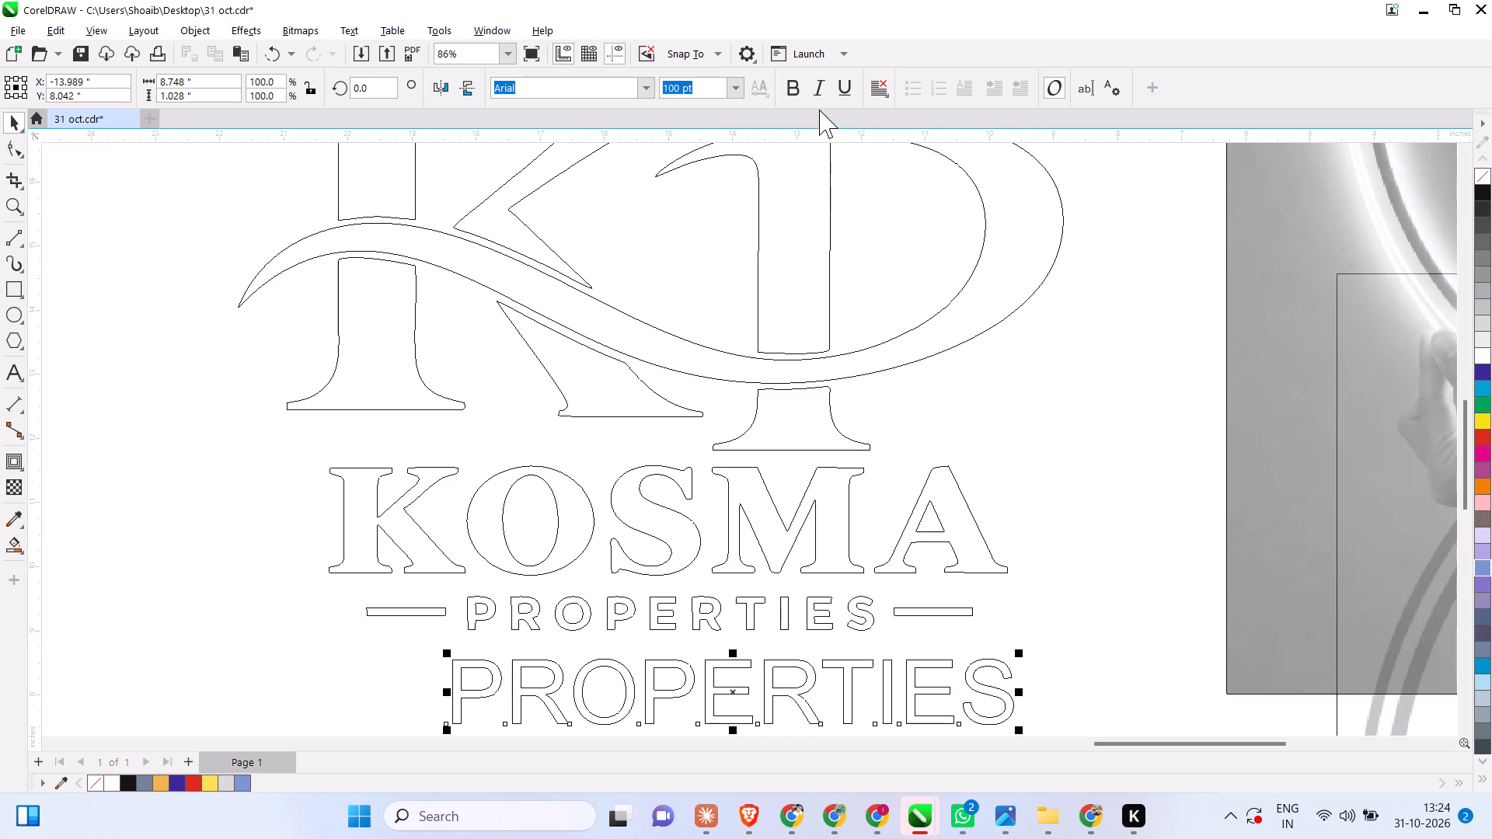
click(804, 85)
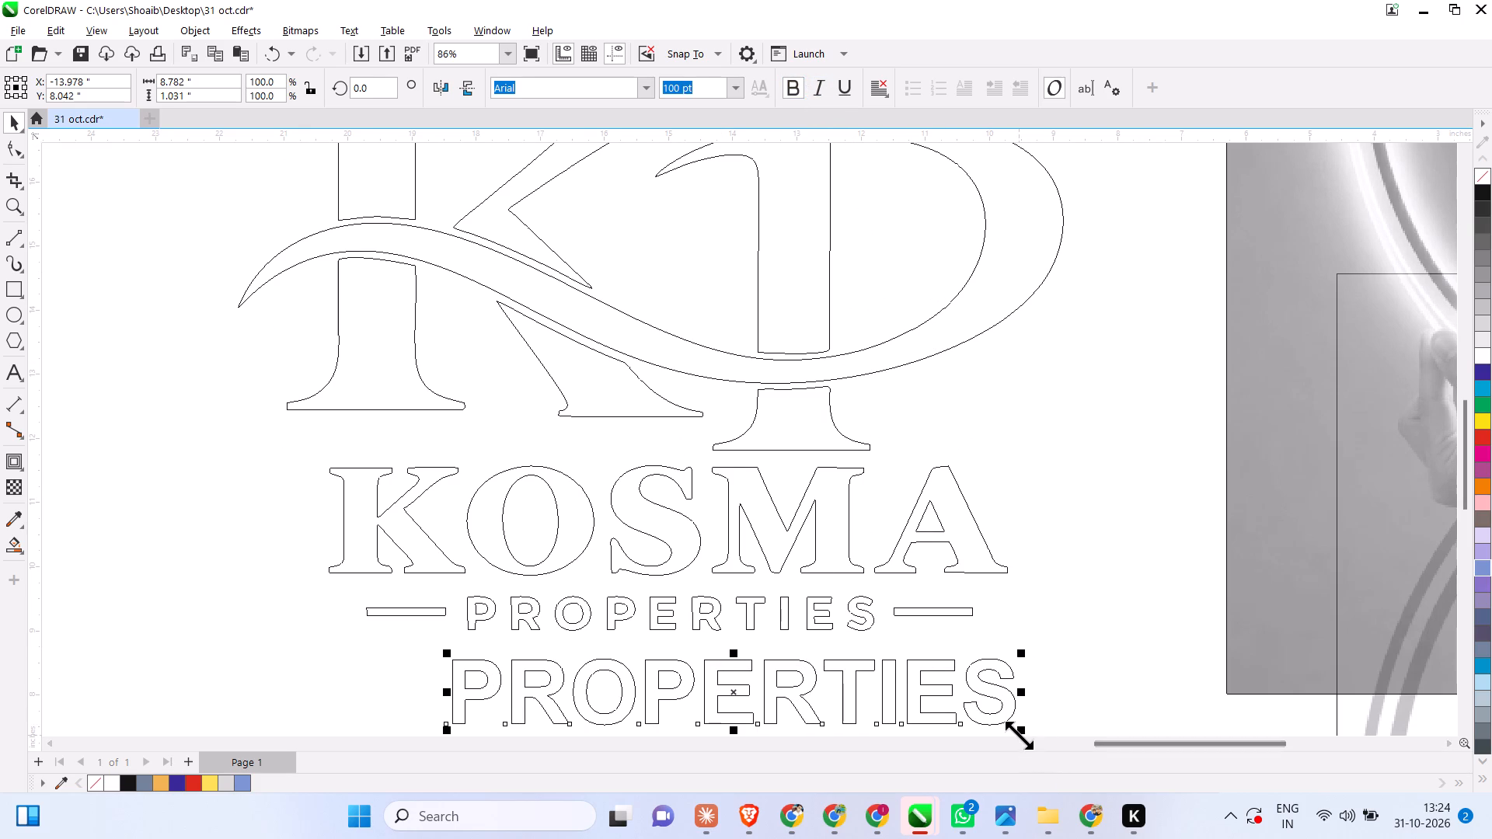
drag(1019, 735, 949, 685)
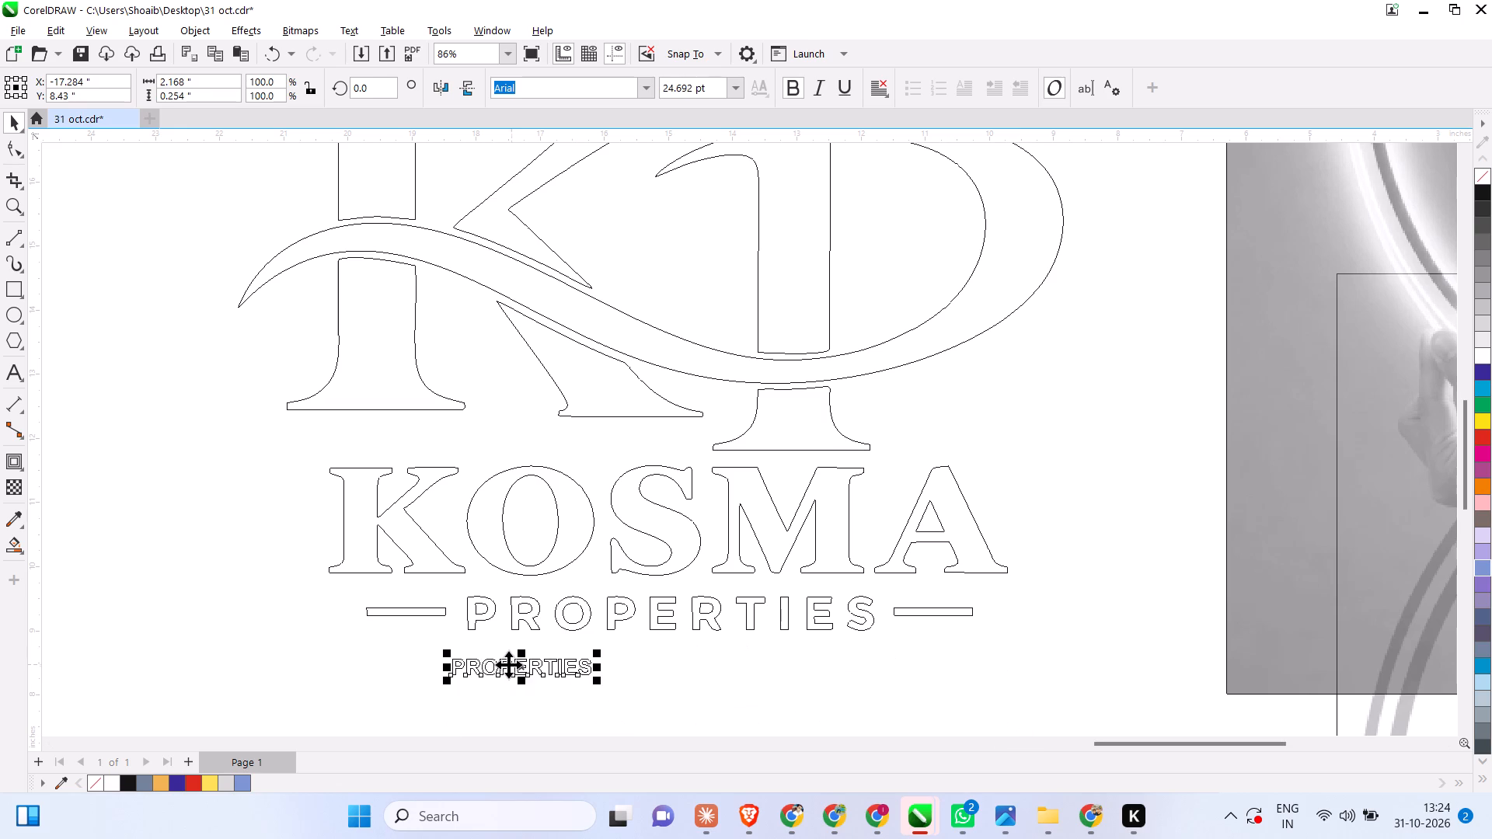
Move the small PROPERTIES text up to the traced lettering, lining up its start with the first traced P.
scroll(508, 664, up, 4)
drag(526, 665, 539, 618)
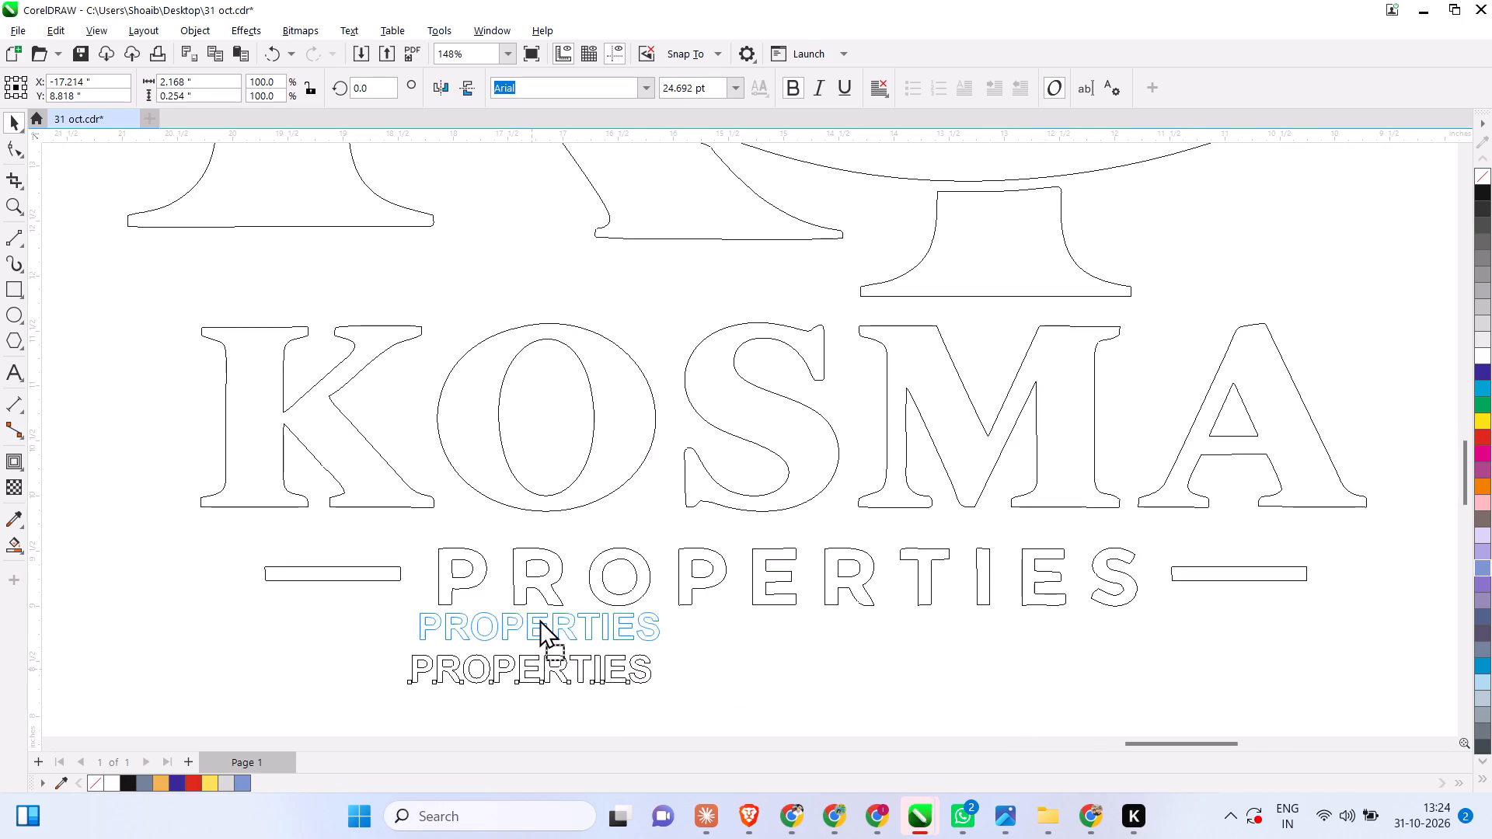
drag(539, 618, 561, 568)
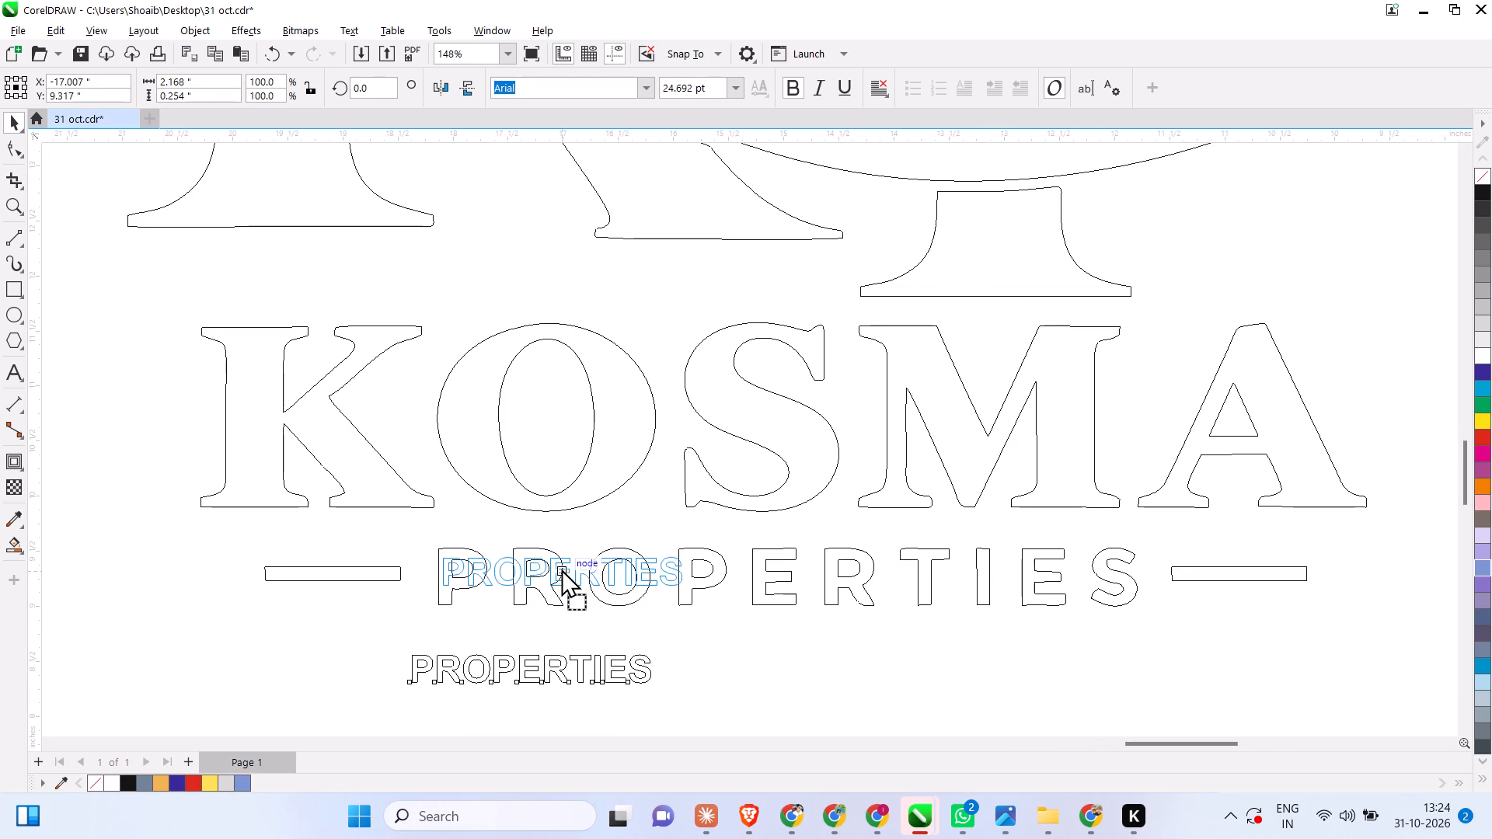
drag(561, 568, 556, 558)
scroll(580, 575, up, 2)
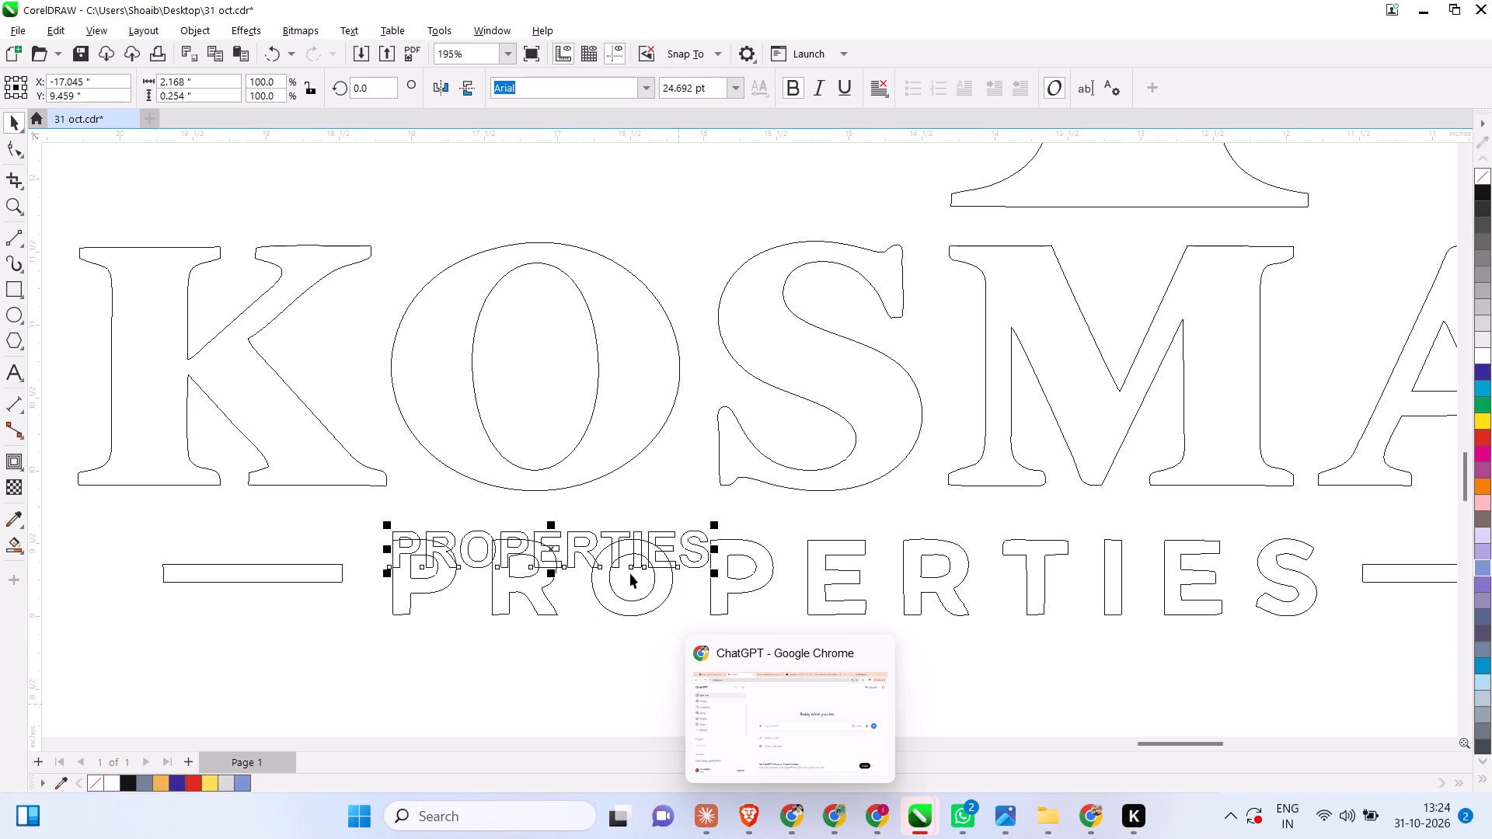
Shift the small PROPERTIES text down slightly so its top aligns with the top of the traced first P.
scroll(473, 543, up, 5)
drag(598, 557, 598, 566)
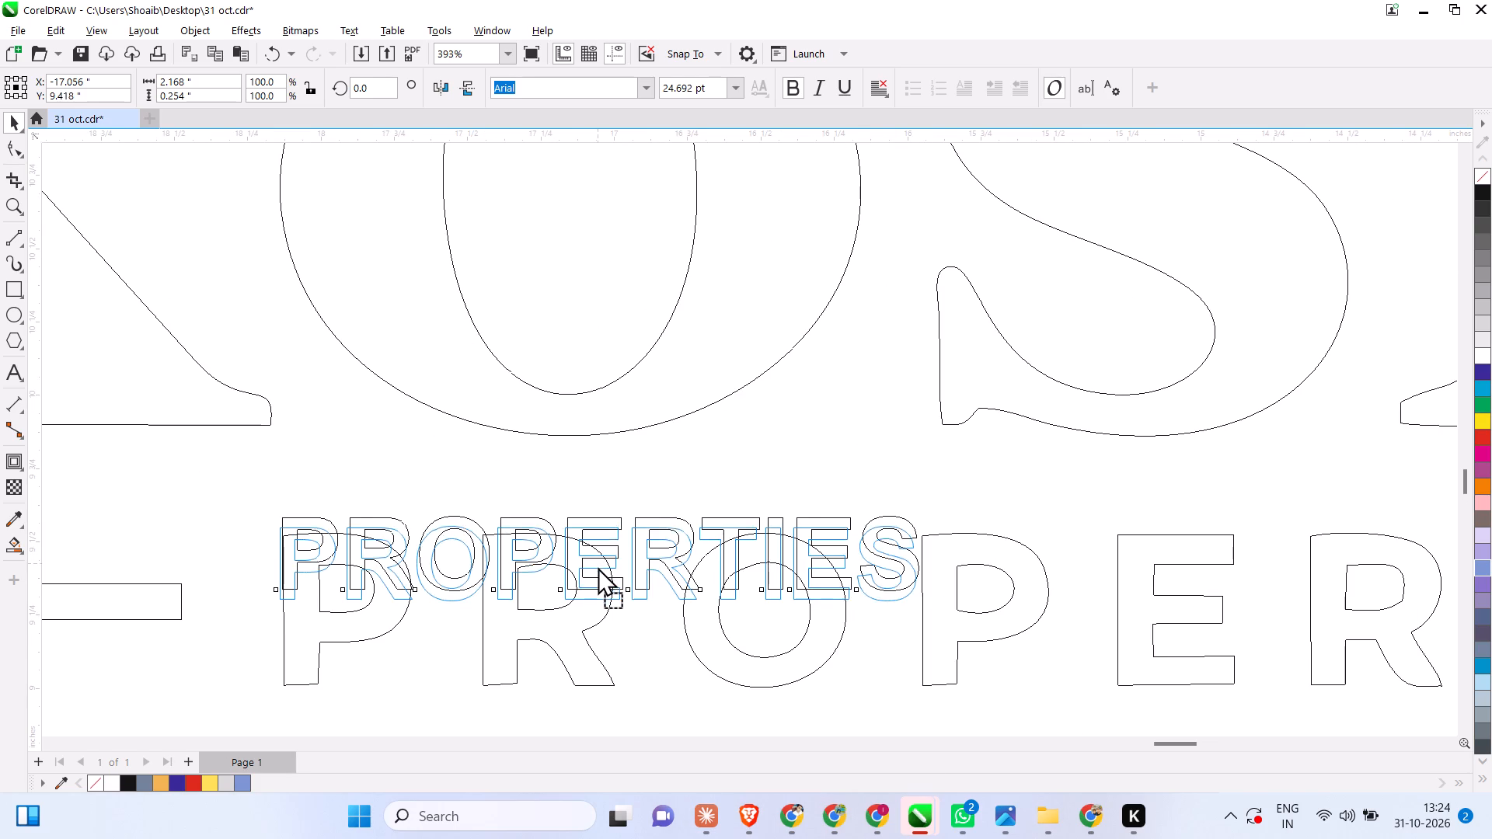
drag(598, 566, 599, 569)
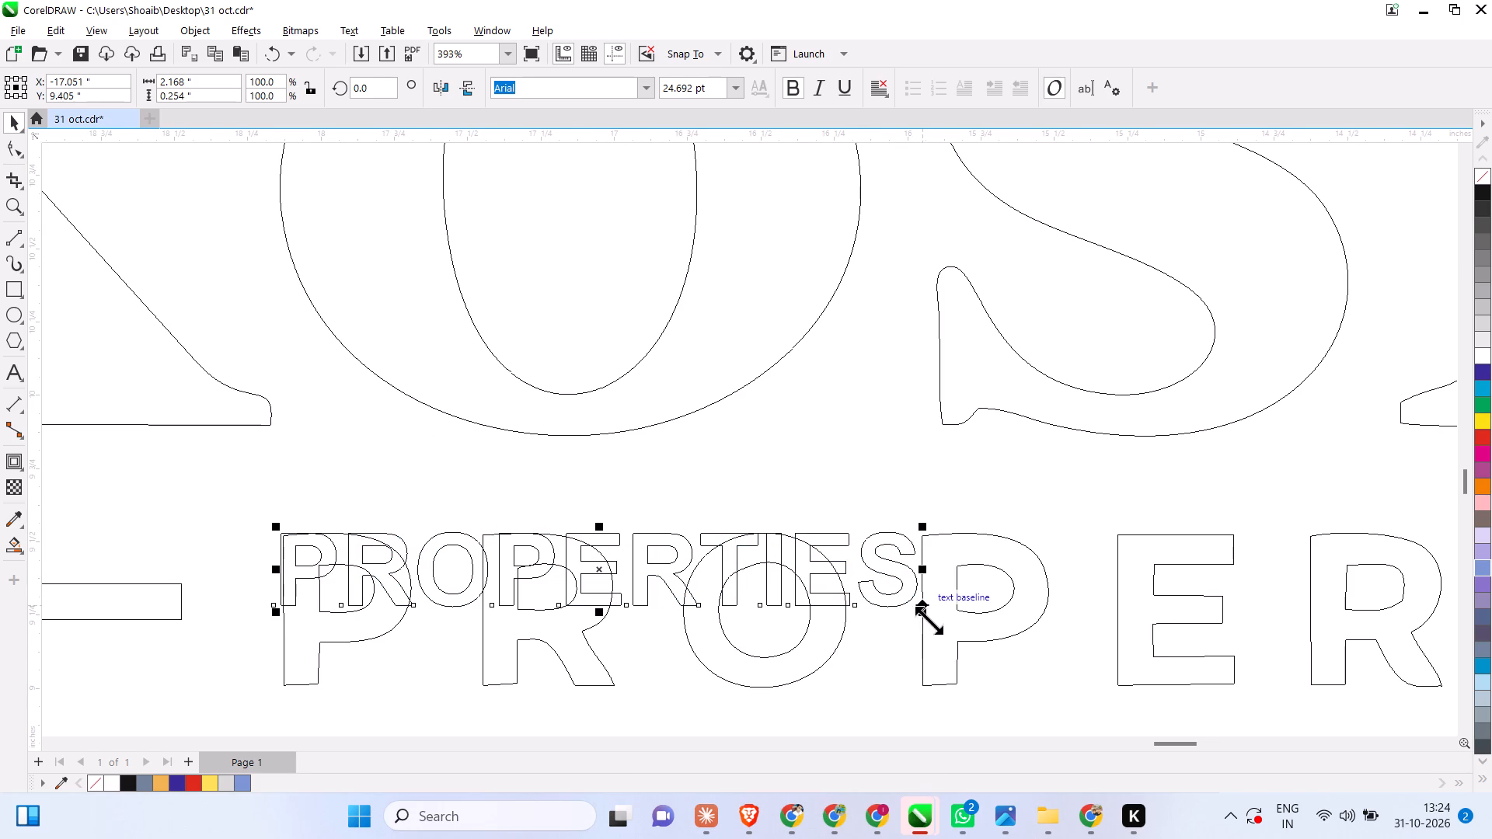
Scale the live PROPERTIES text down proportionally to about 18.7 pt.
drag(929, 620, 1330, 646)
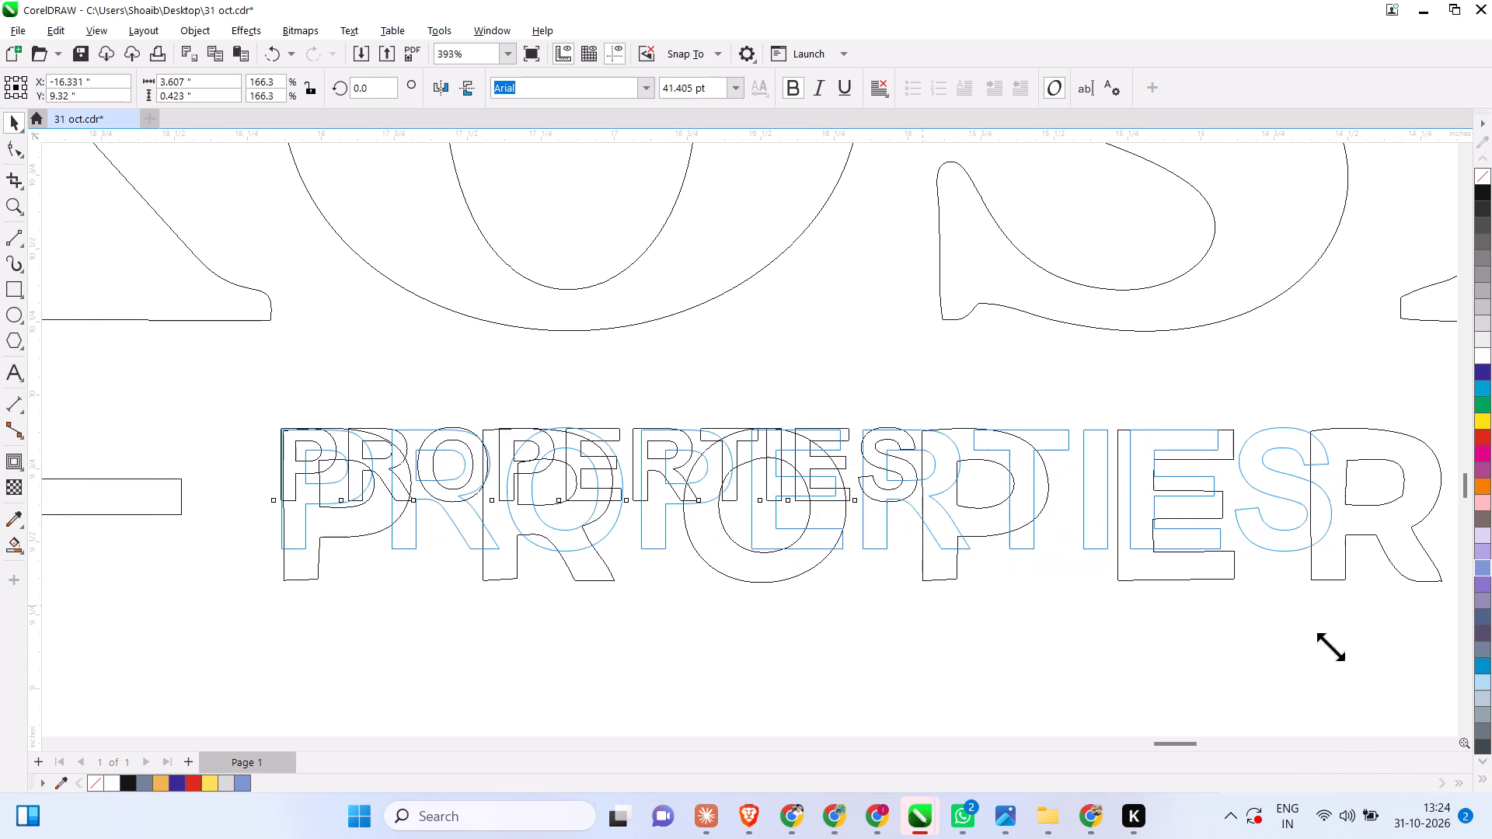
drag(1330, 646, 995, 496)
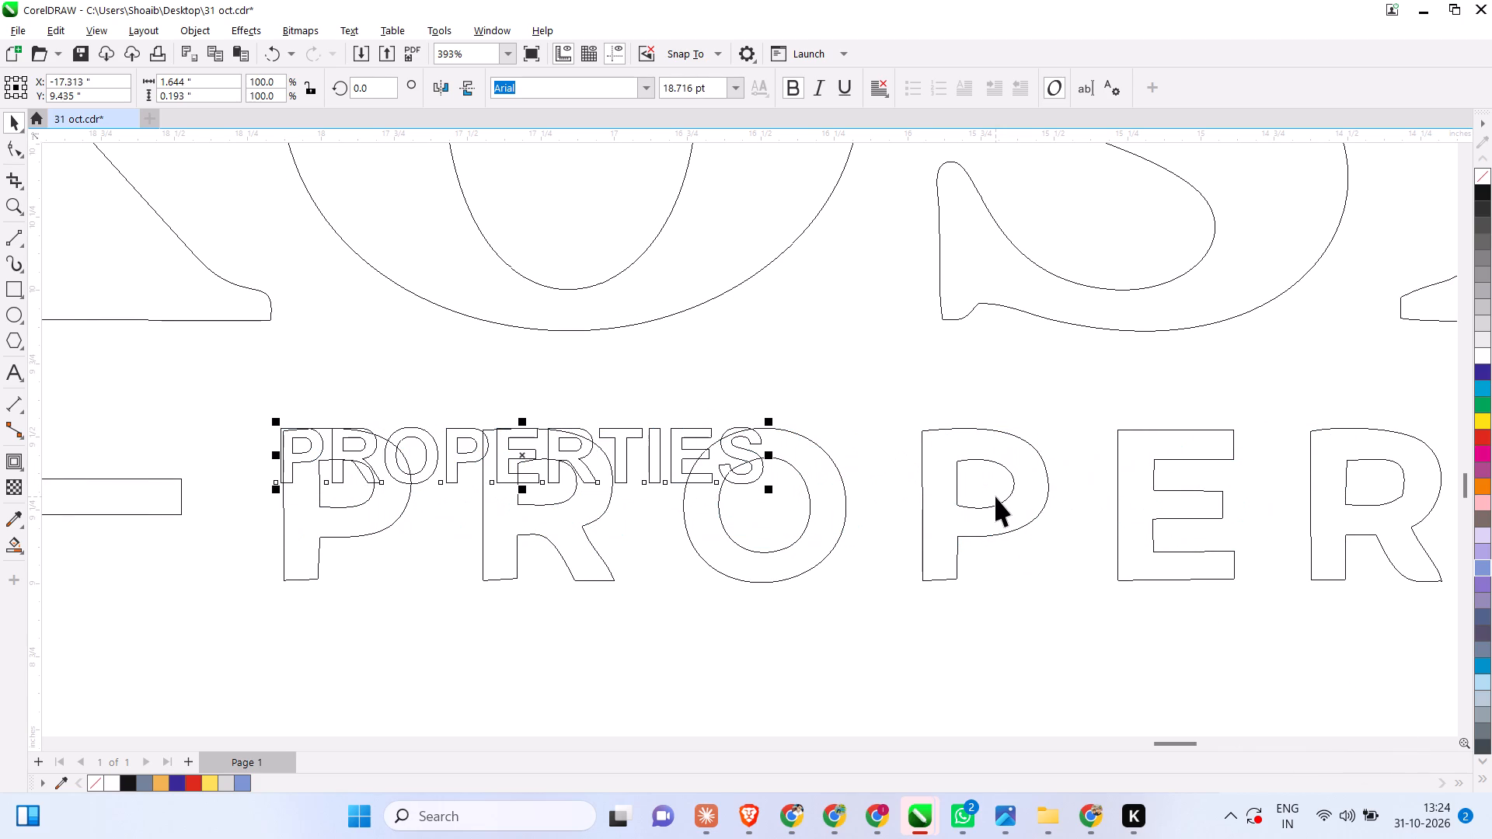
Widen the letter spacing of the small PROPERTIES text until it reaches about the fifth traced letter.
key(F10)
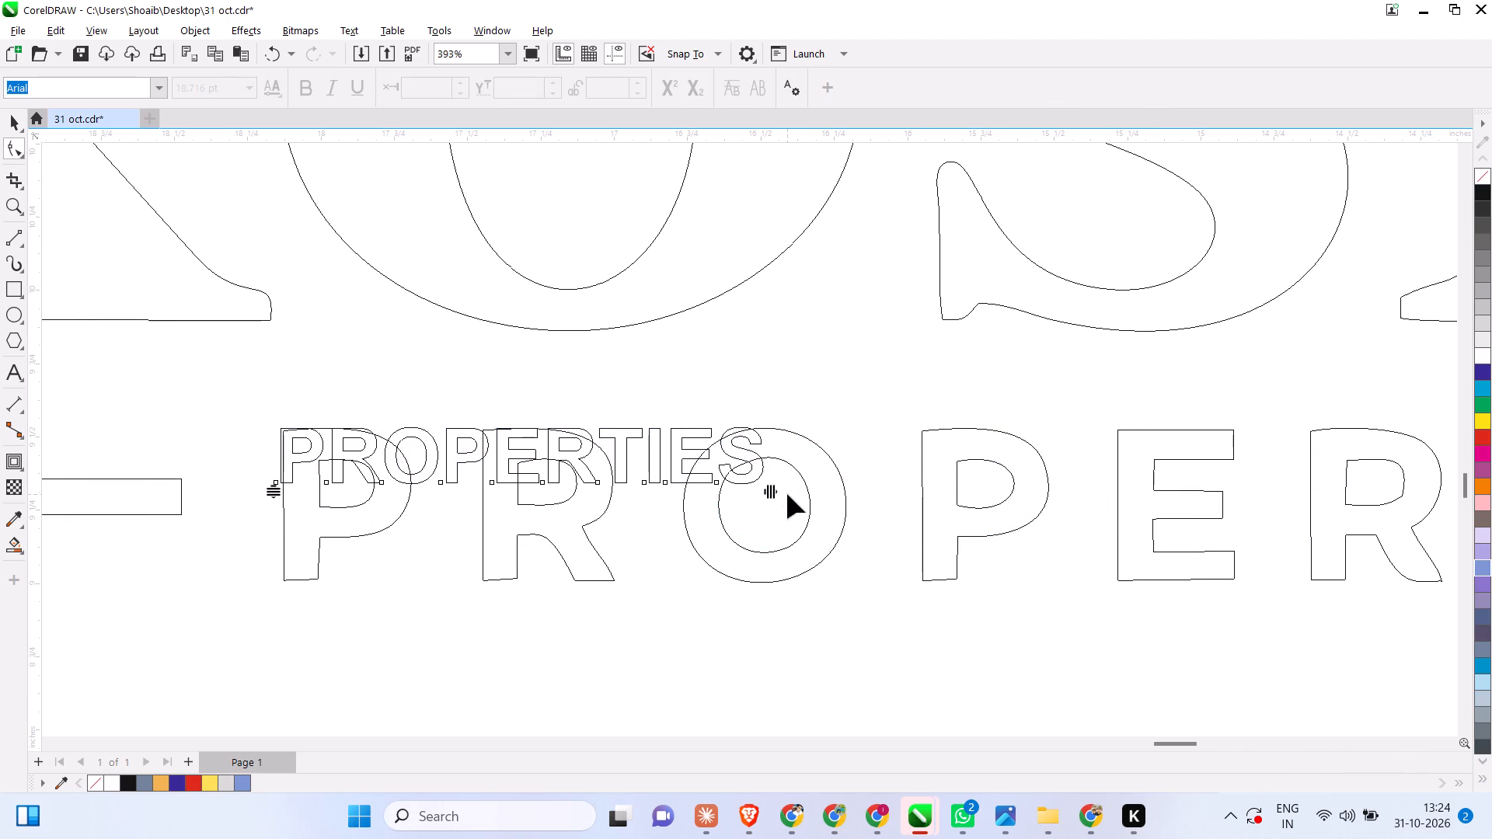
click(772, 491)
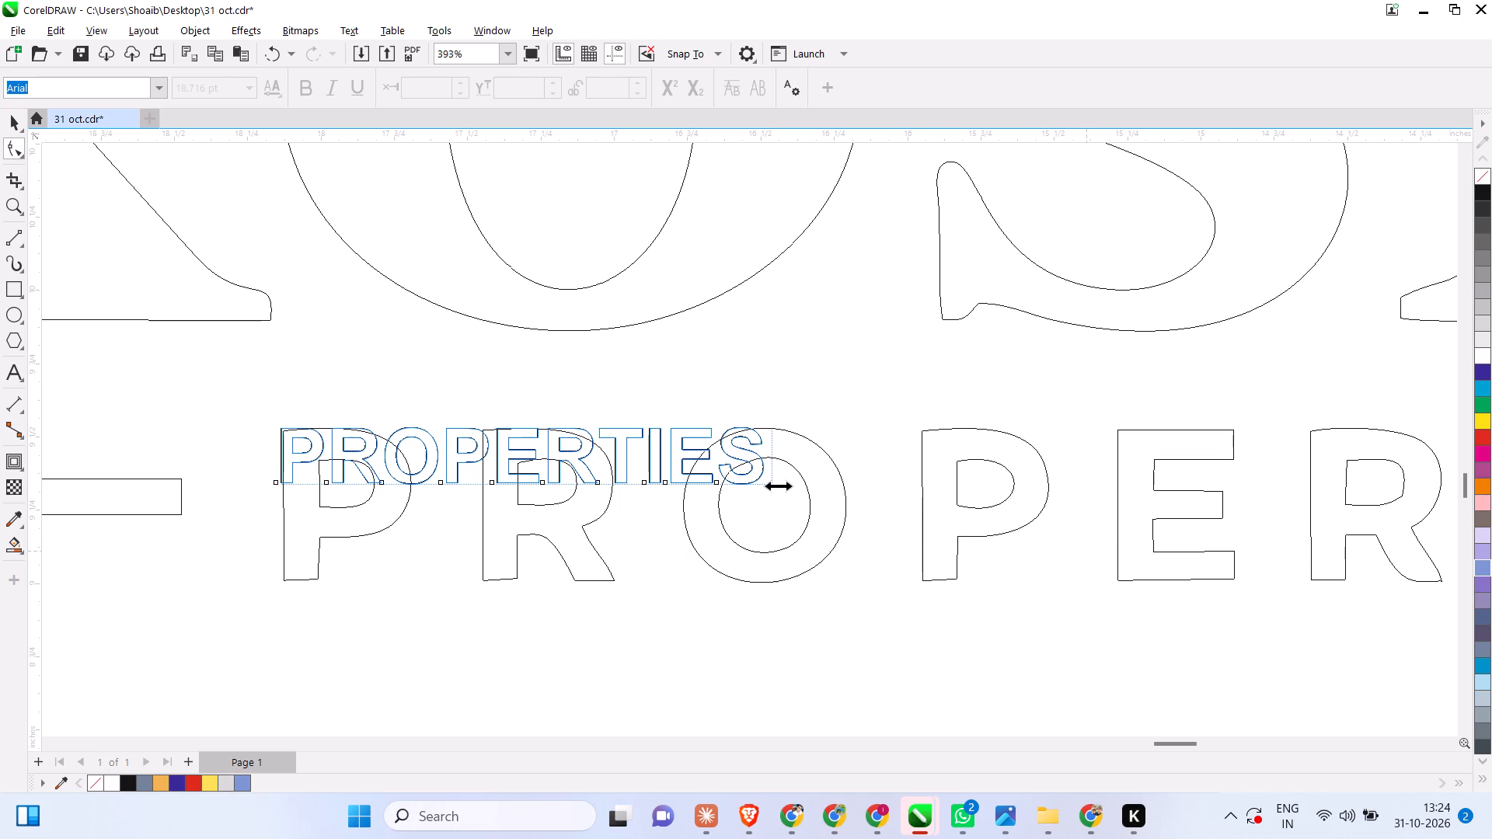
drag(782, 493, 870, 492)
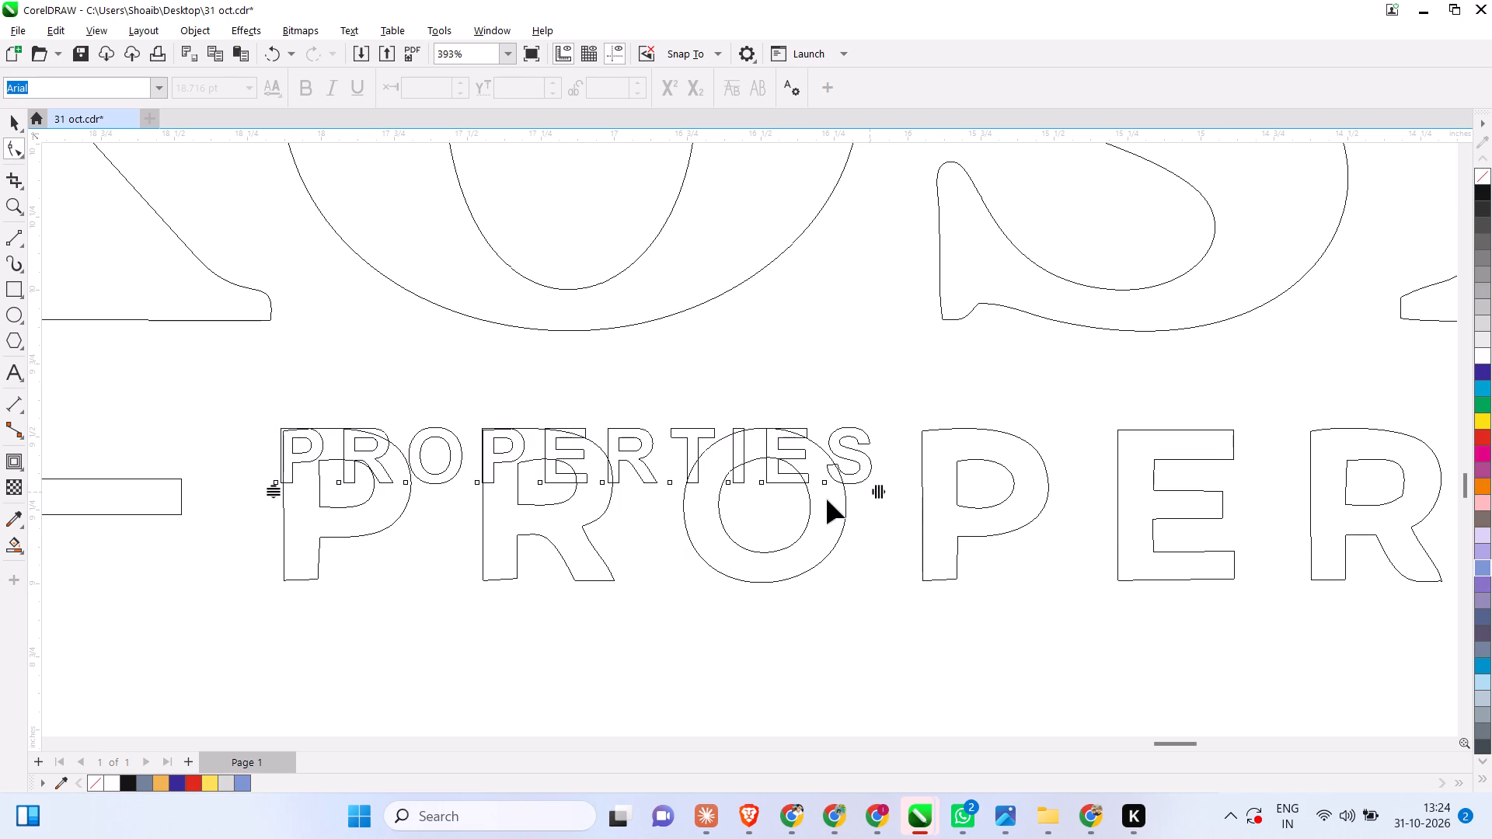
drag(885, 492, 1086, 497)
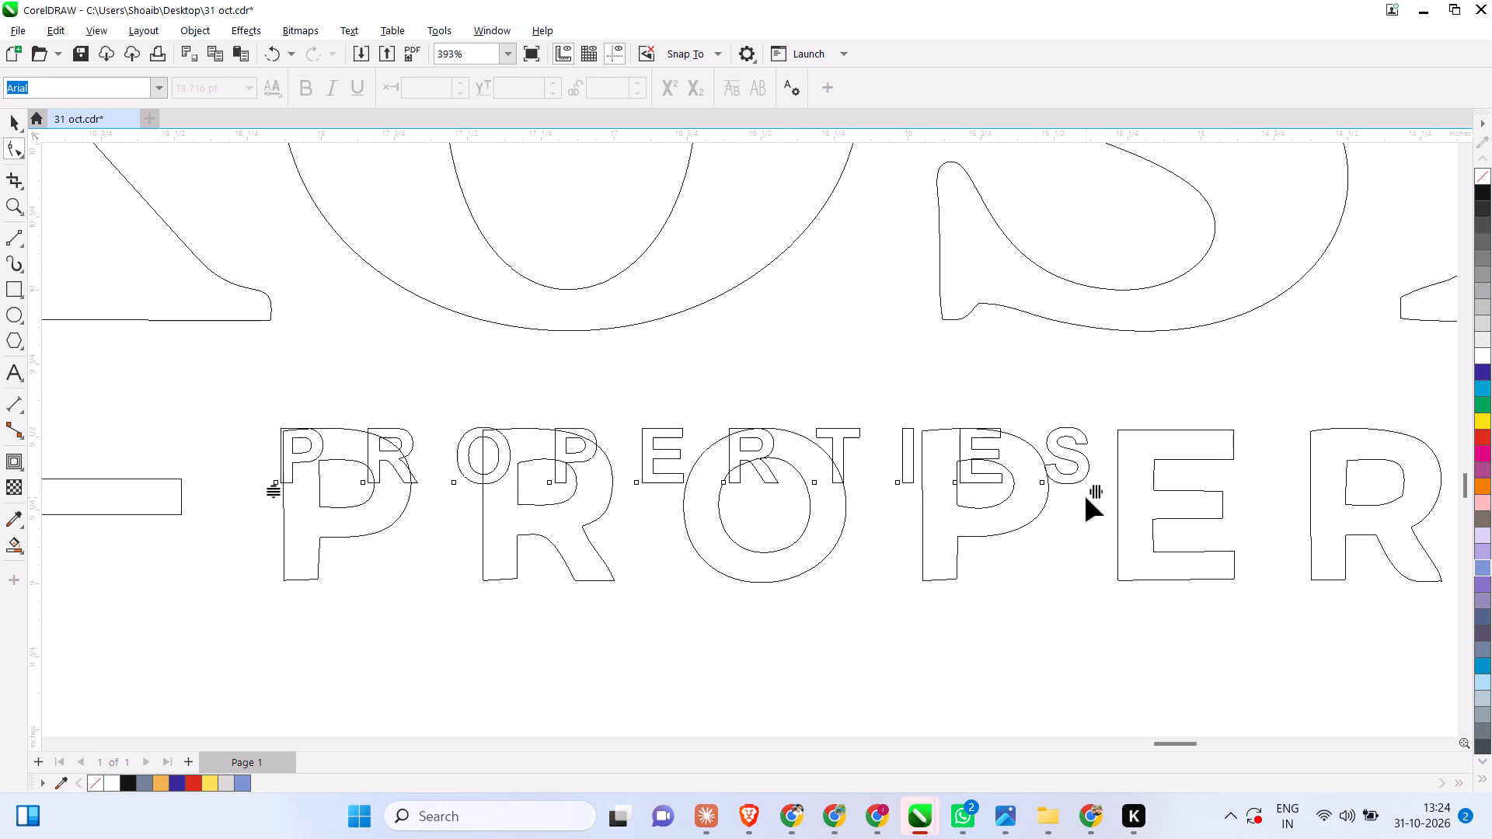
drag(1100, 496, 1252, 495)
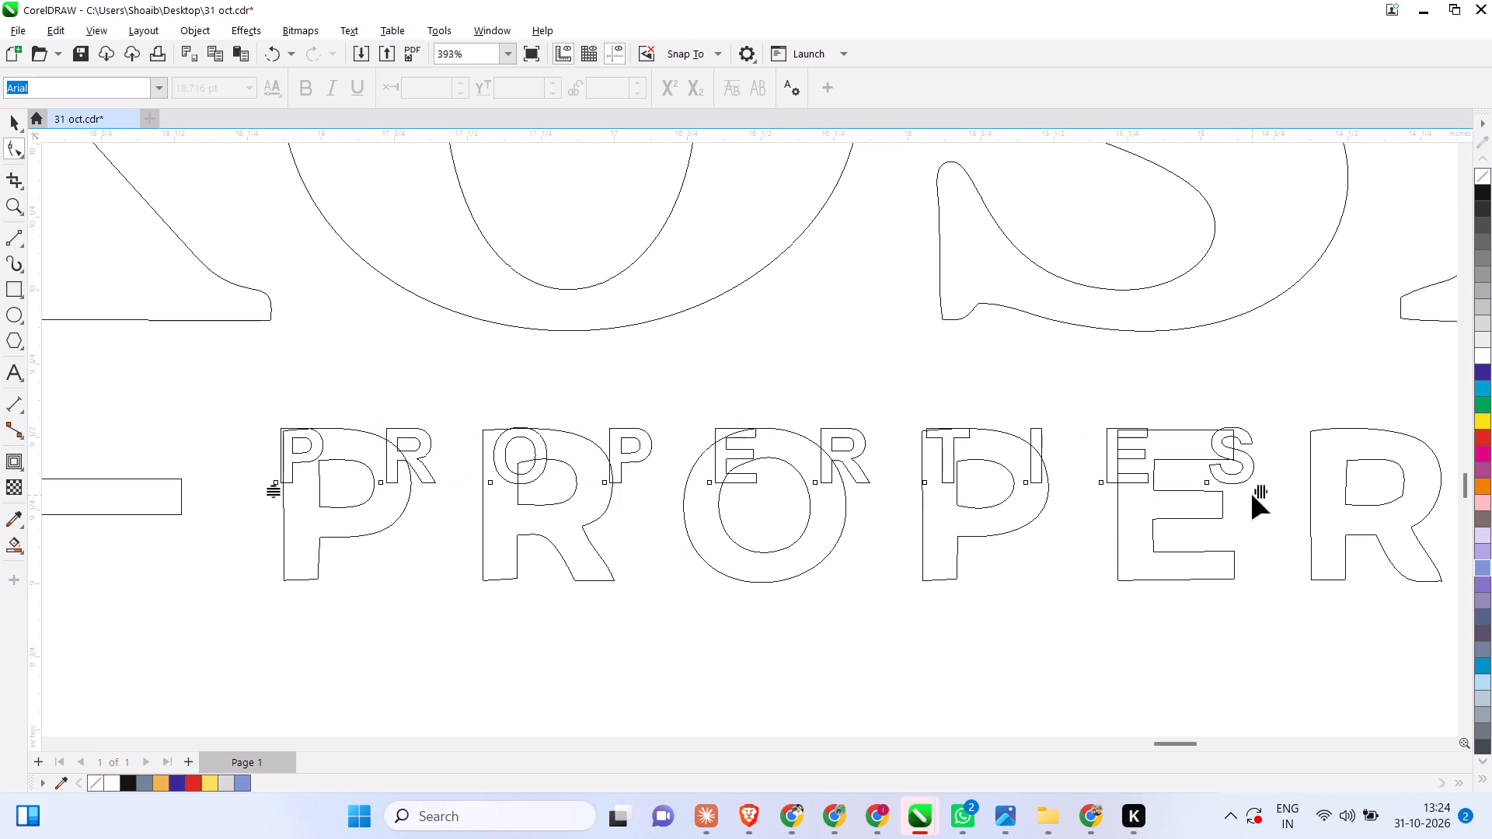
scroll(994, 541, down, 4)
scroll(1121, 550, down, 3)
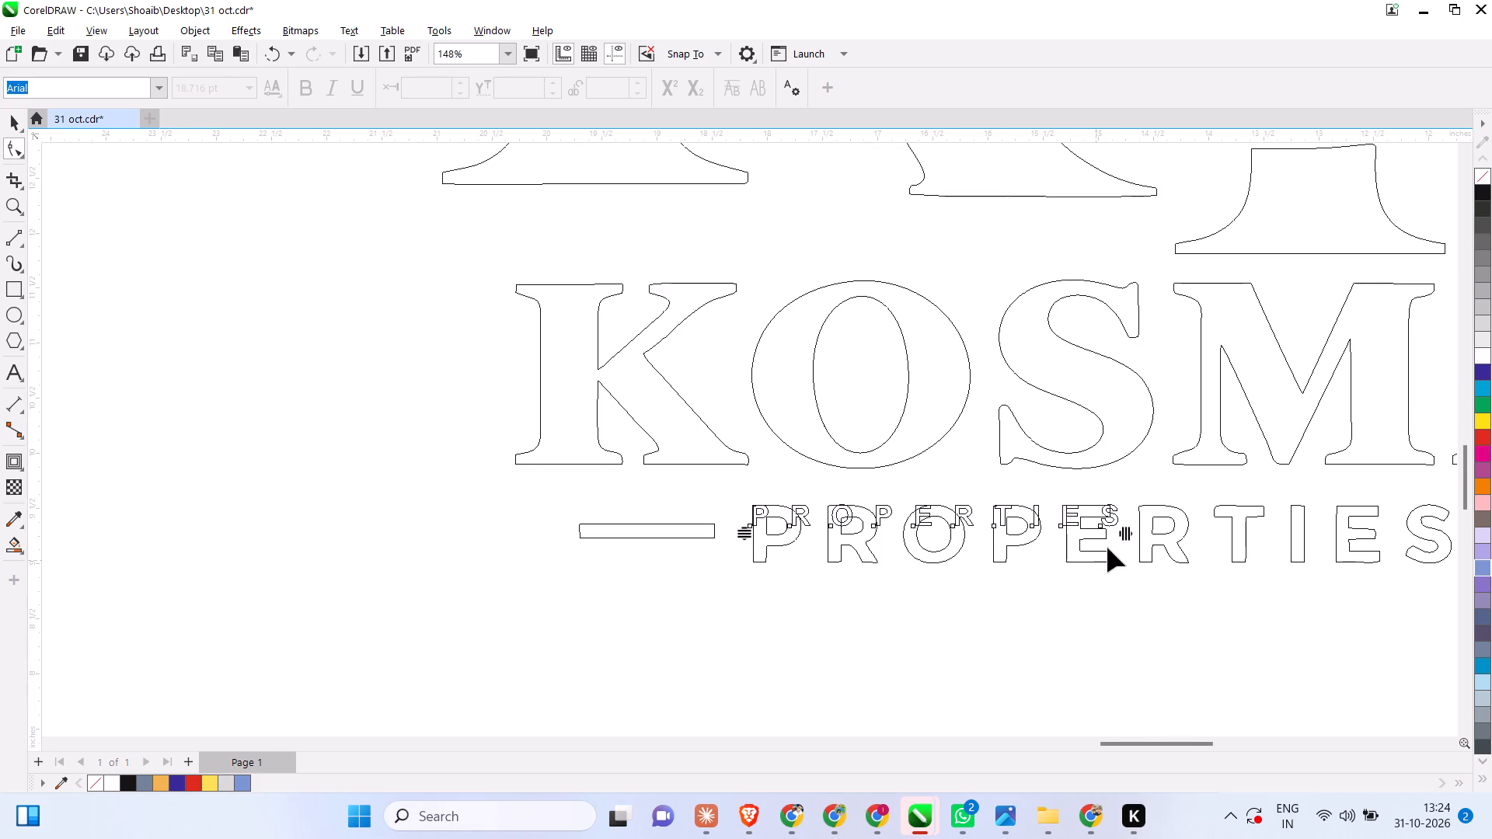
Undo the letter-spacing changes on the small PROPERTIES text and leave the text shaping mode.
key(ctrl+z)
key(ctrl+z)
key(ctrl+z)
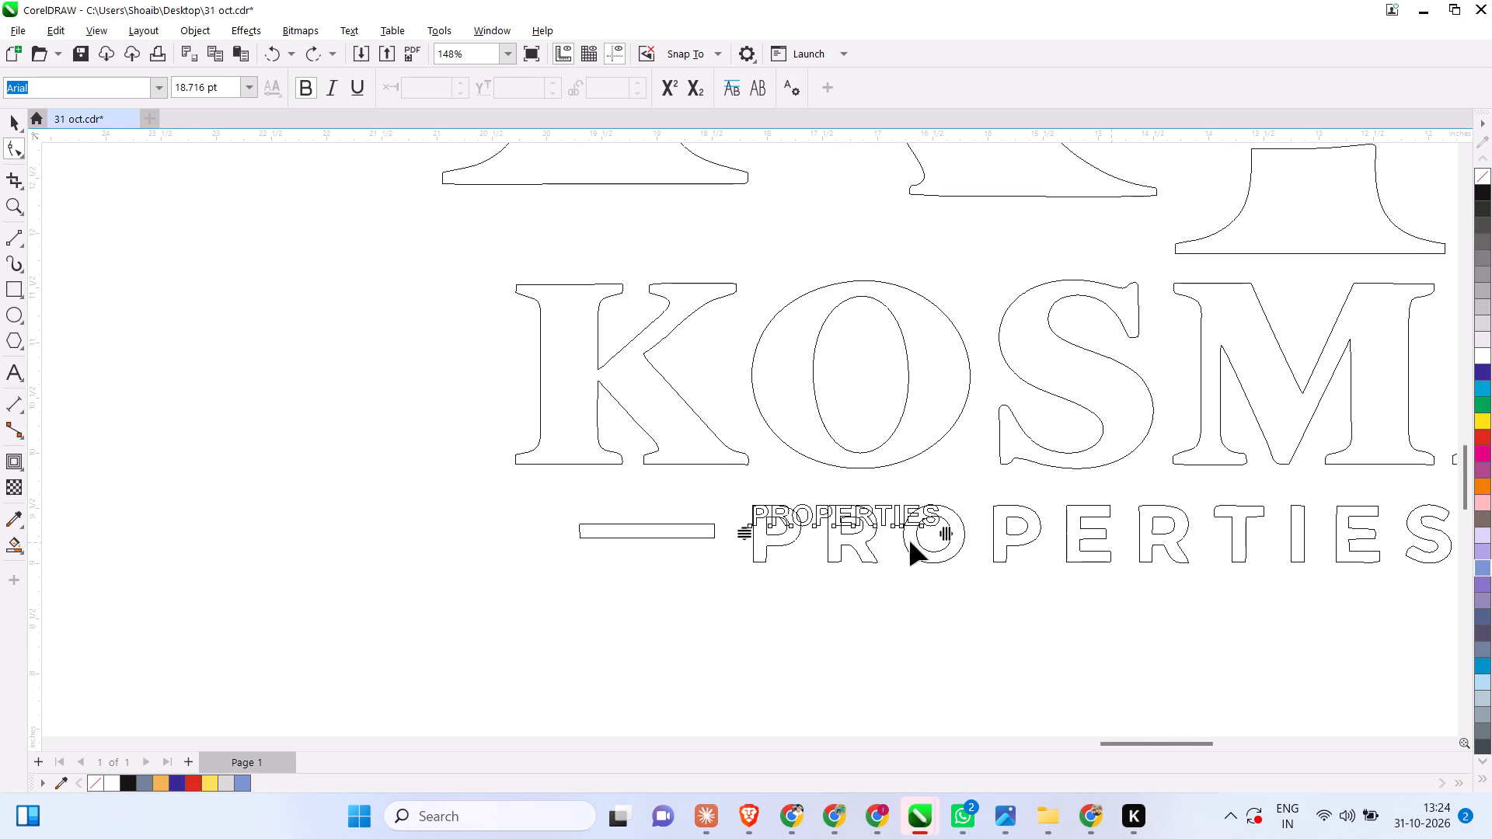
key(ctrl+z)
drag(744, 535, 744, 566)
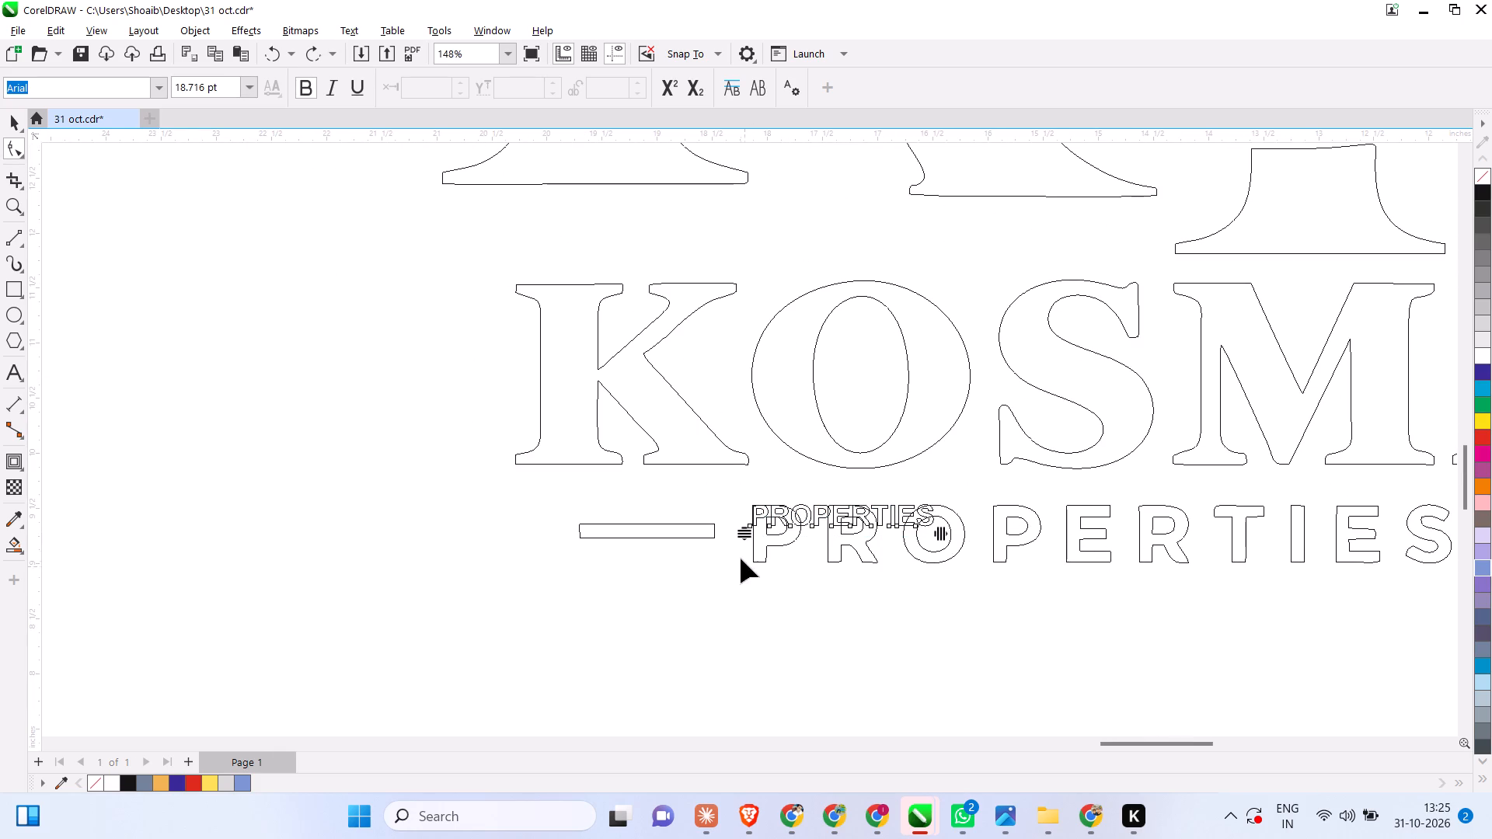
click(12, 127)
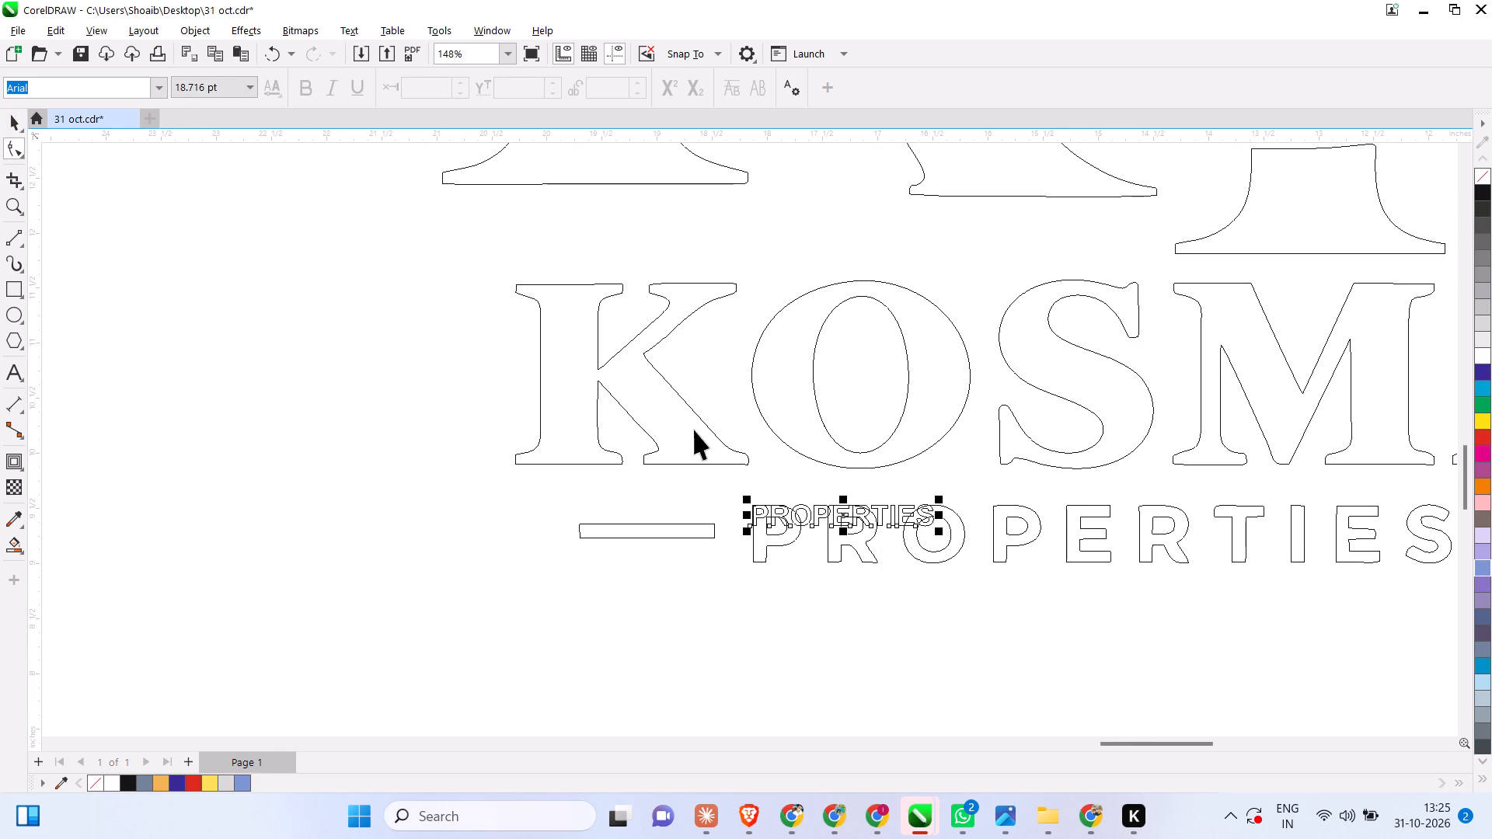
Scale the live PROPERTIES text up proportionally to about 51.3 pt, matching the height of the traced lettering.
scroll(755, 433, up, 5)
scroll(783, 547, down, 5)
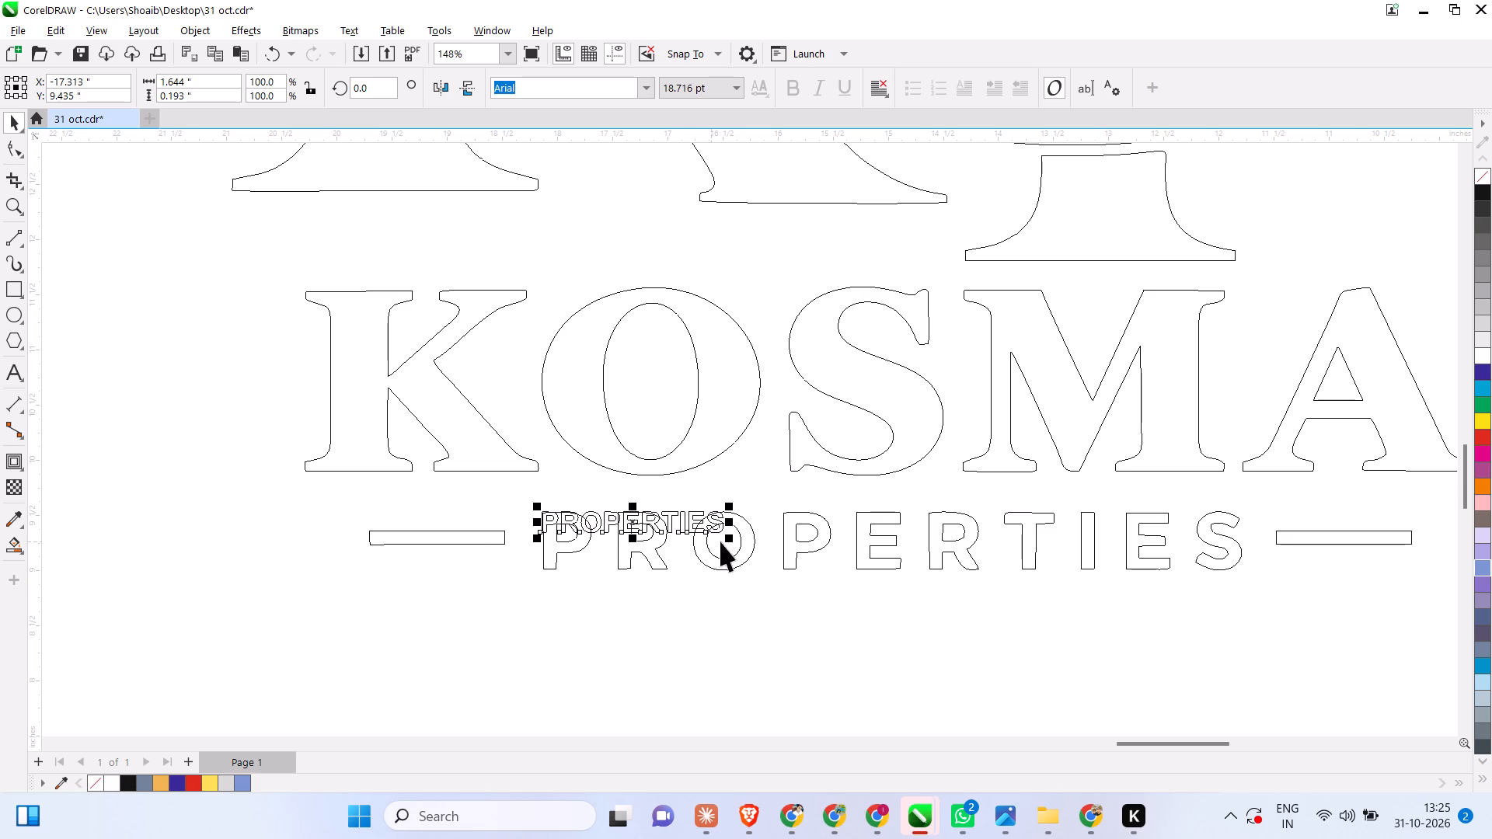
drag(733, 541, 1048, 617)
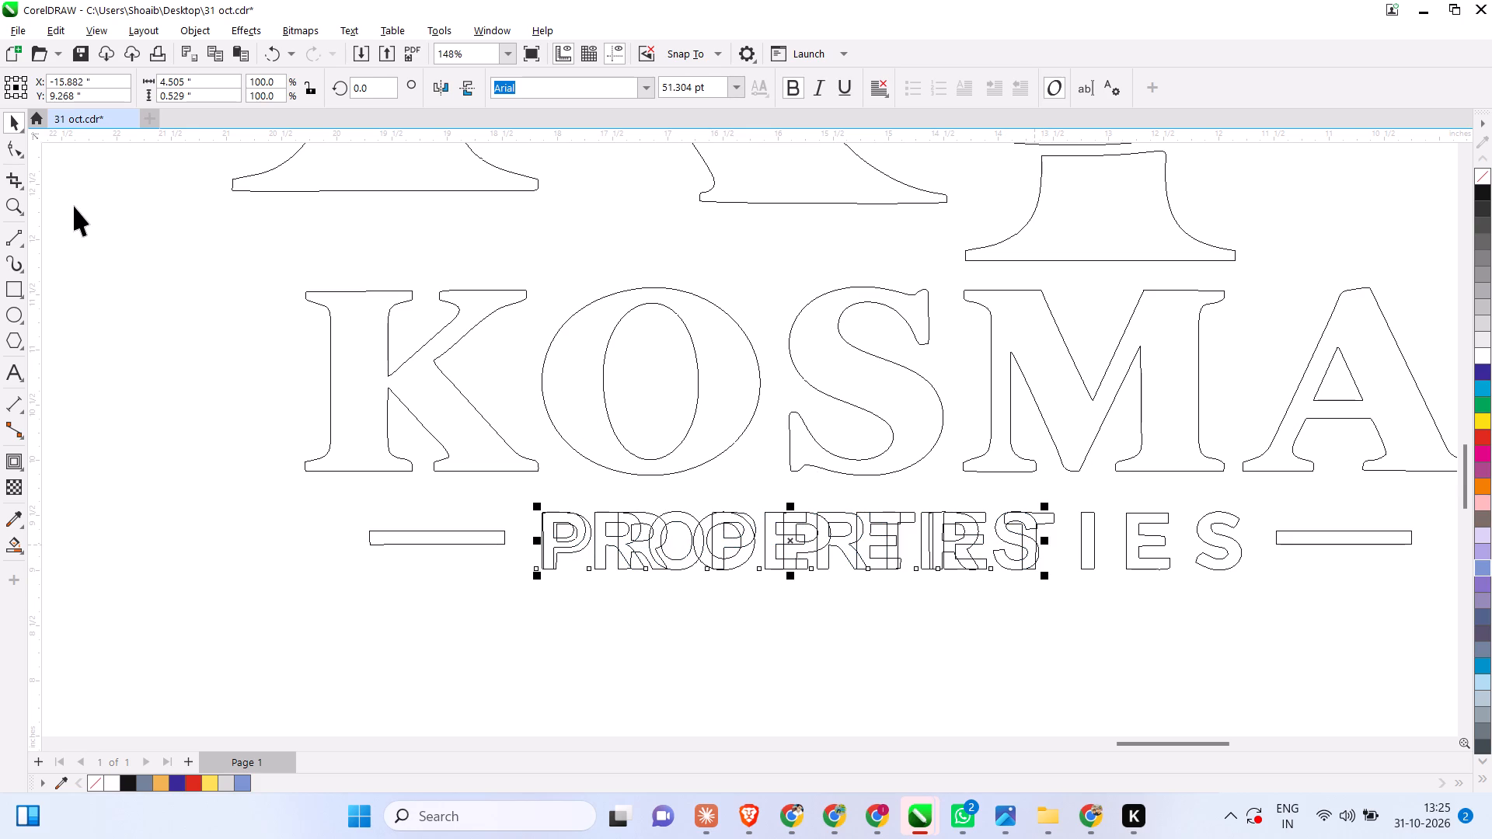
Widen the letter spacing of the live PROPERTIES text until its final S roughly reaches the traced S.
key(F10)
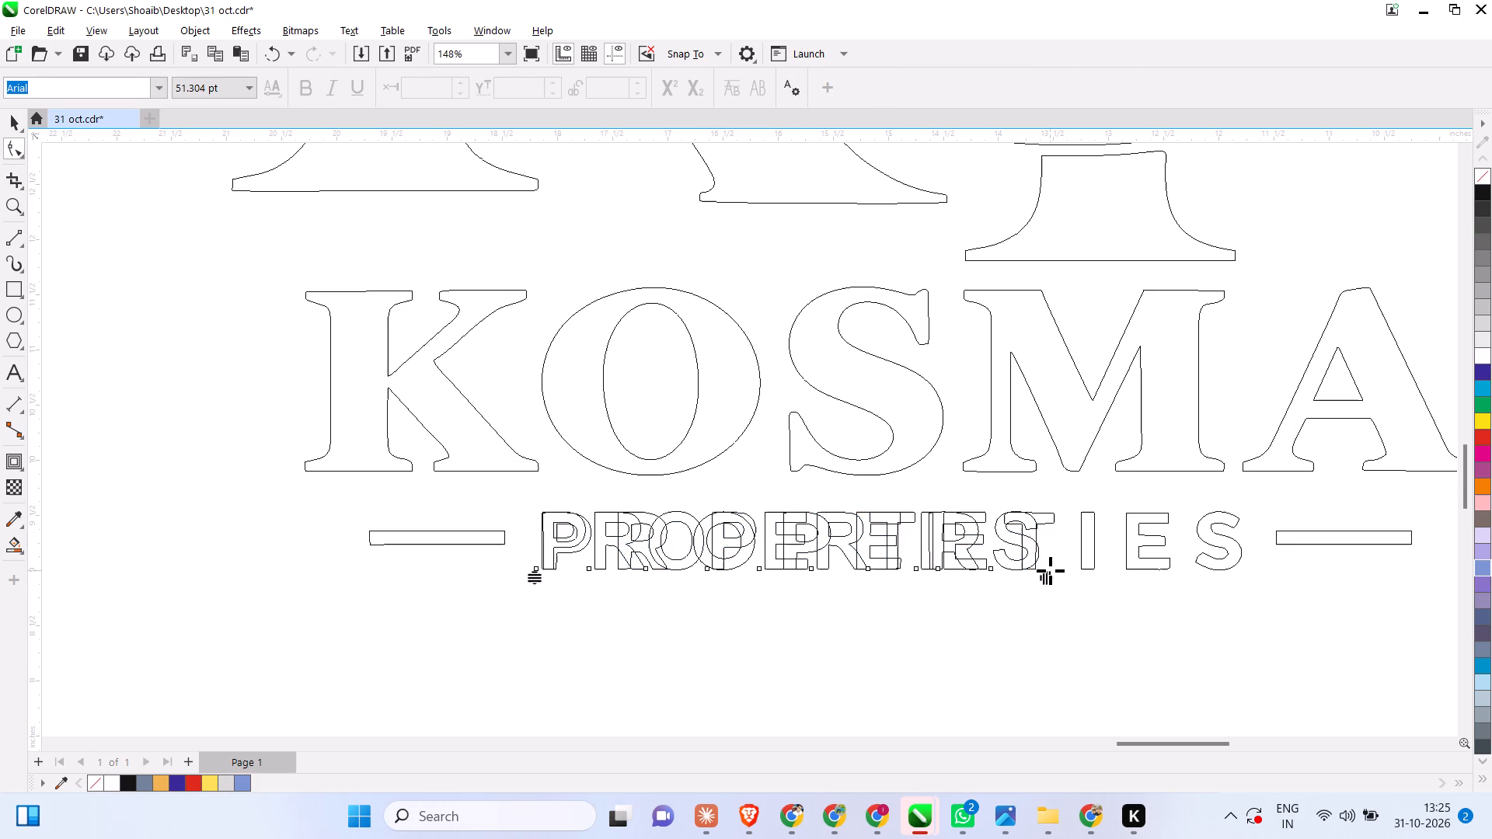
drag(1048, 578, 1179, 555)
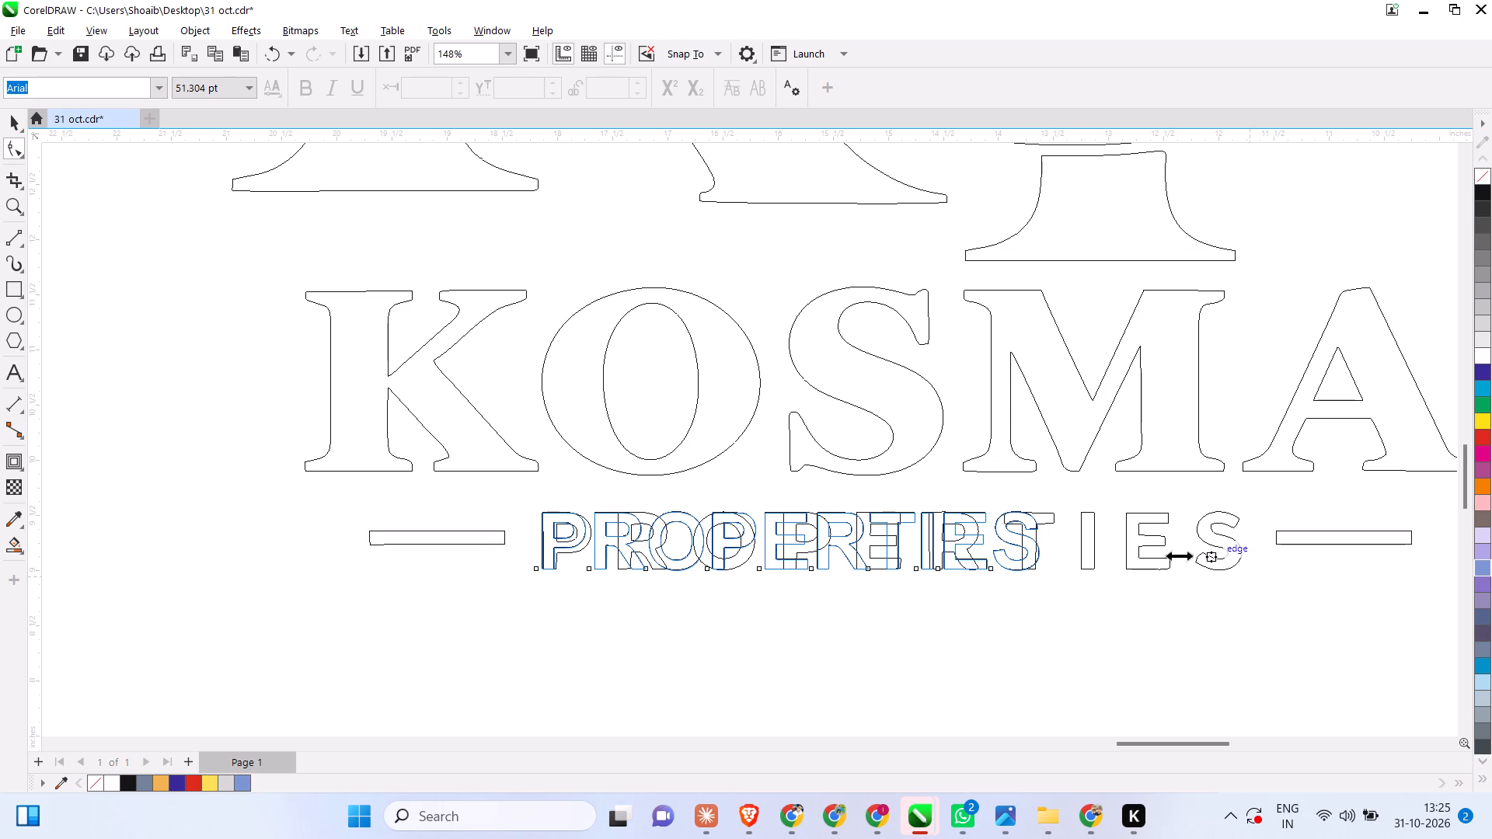
drag(1179, 555, 1114, 555)
drag(1121, 579, 1265, 583)
drag(1275, 576, 1259, 576)
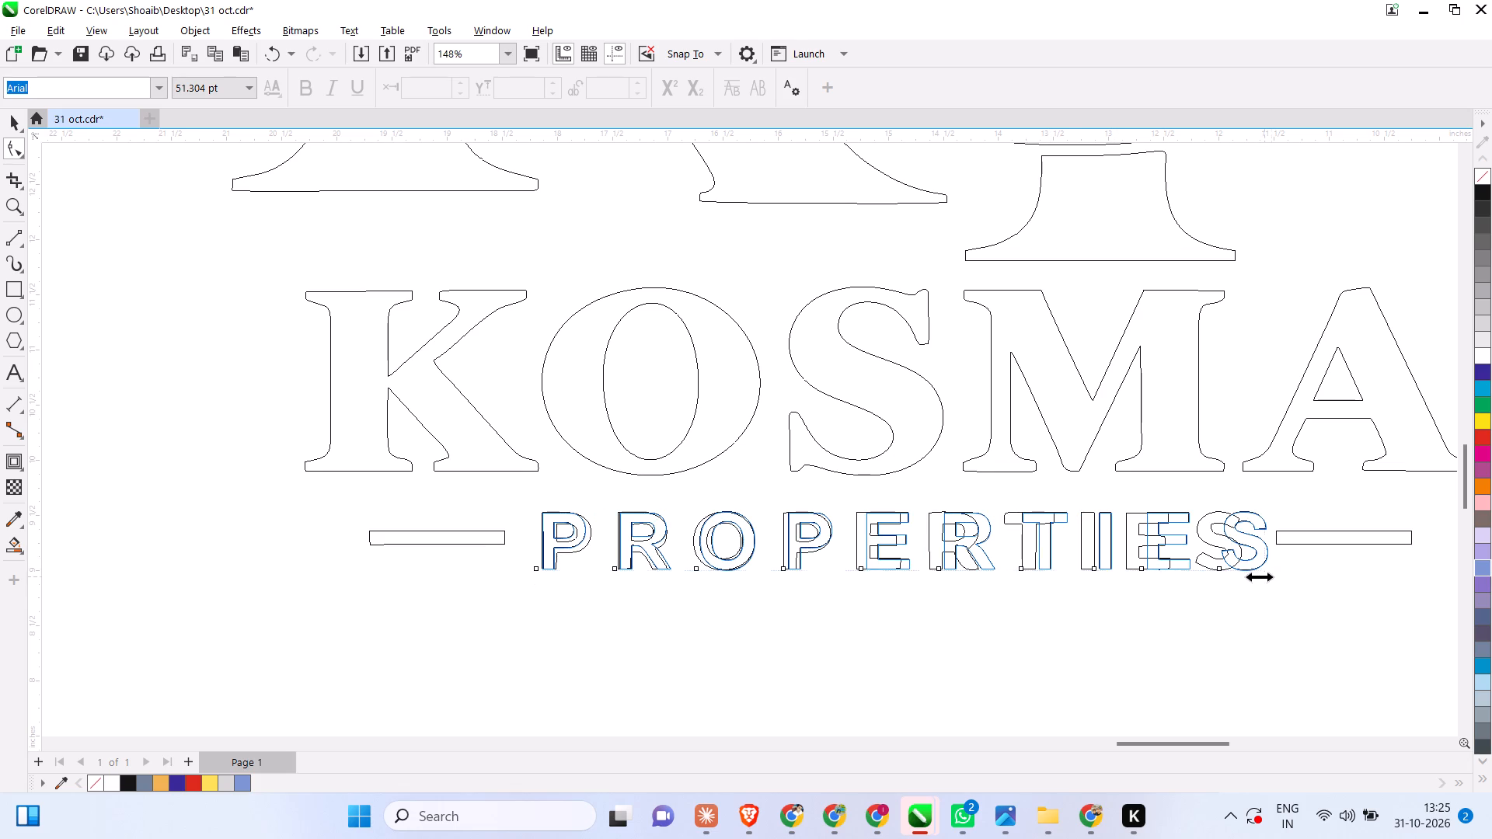
drag(1259, 576, 1257, 576)
Fine-tune the letter spacing of PROPERTIES so the outer edge of its final S coincides with the traced S.
scroll(1272, 560, up, 8)
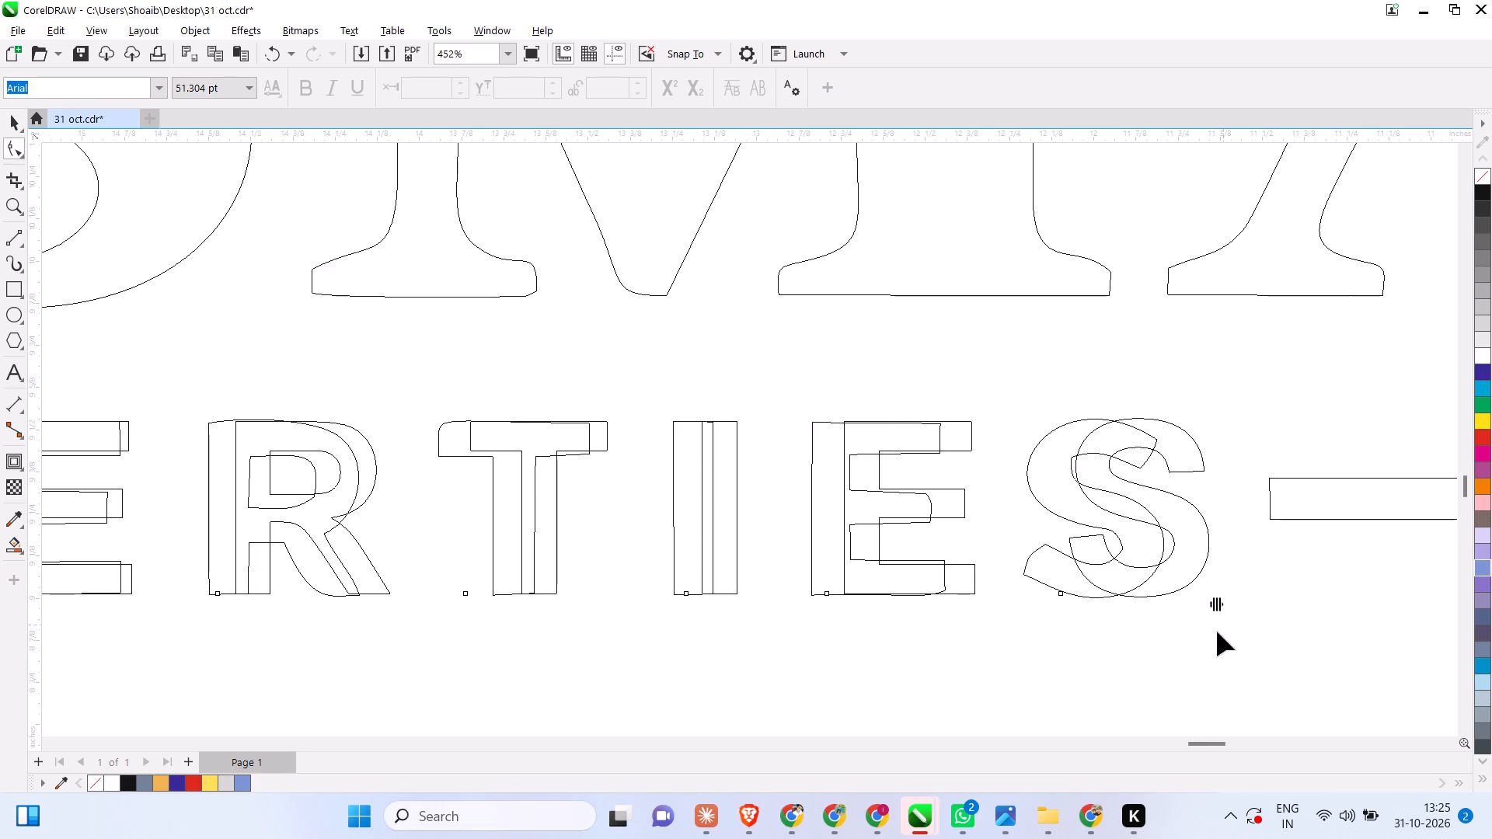
scroll(1217, 632, up, 1)
drag(1216, 603, 1173, 604)
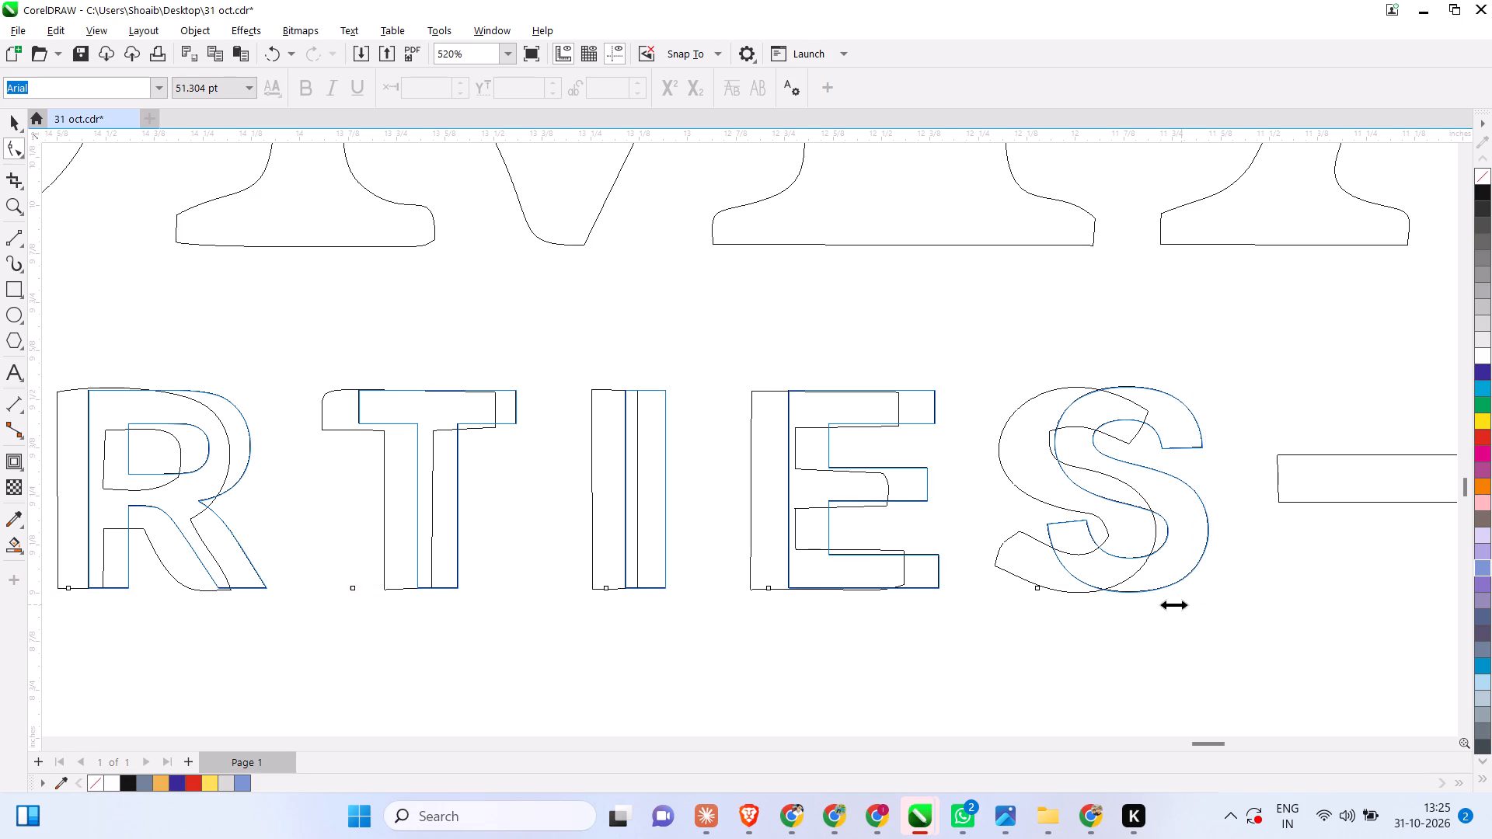
drag(1173, 604, 1170, 602)
drag(1175, 600, 1170, 600)
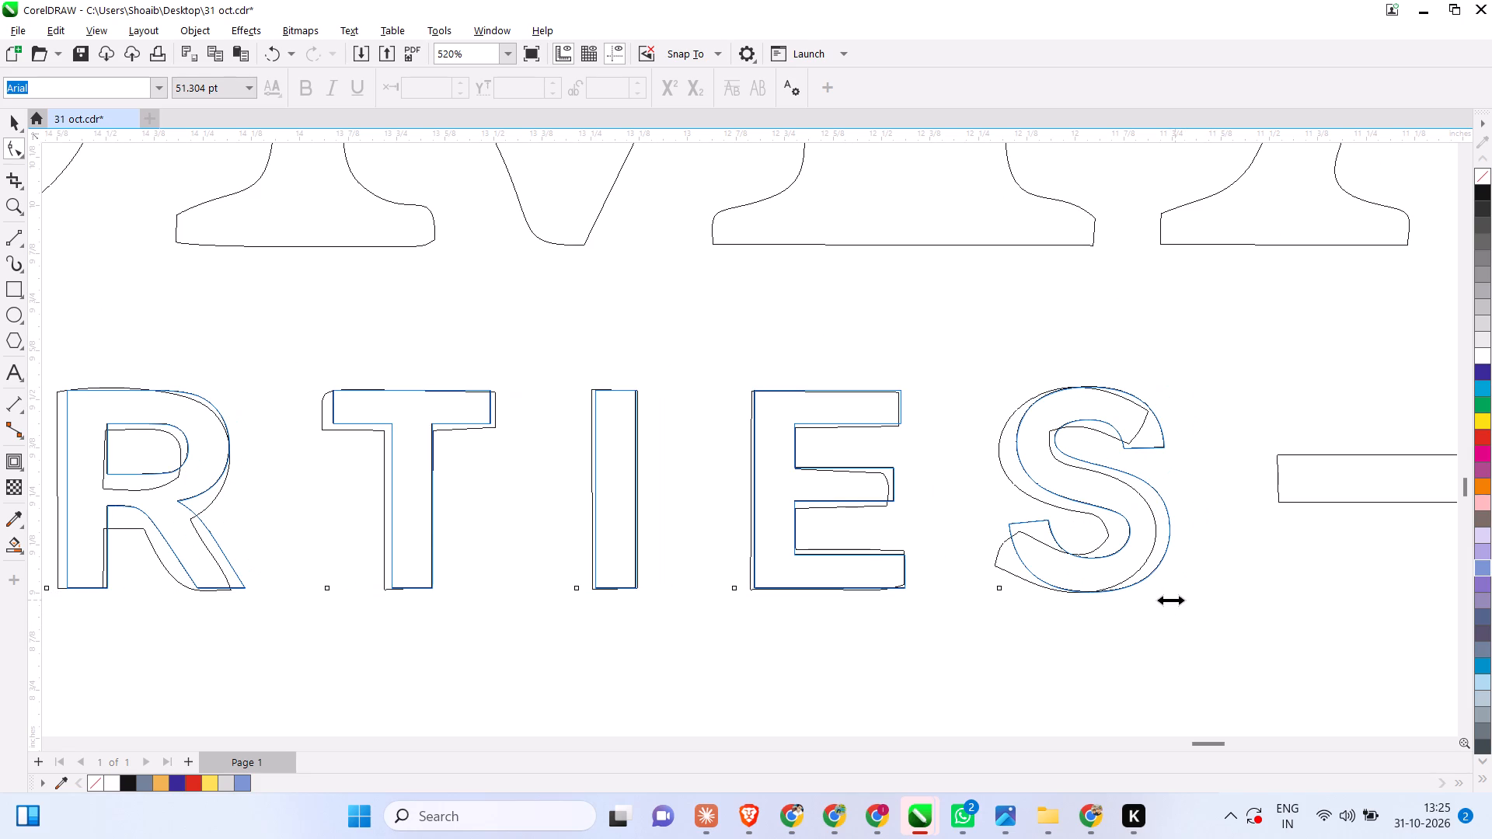
drag(1170, 600, 1159, 594)
scroll(1177, 610, up, 4)
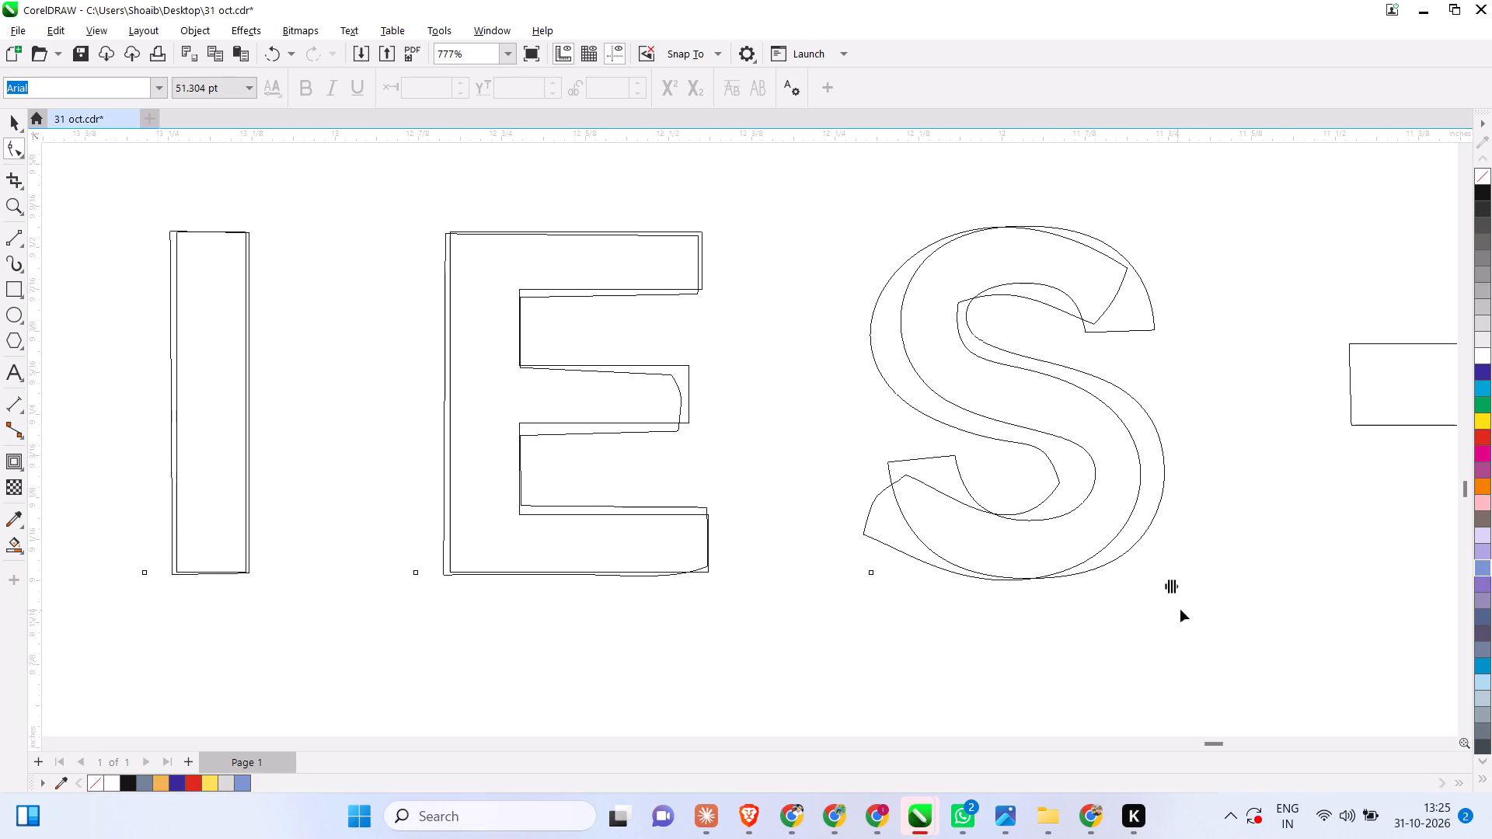
drag(1170, 587, 1139, 570)
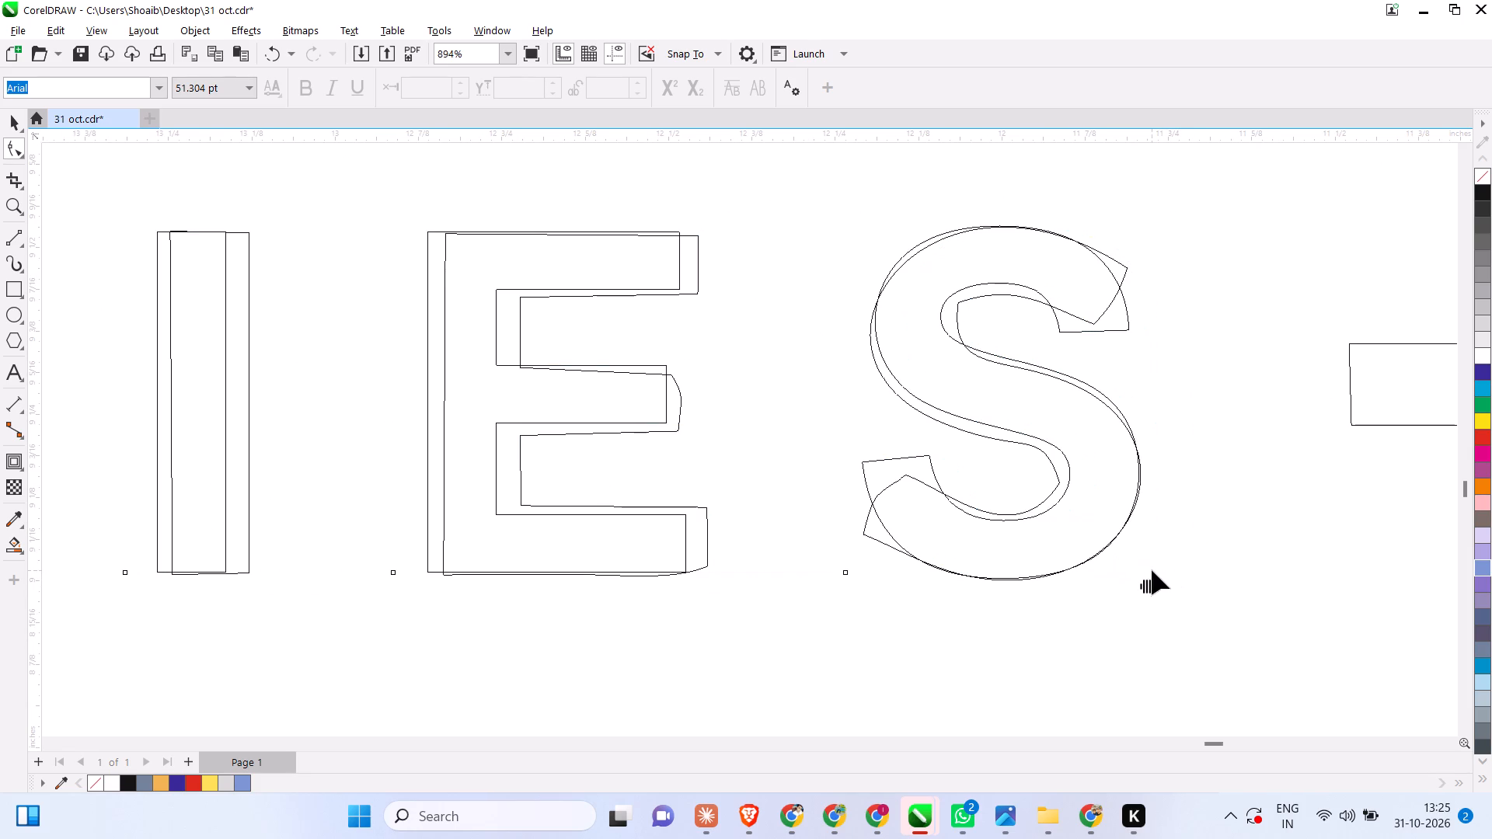
scroll(1168, 572, down, 11)
scroll(340, 543, down, 1)
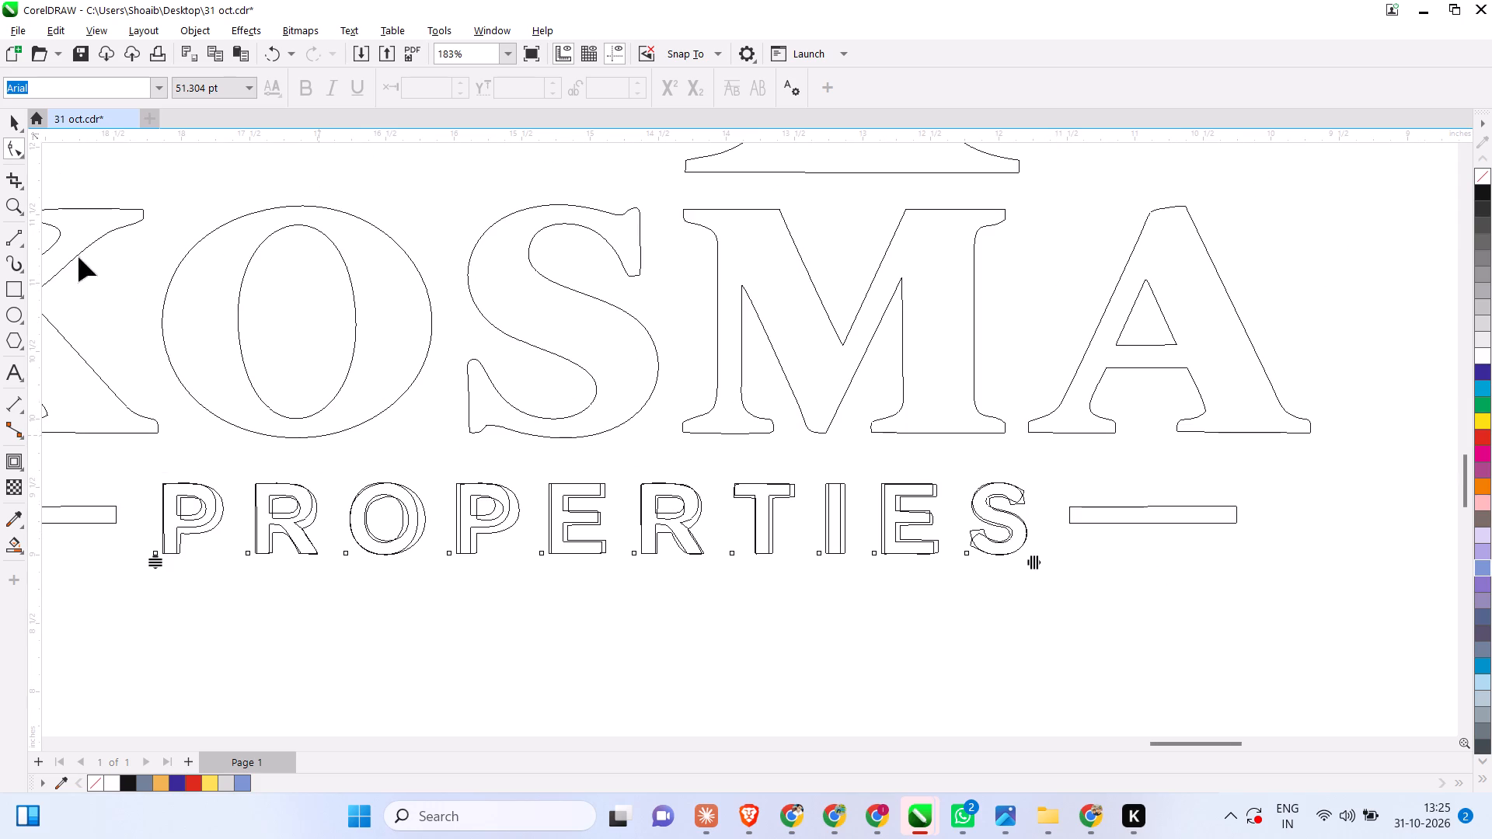
click(5, 134)
Set the nudge distance to 5 inches and nudge the live PROPERTIES text straight down once, away from the traced lettering.
scroll(423, 390, down, 4)
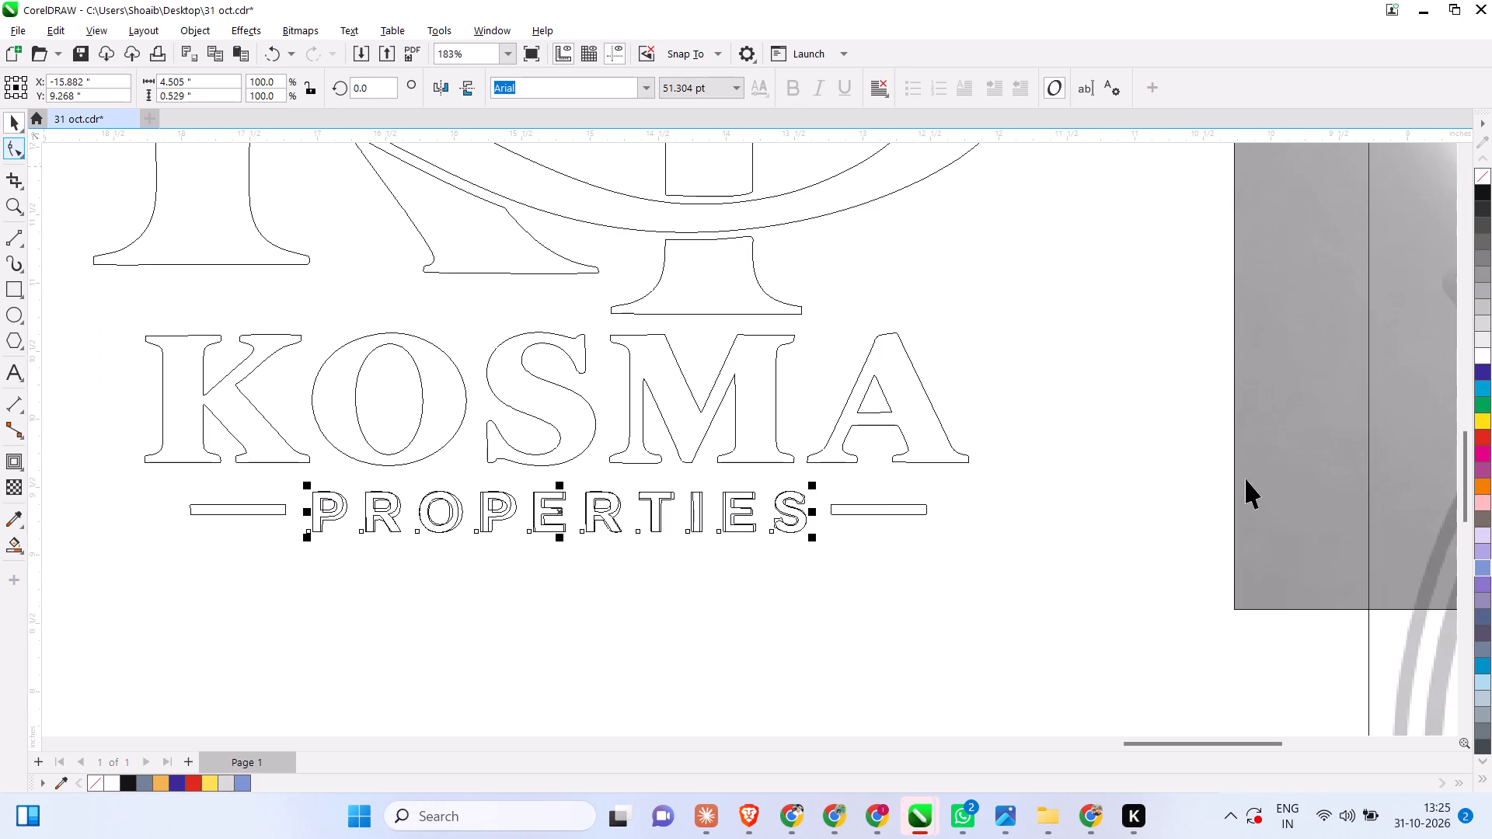
scroll(1164, 512, down, 7)
scroll(1113, 485, up, 6)
click(1116, 437)
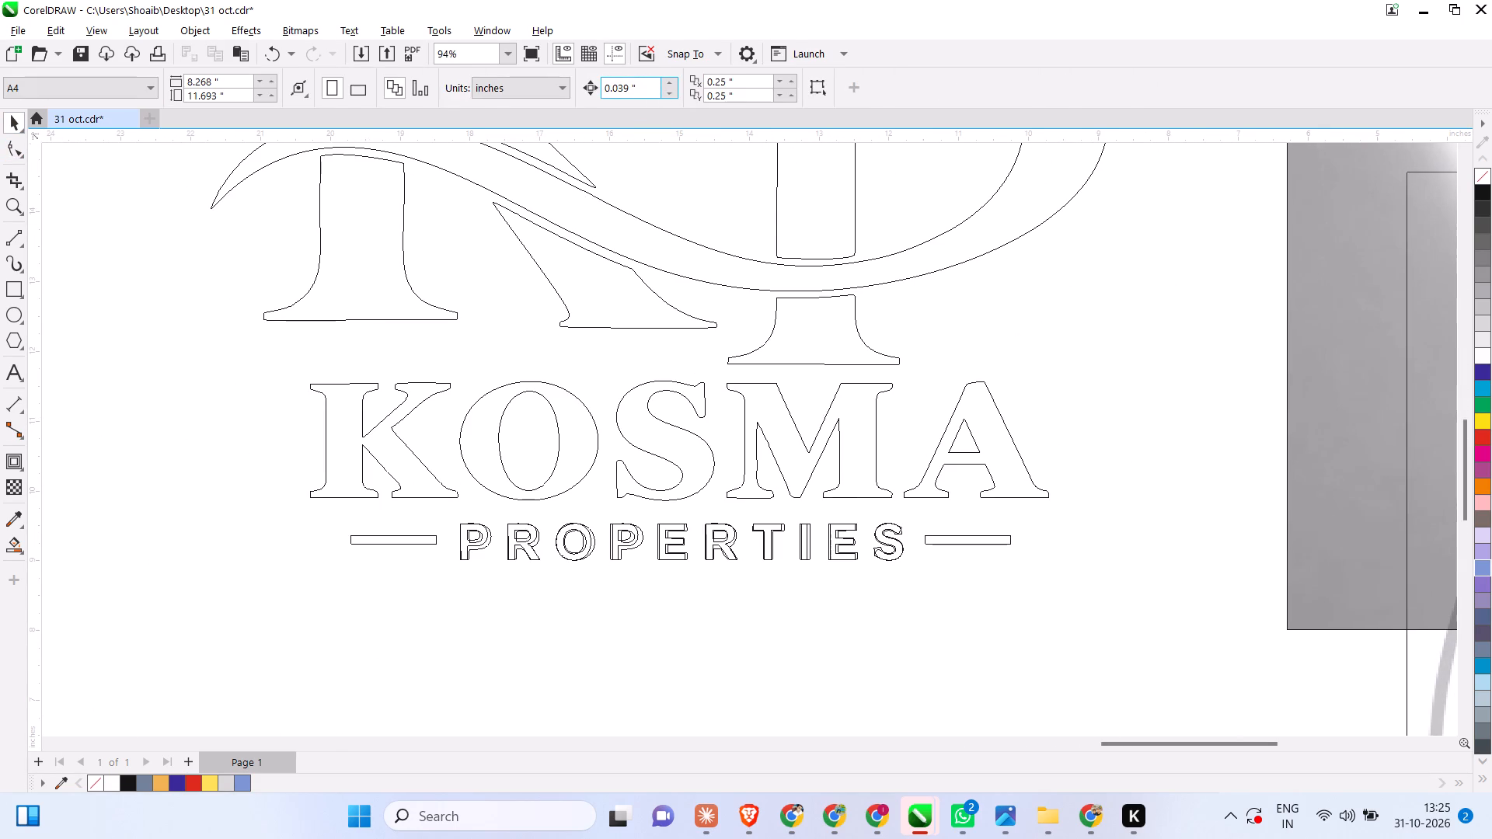
drag(646, 91, 496, 92)
key(5)
key(Return)
click(1199, 418)
scroll(740, 563, up, 5)
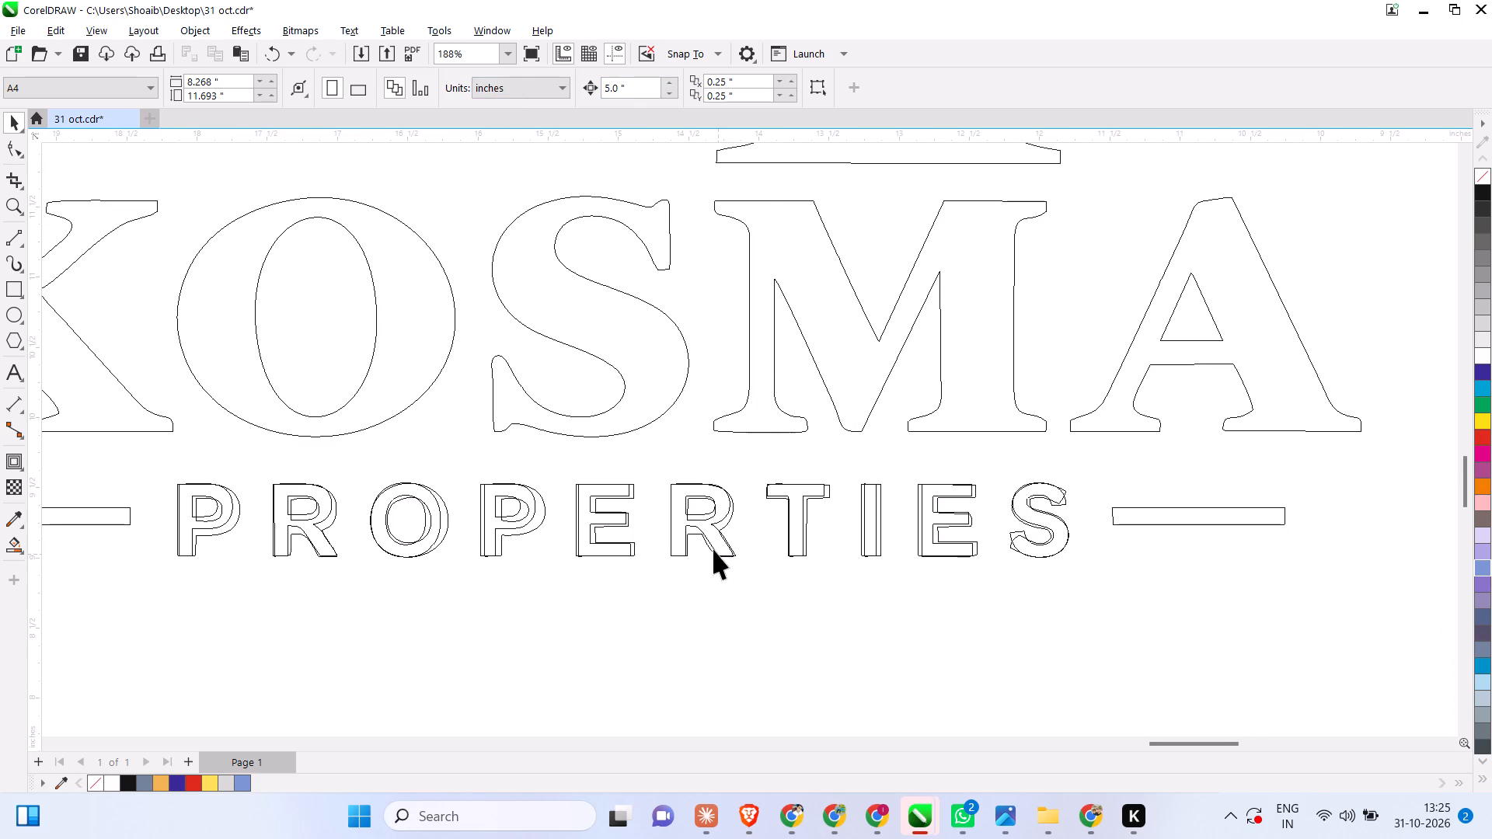
scroll(662, 524, up, 6)
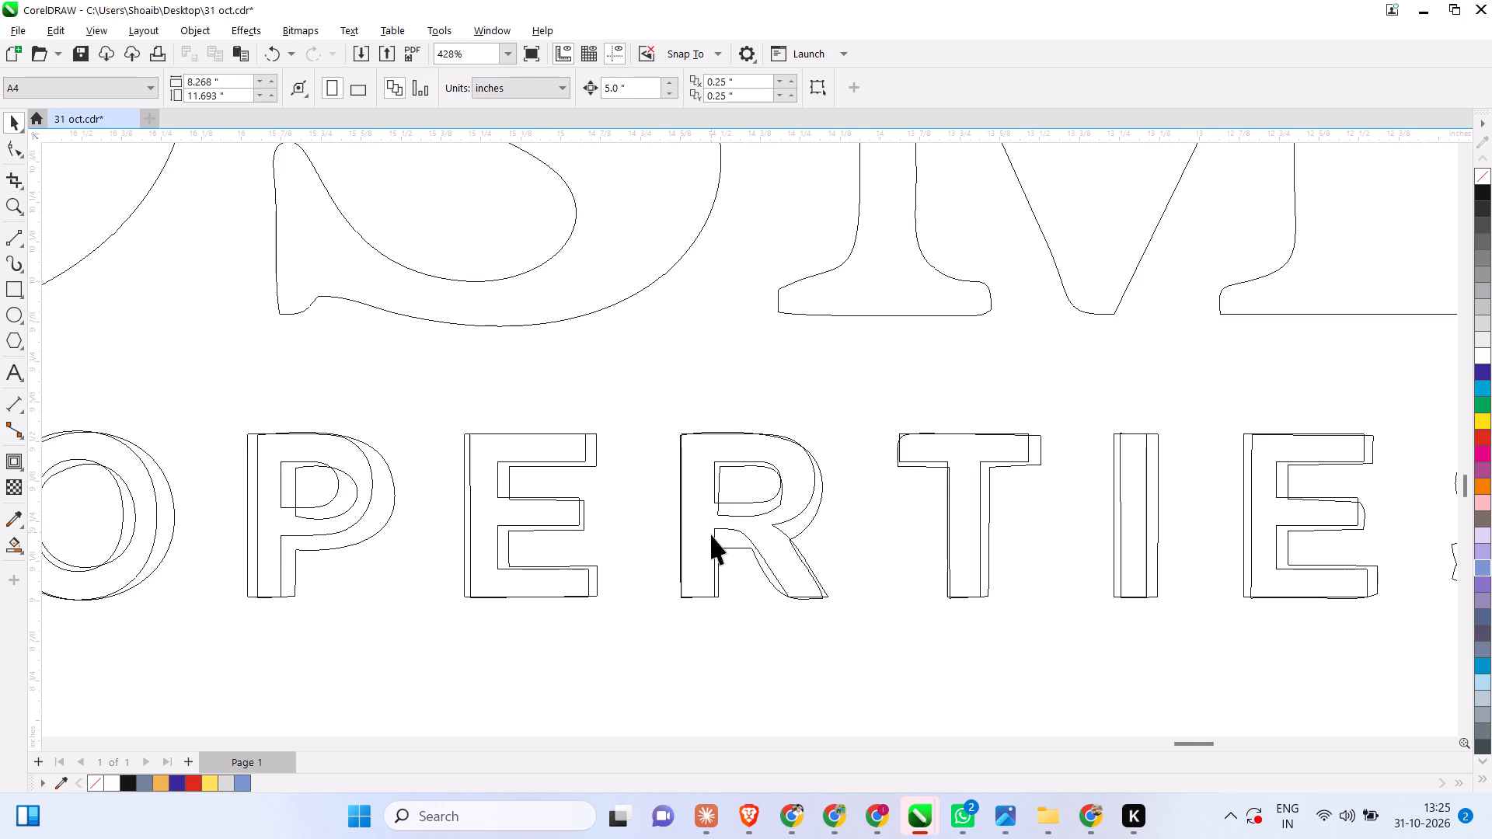
click(715, 561)
key(Down)
Delete all the traced PROPERTIES letters between the two dashes below KOSMA.
scroll(787, 546, down, 7)
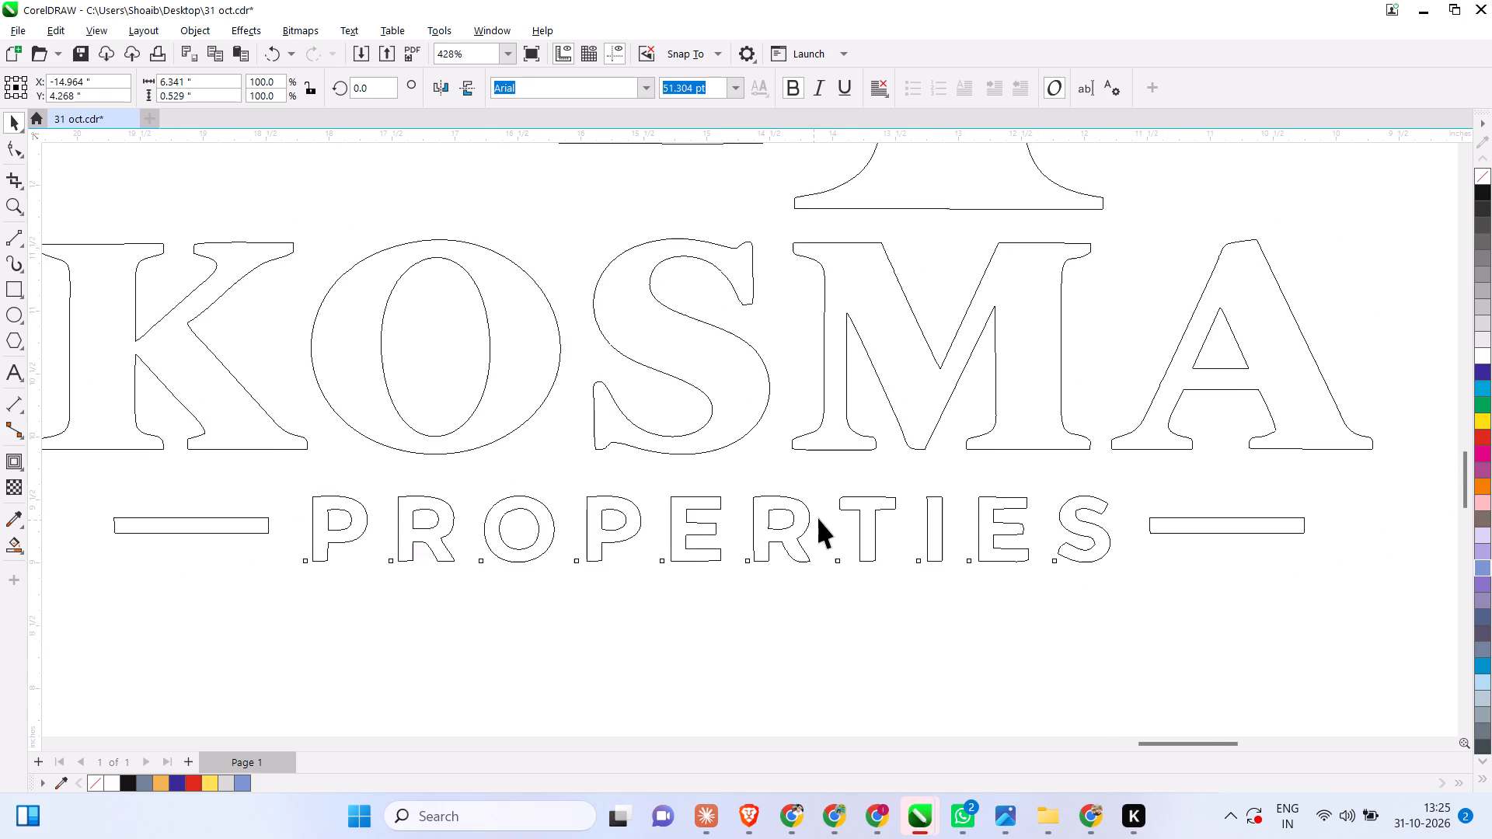
scroll(845, 513, down, 13)
scroll(905, 520, up, 5)
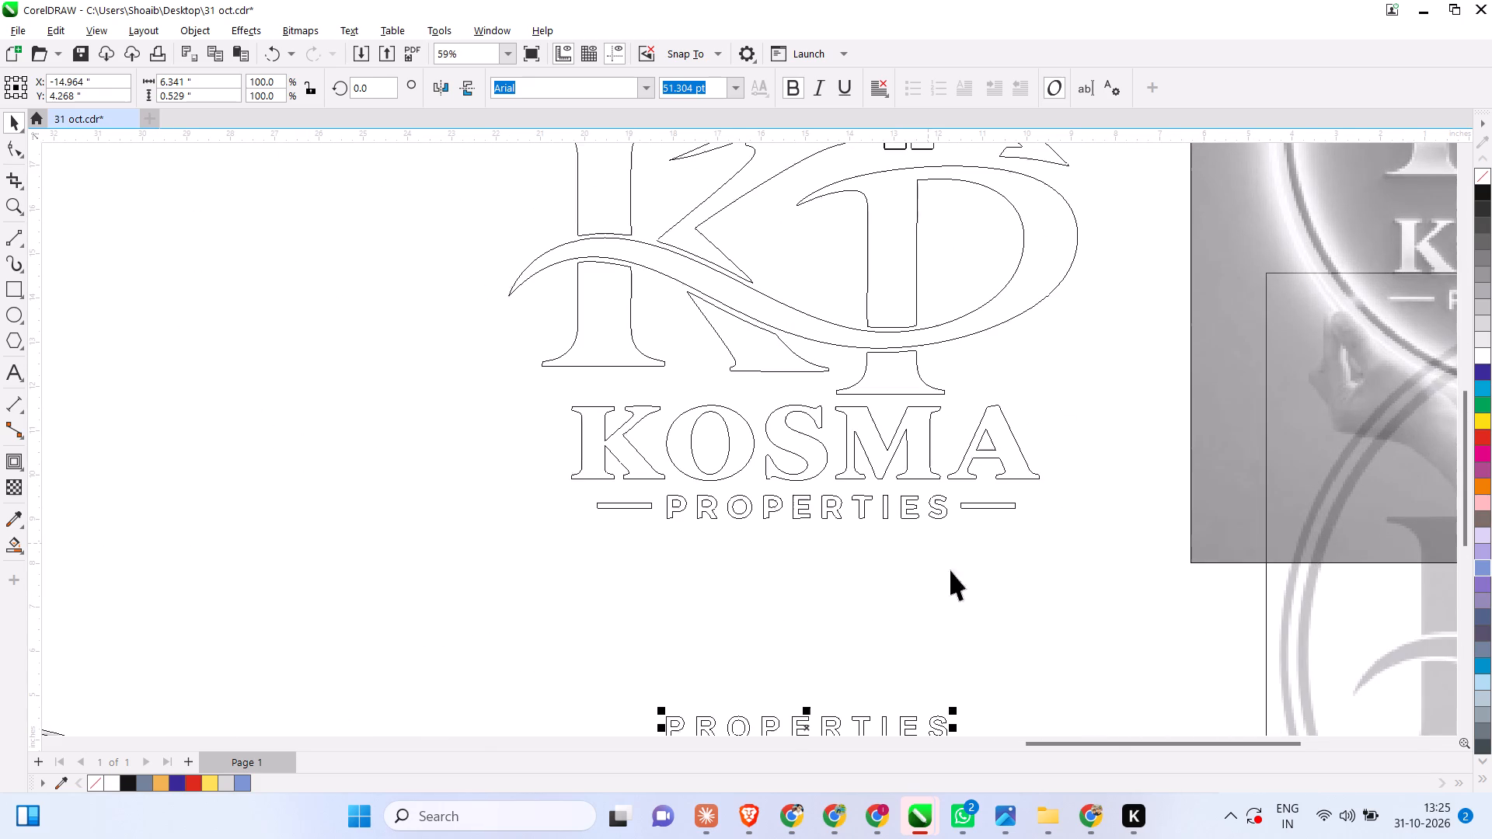
drag(957, 577, 642, 481)
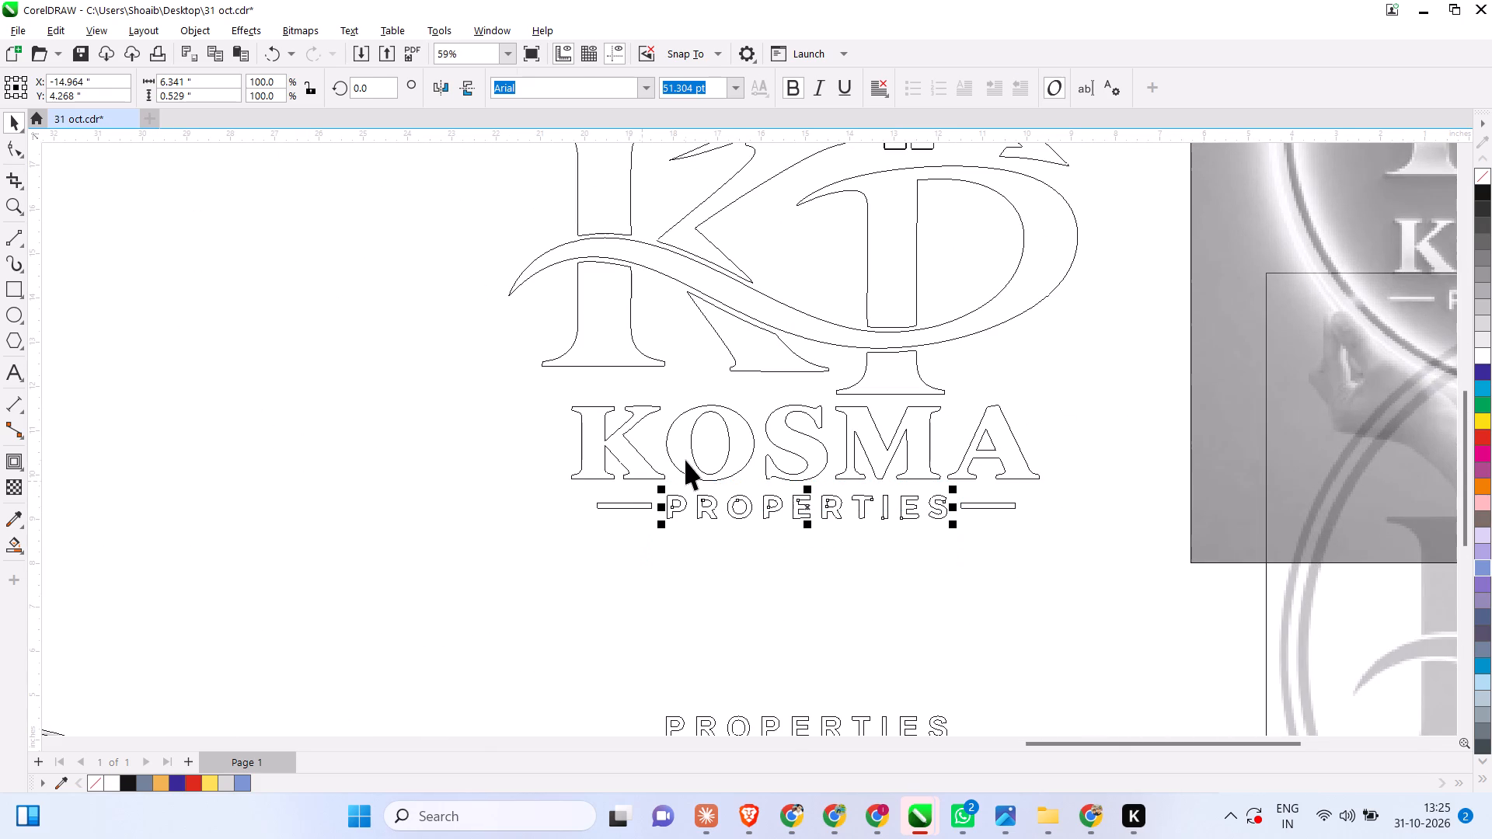
key(Delete)
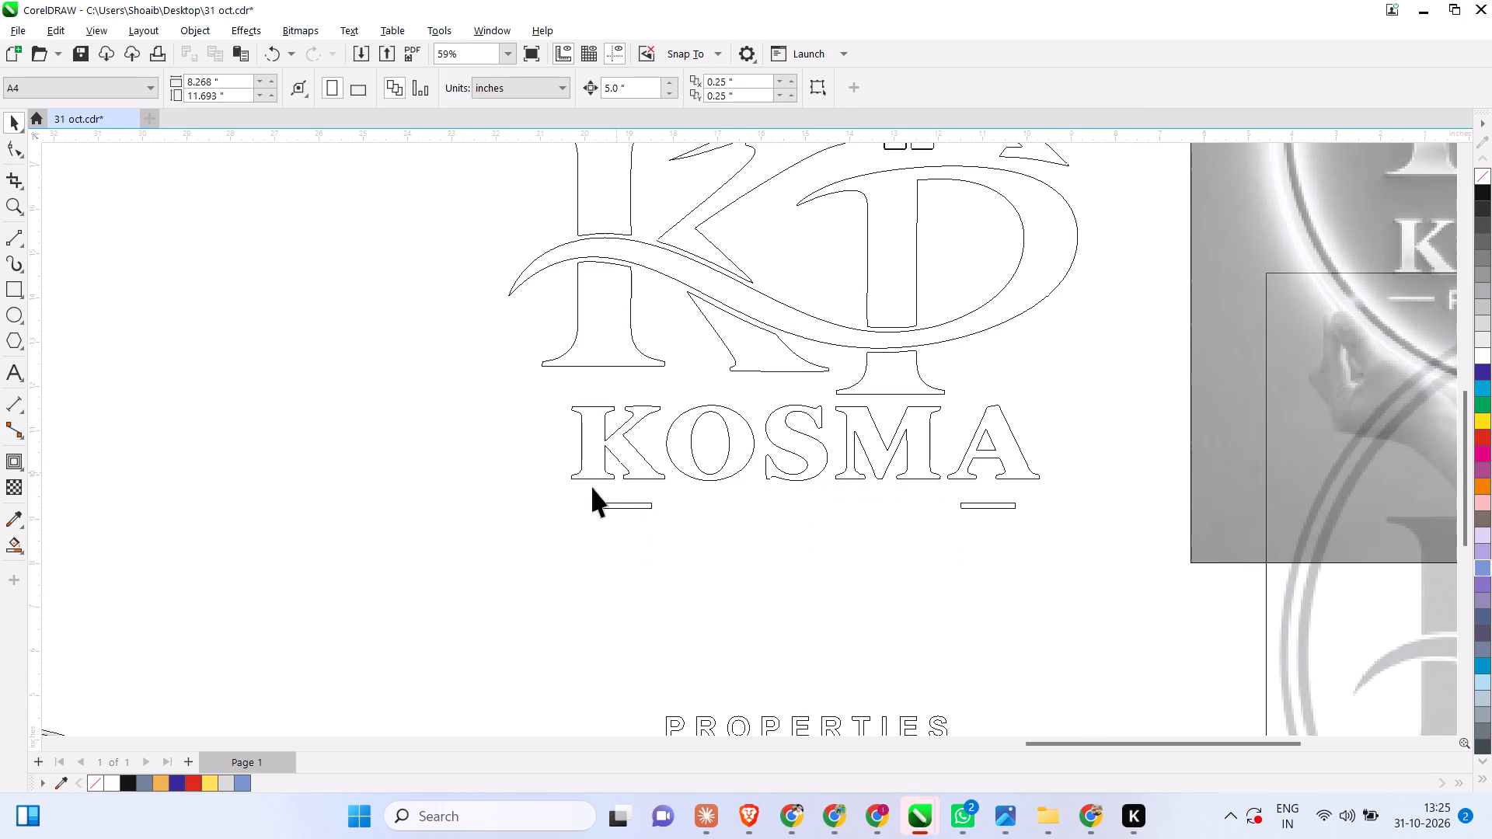
Nudge the live PROPERTIES text up 5 inches, back between the two dashes below KOSMA.
click(715, 717)
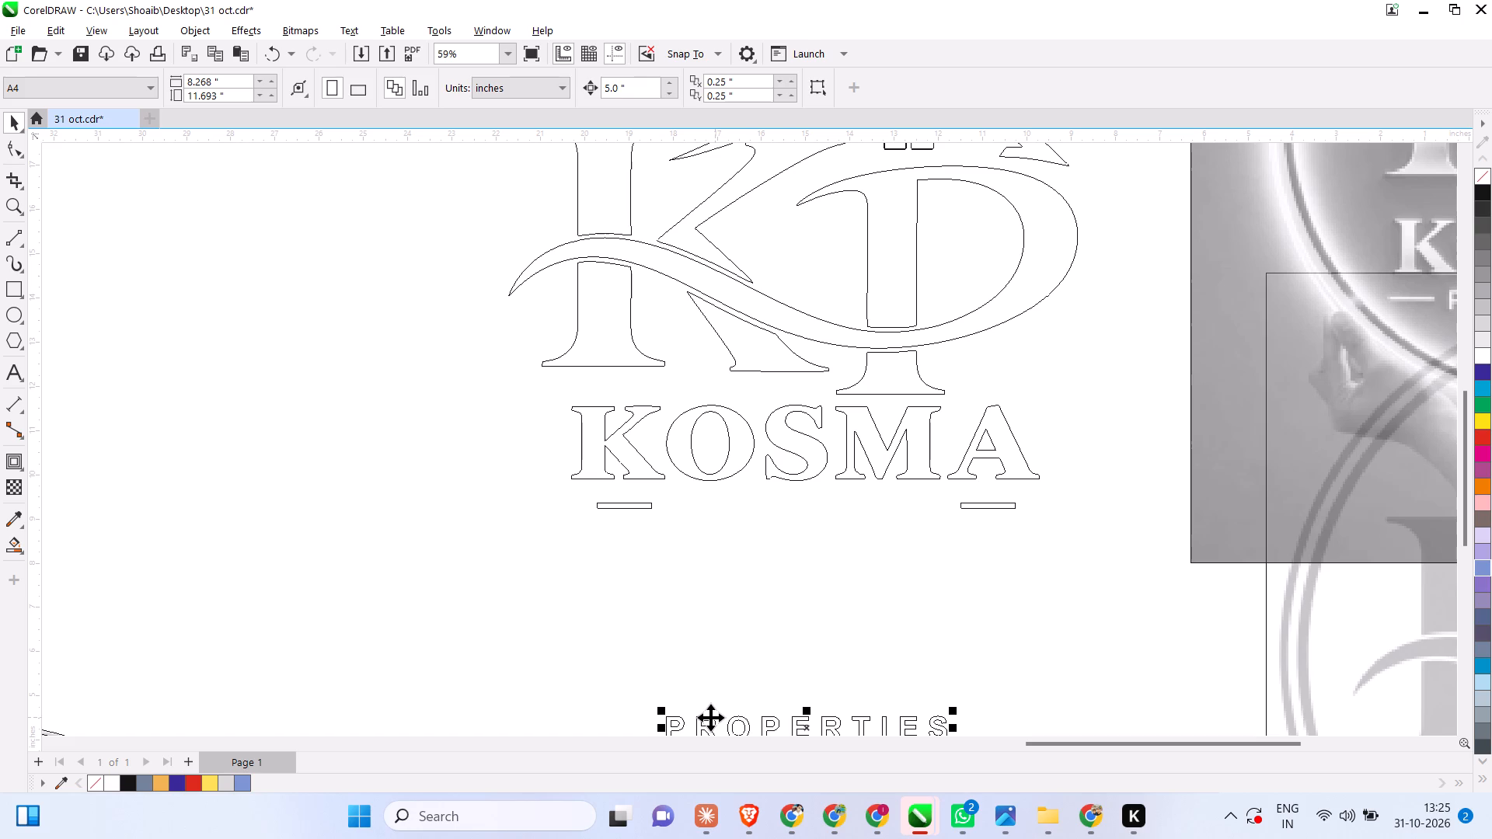
key(Up)
click(767, 608)
Draw a rectangle about 1.23 by 0.12 inches over the traced dash in front of PROPERTIES.
scroll(996, 476, up, 6)
scroll(952, 583, down, 4)
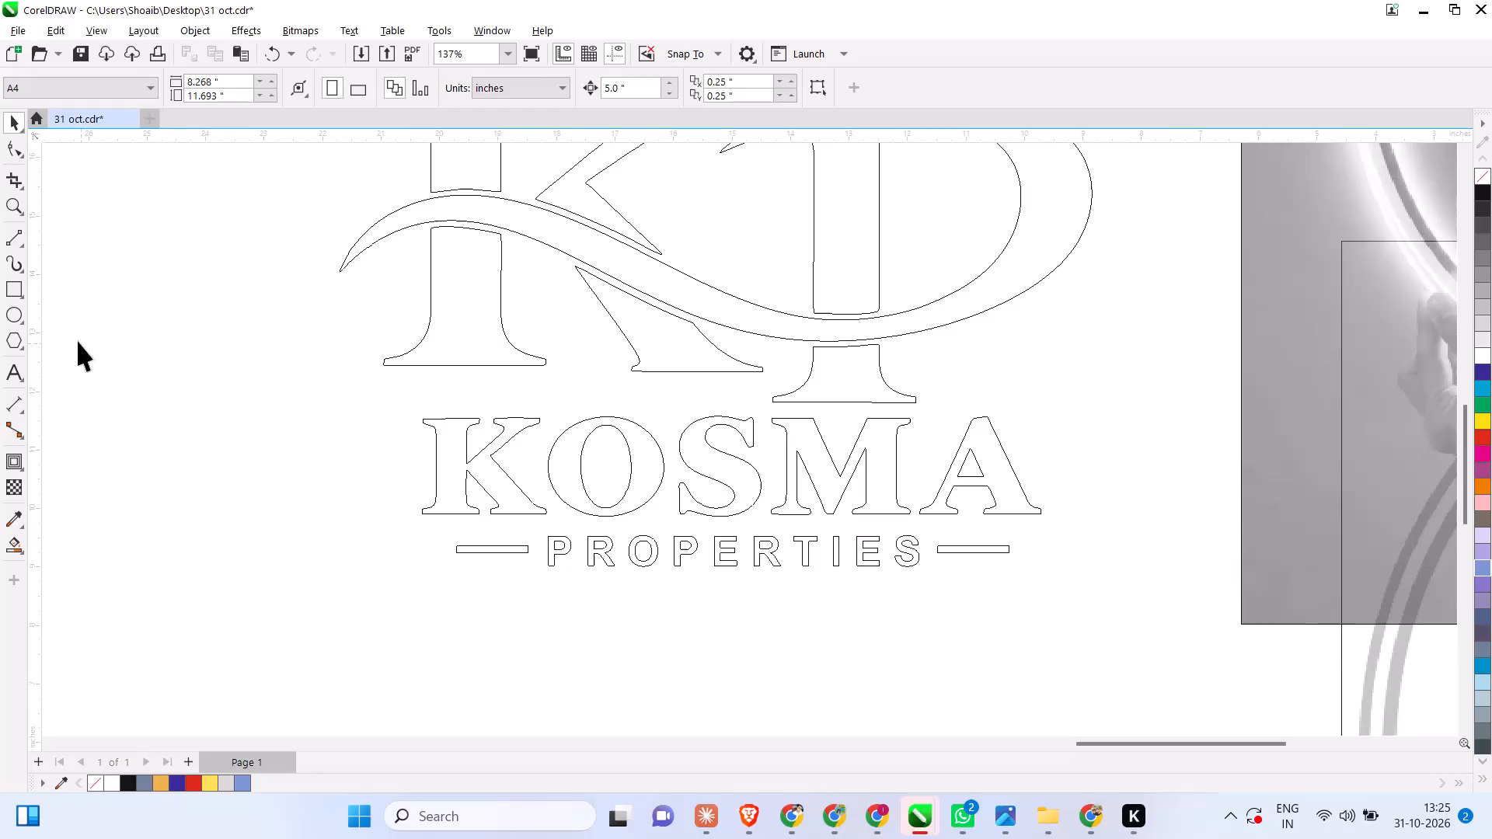
click(15, 287)
scroll(430, 581, up, 4)
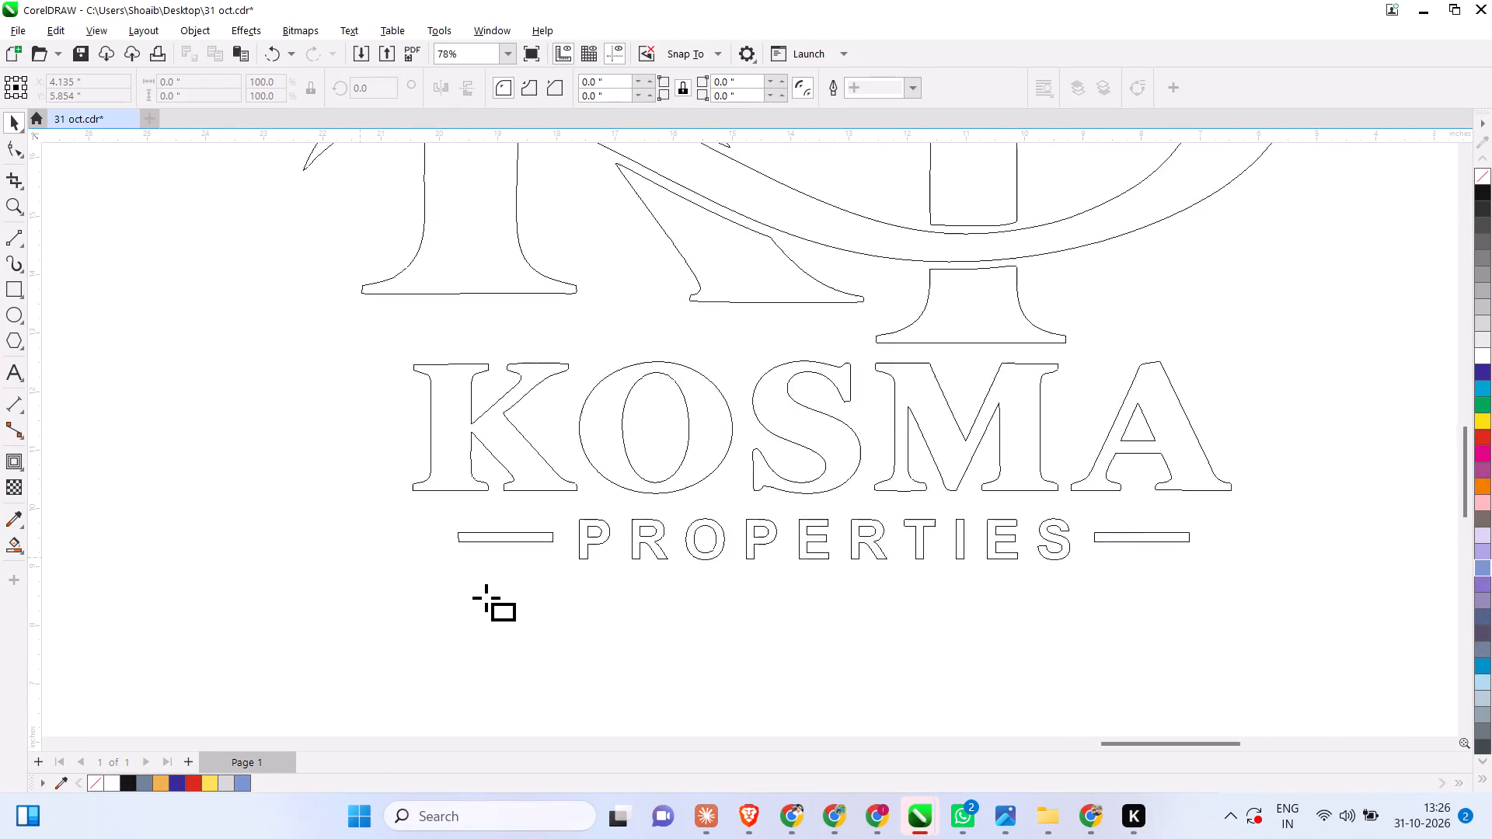
scroll(486, 597, up, 2)
scroll(536, 533, up, 6)
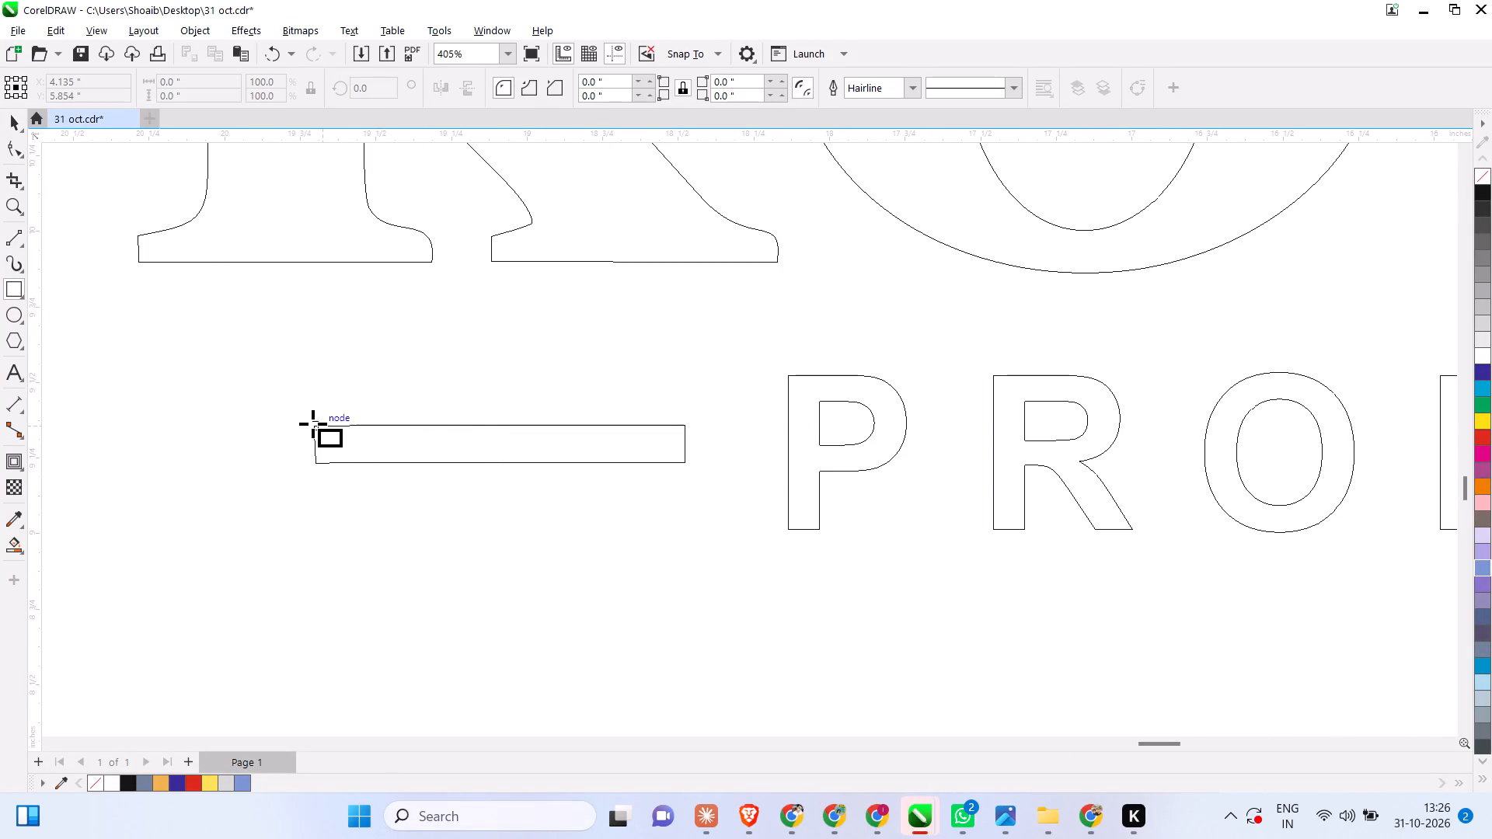
drag(316, 424, 601, 460)
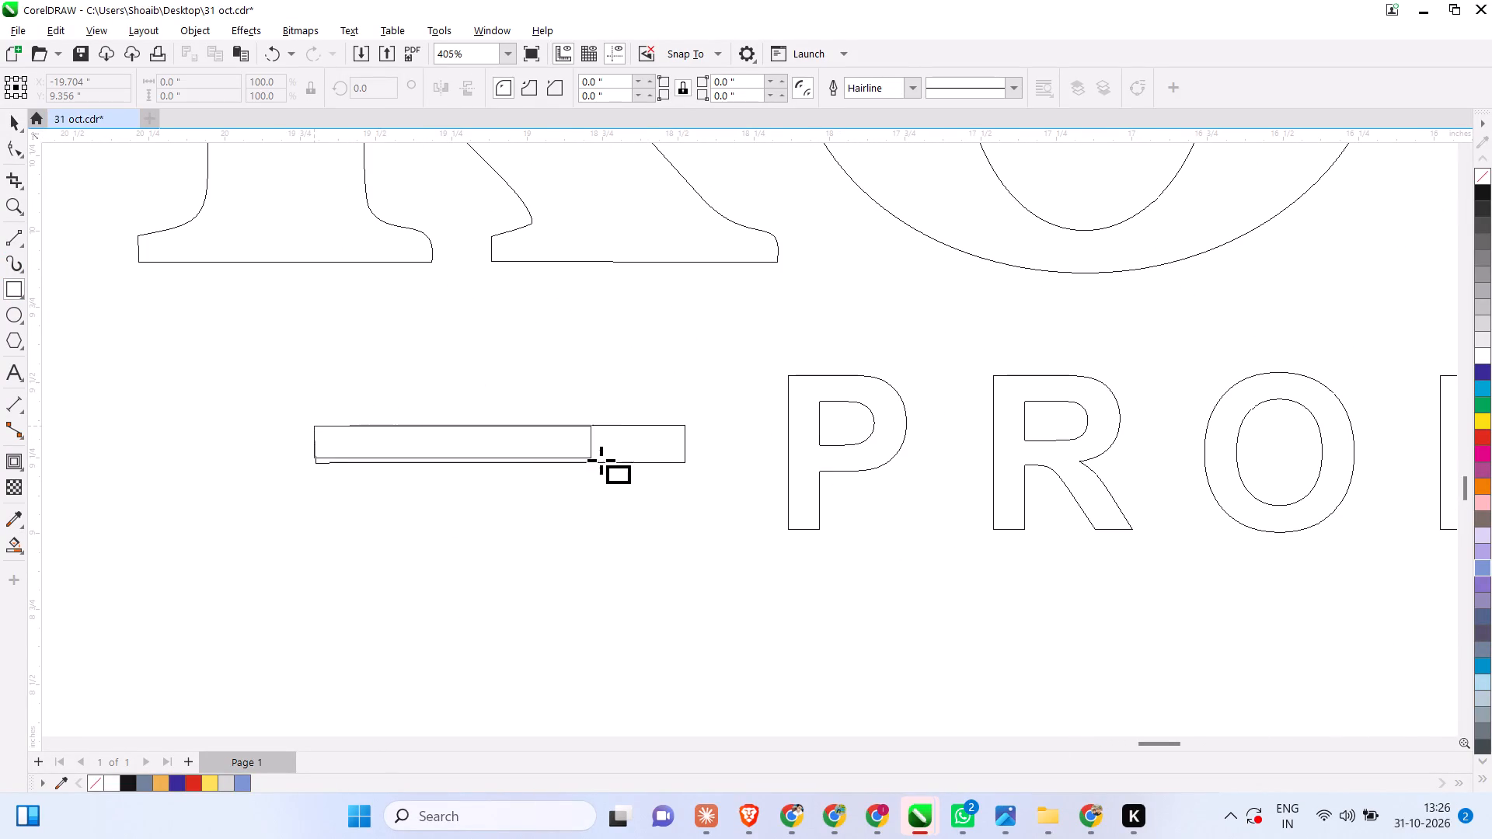
drag(601, 460, 689, 469)
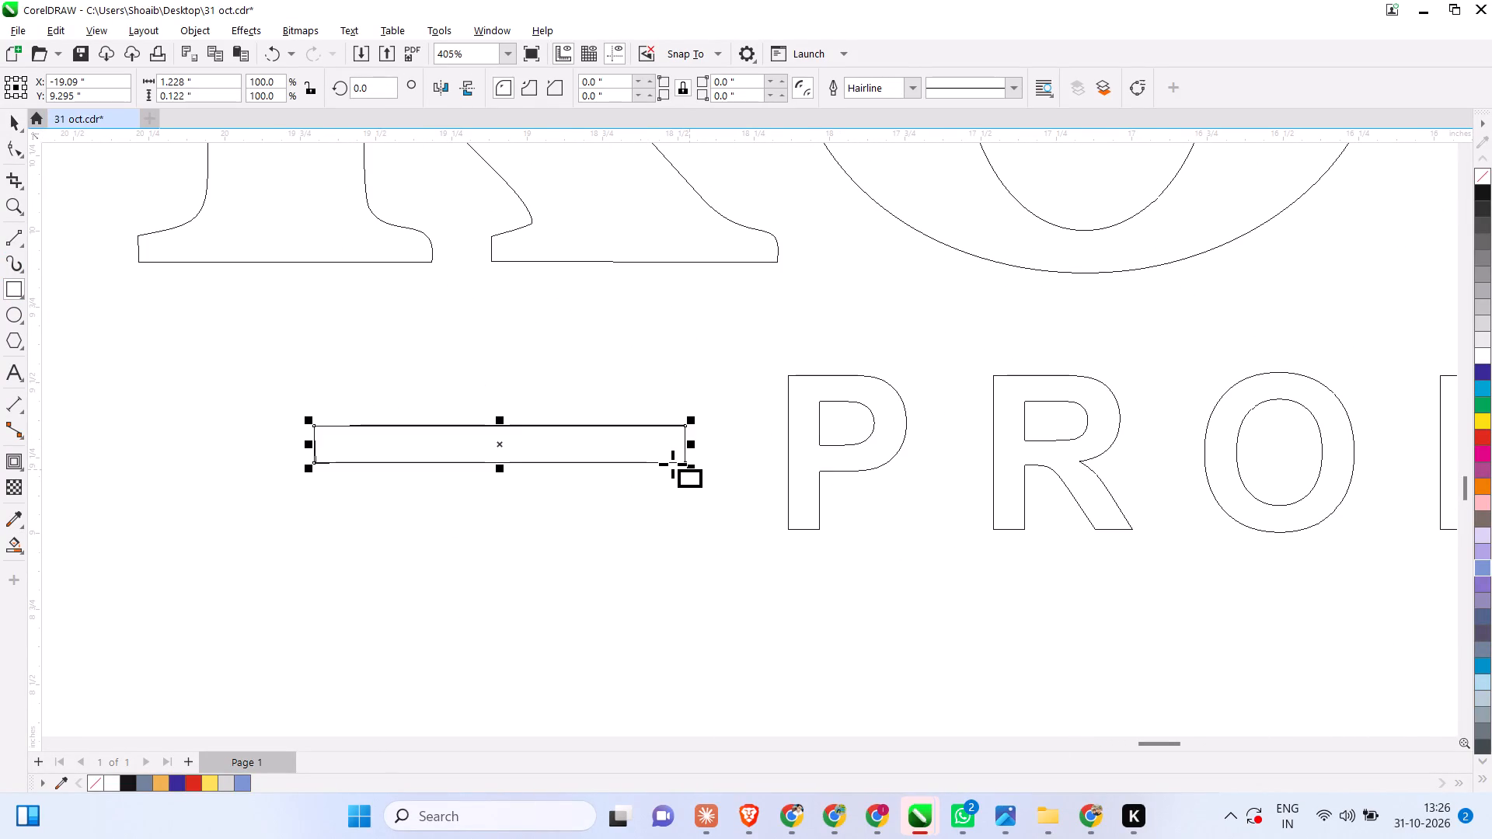
Replace the traced dash before PROPERTIES with the new rectangle, nudging it 5 inches down for the deletion and back up into place.
key(Down)
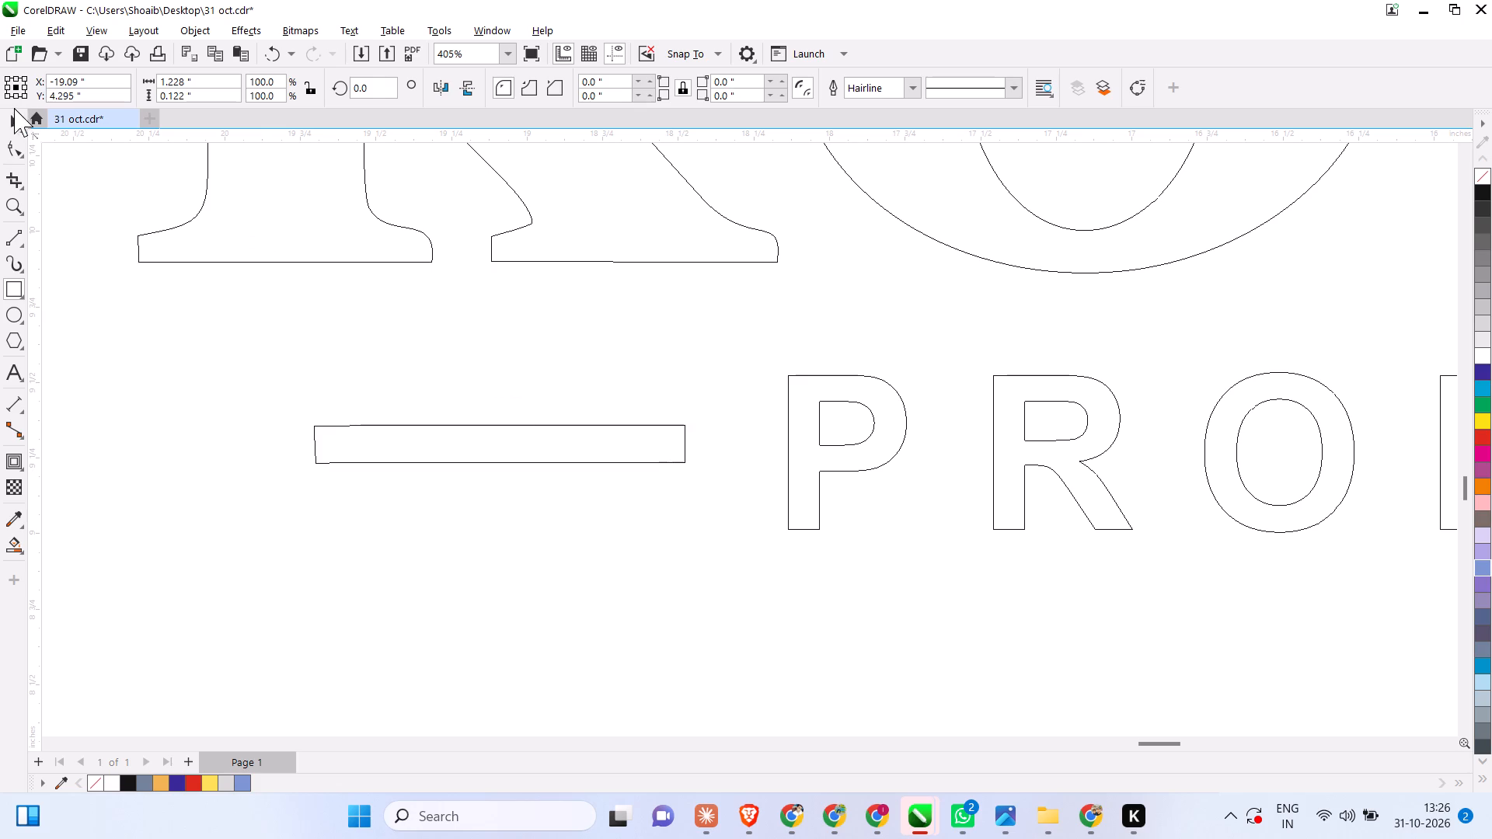
click(8, 122)
drag(239, 365, 785, 536)
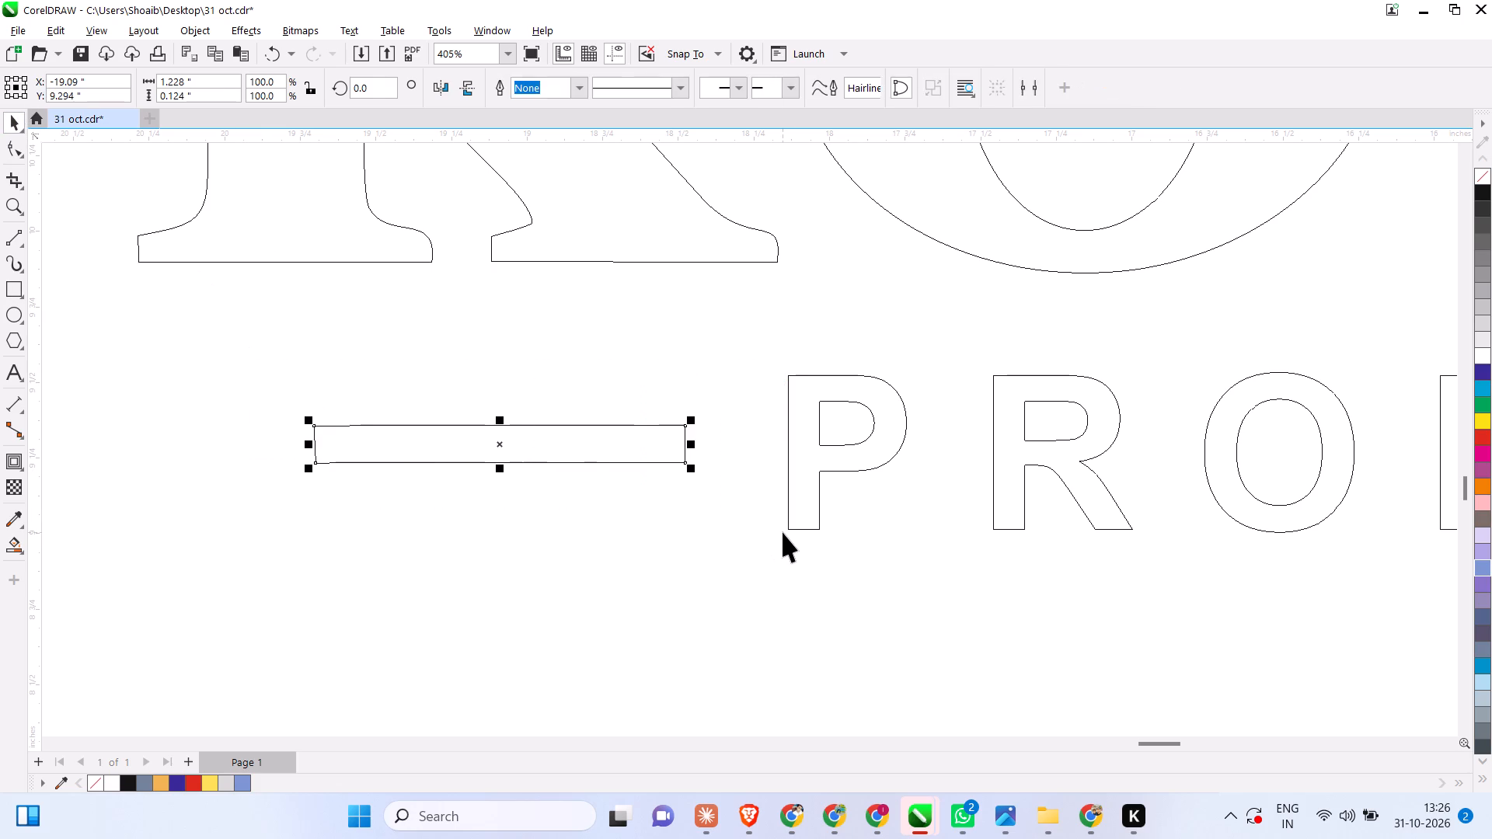
key(Delete)
scroll(726, 523, down, 18)
drag(628, 603, 690, 639)
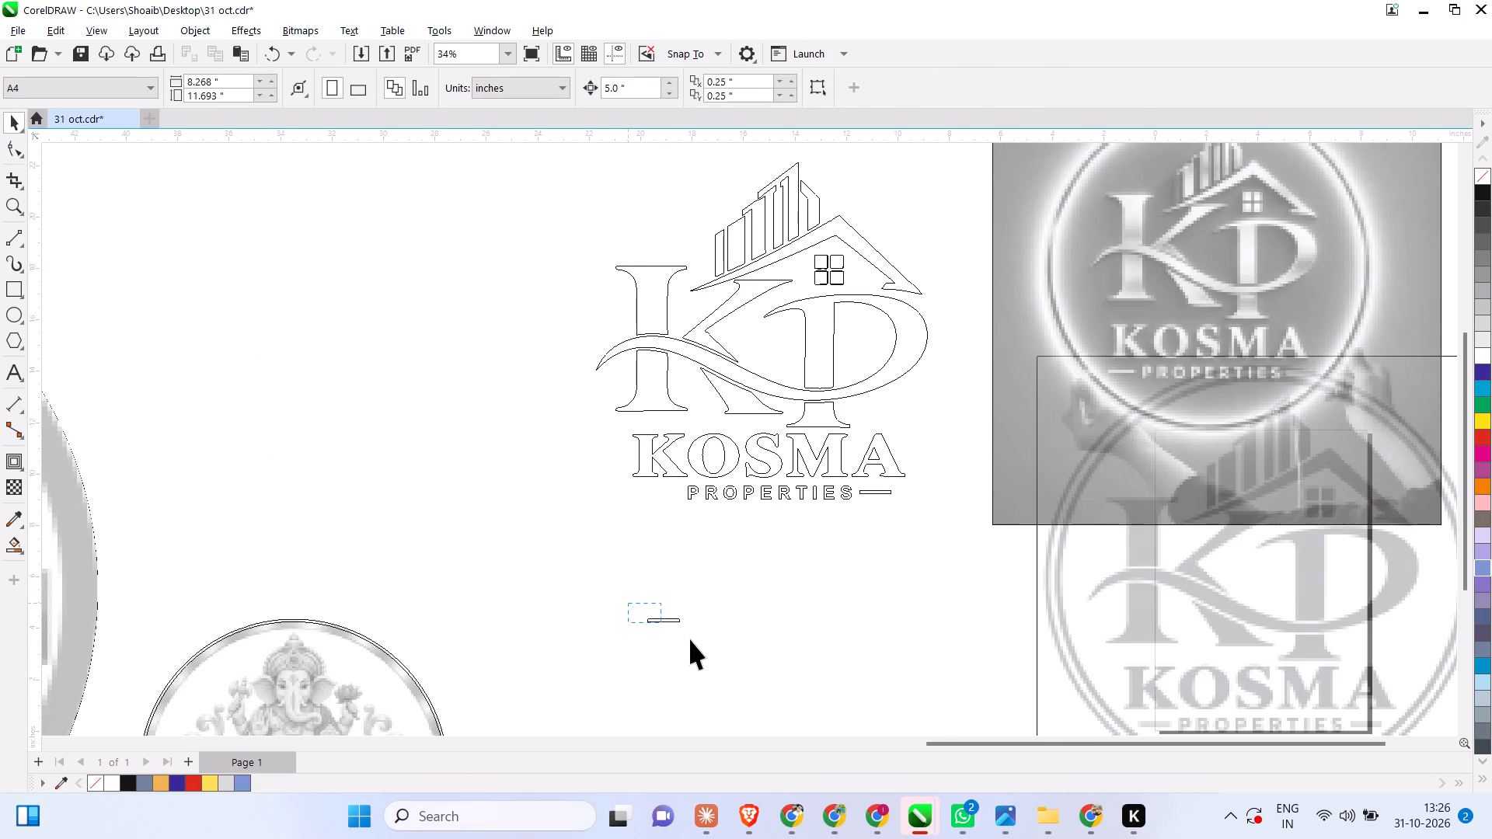
drag(690, 639, 716, 657)
key(Up)
Copy the new dash rectangle straight across onto the traced dash after PROPERTIES, matching its centre.
scroll(694, 492, up, 6)
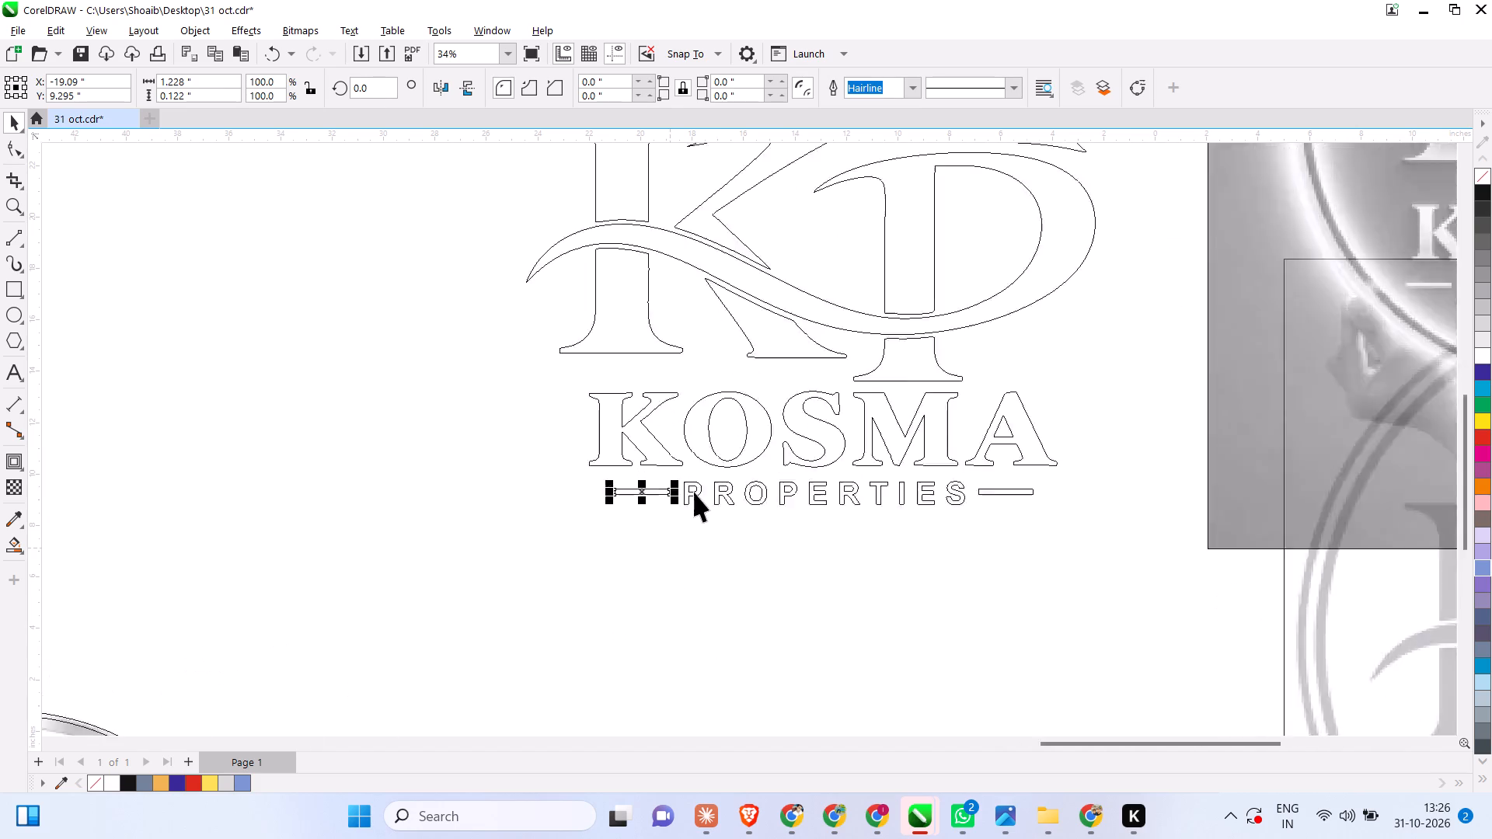
scroll(694, 492, up, 8)
scroll(348, 546, down, 4)
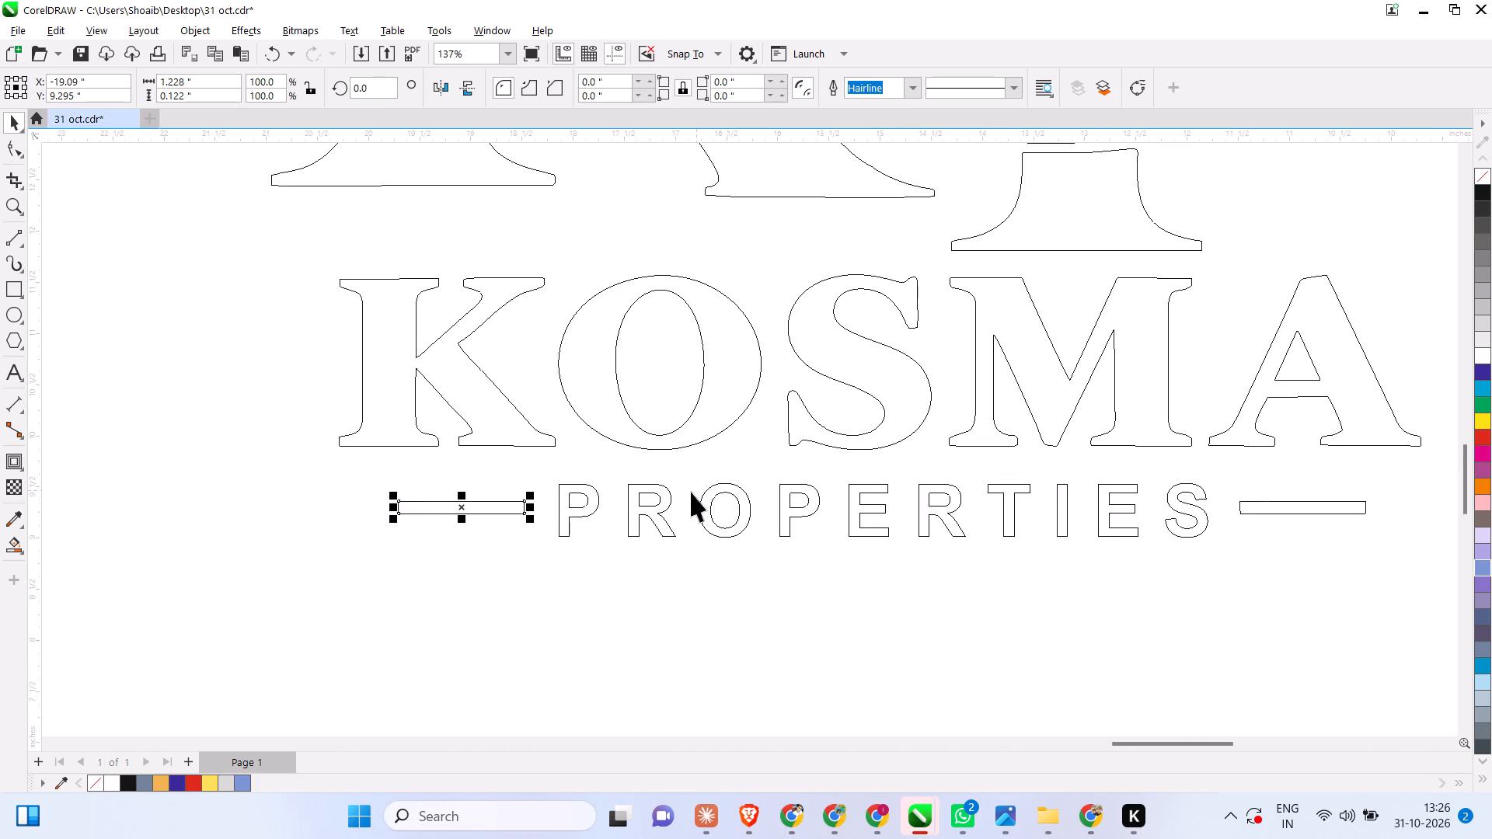
drag(462, 507, 1309, 538)
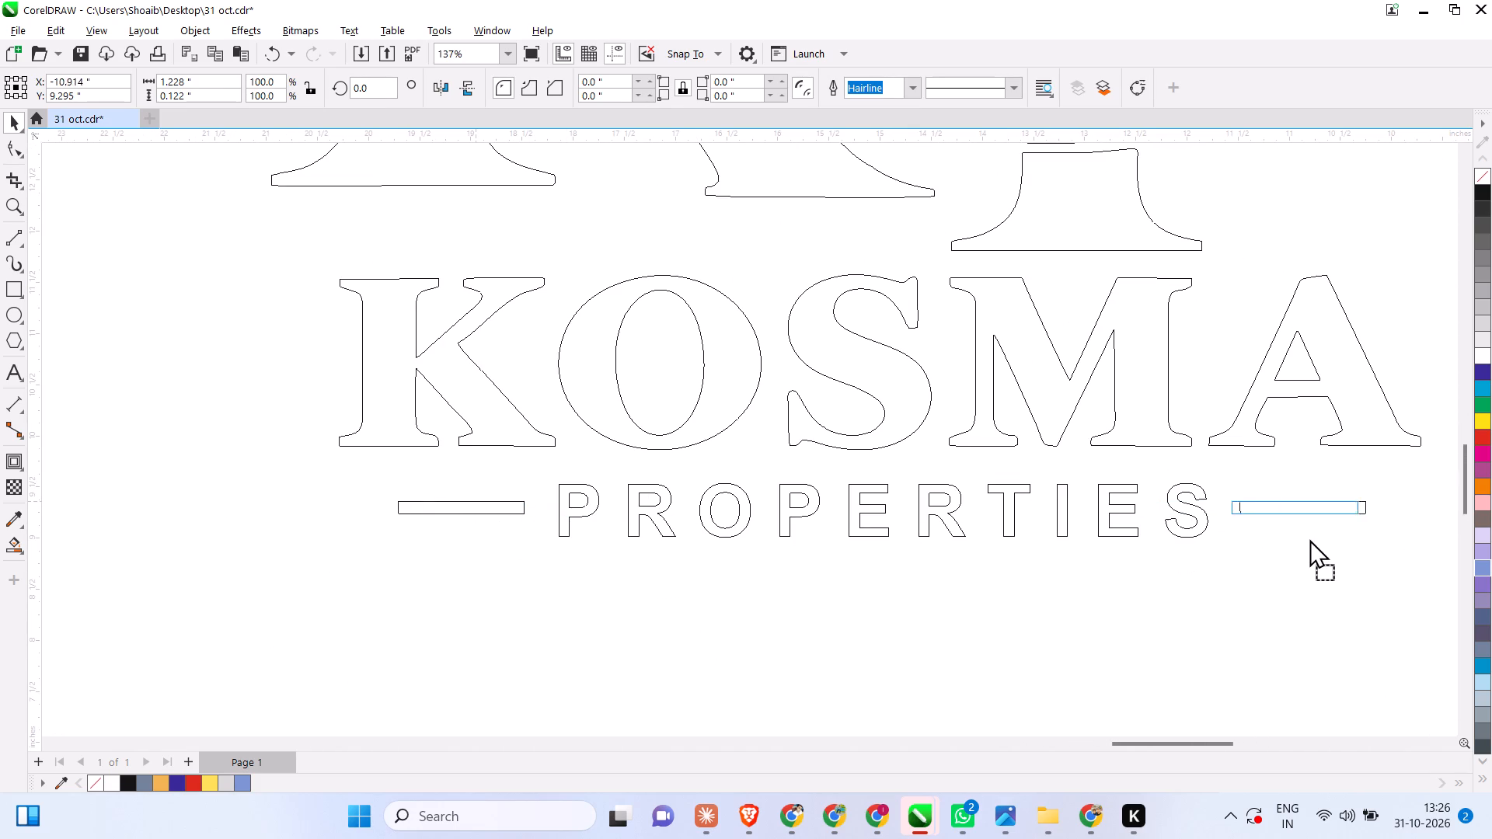
drag(1309, 538, 1302, 548)
shift+right_click(1302, 548)
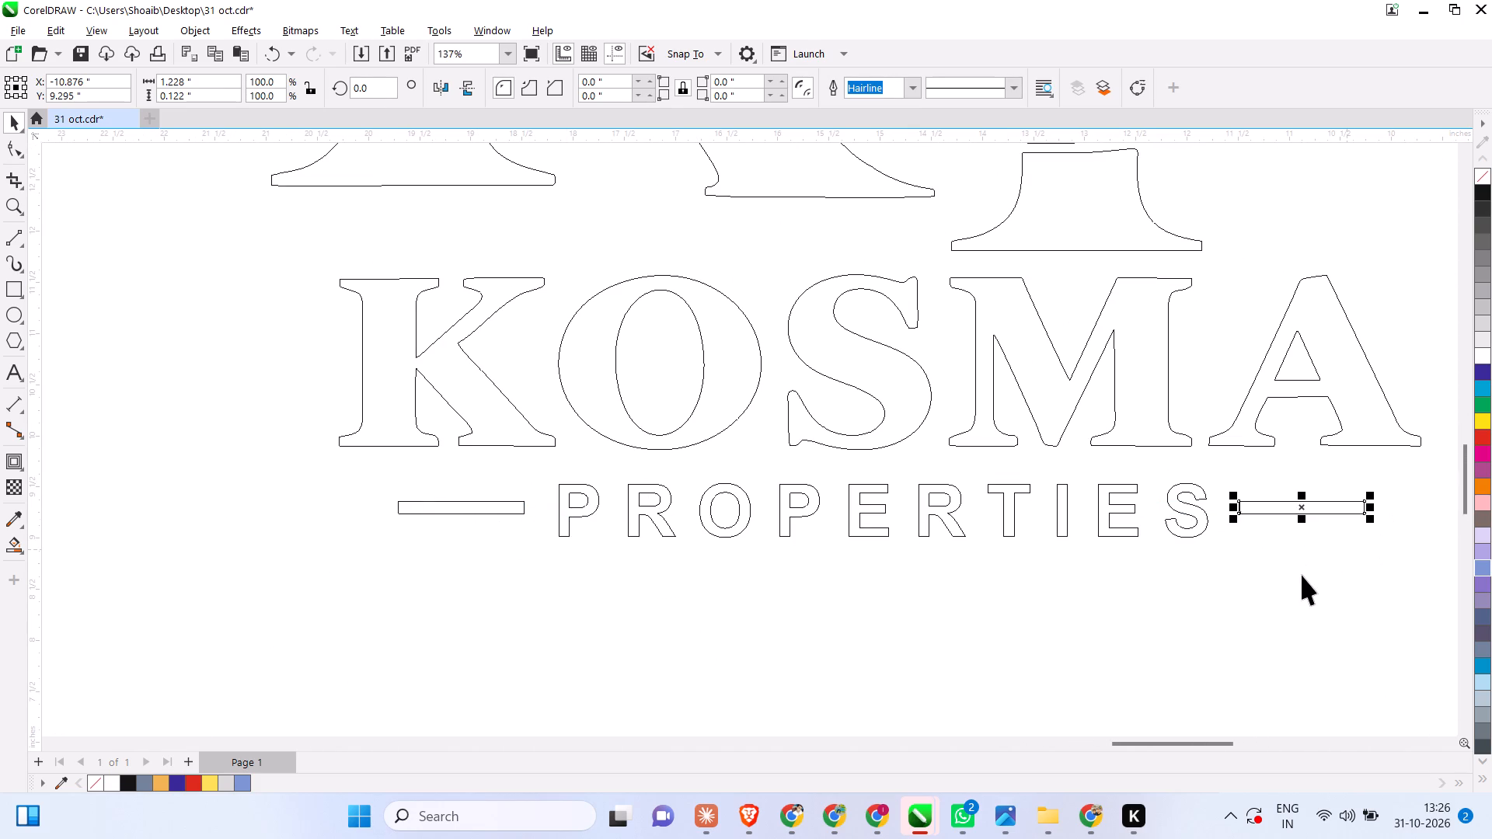
Replace the traced dash after PROPERTIES with the copied rectangle, nudging it 5 inches down for the deletion and back up into place.
key(Down)
drag(1378, 479, 1229, 541)
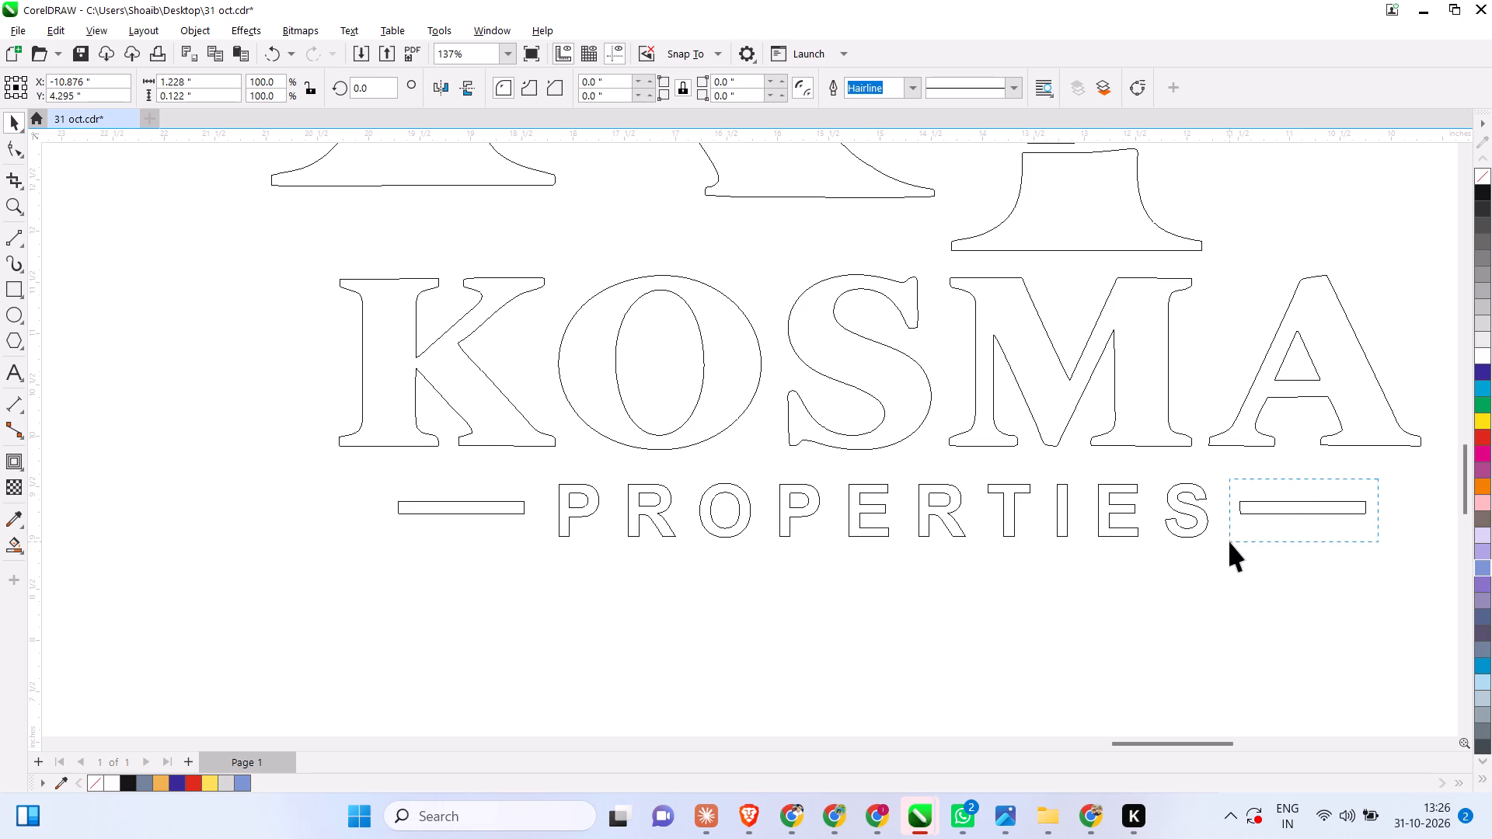
drag(1229, 541, 1215, 546)
key(Delete)
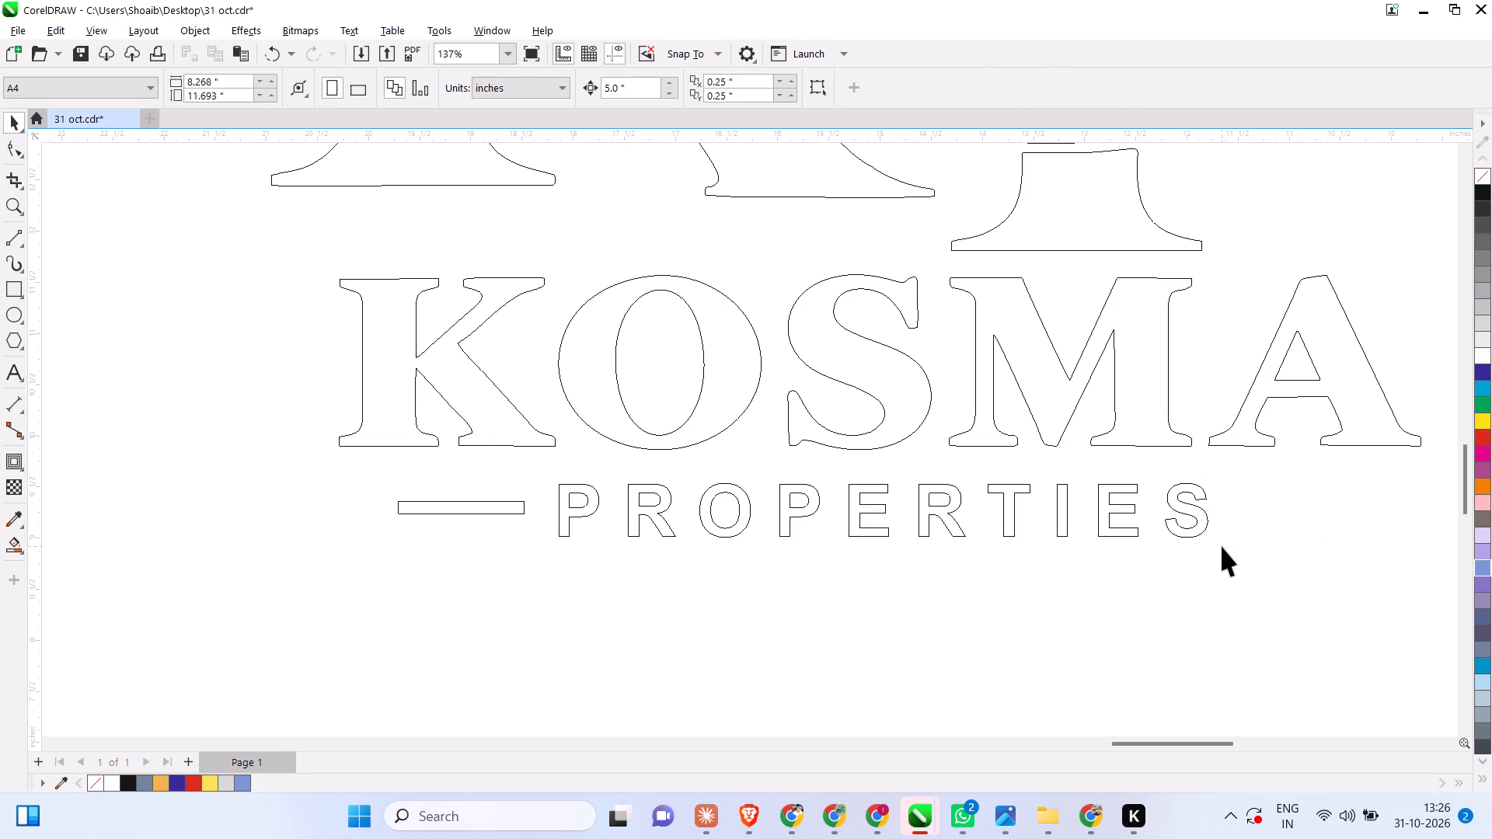
scroll(1214, 546, down, 9)
drag(1073, 629, 1223, 729)
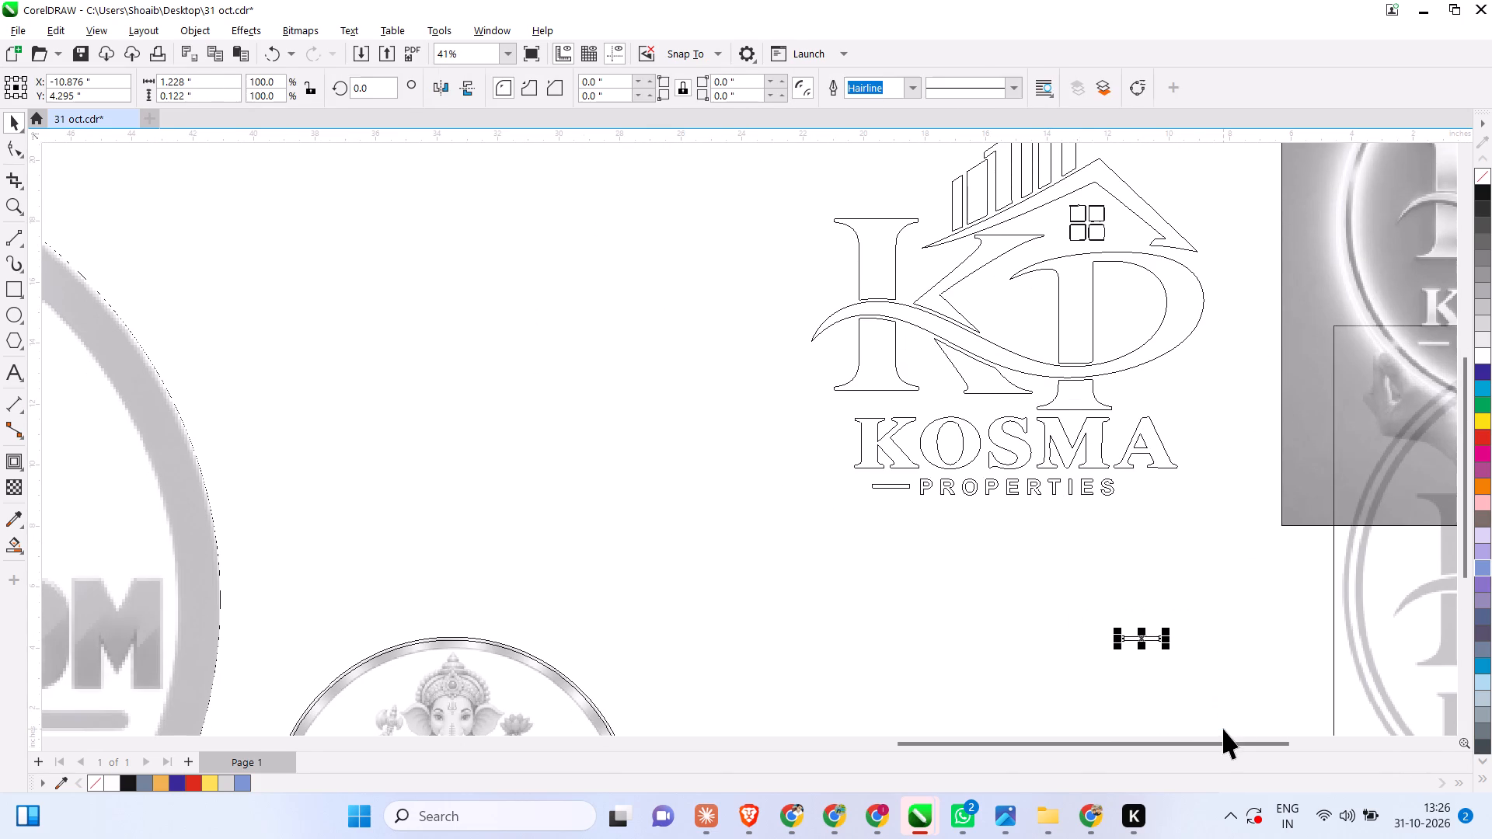
key(Up)
click(1193, 535)
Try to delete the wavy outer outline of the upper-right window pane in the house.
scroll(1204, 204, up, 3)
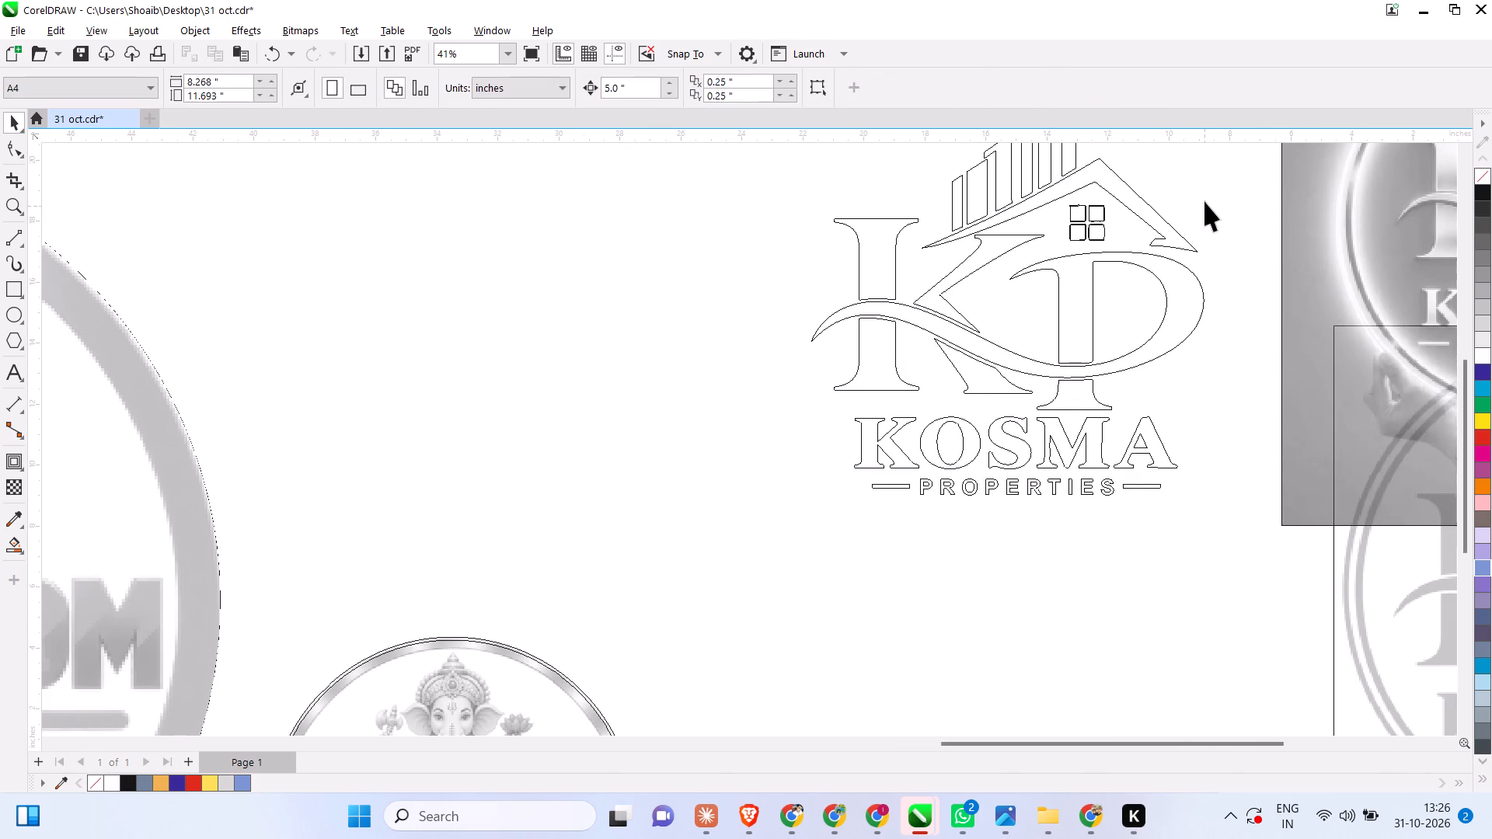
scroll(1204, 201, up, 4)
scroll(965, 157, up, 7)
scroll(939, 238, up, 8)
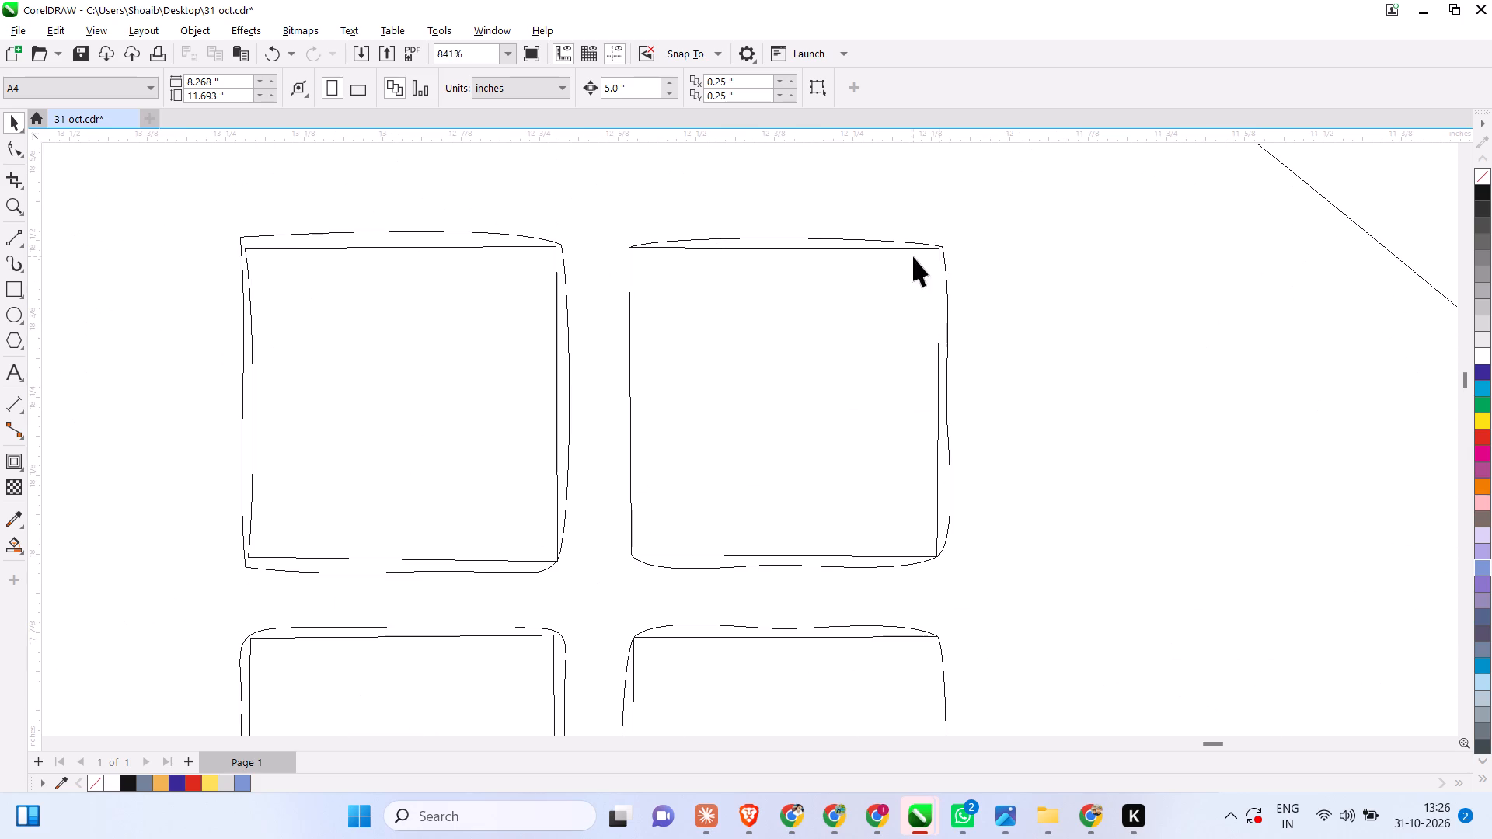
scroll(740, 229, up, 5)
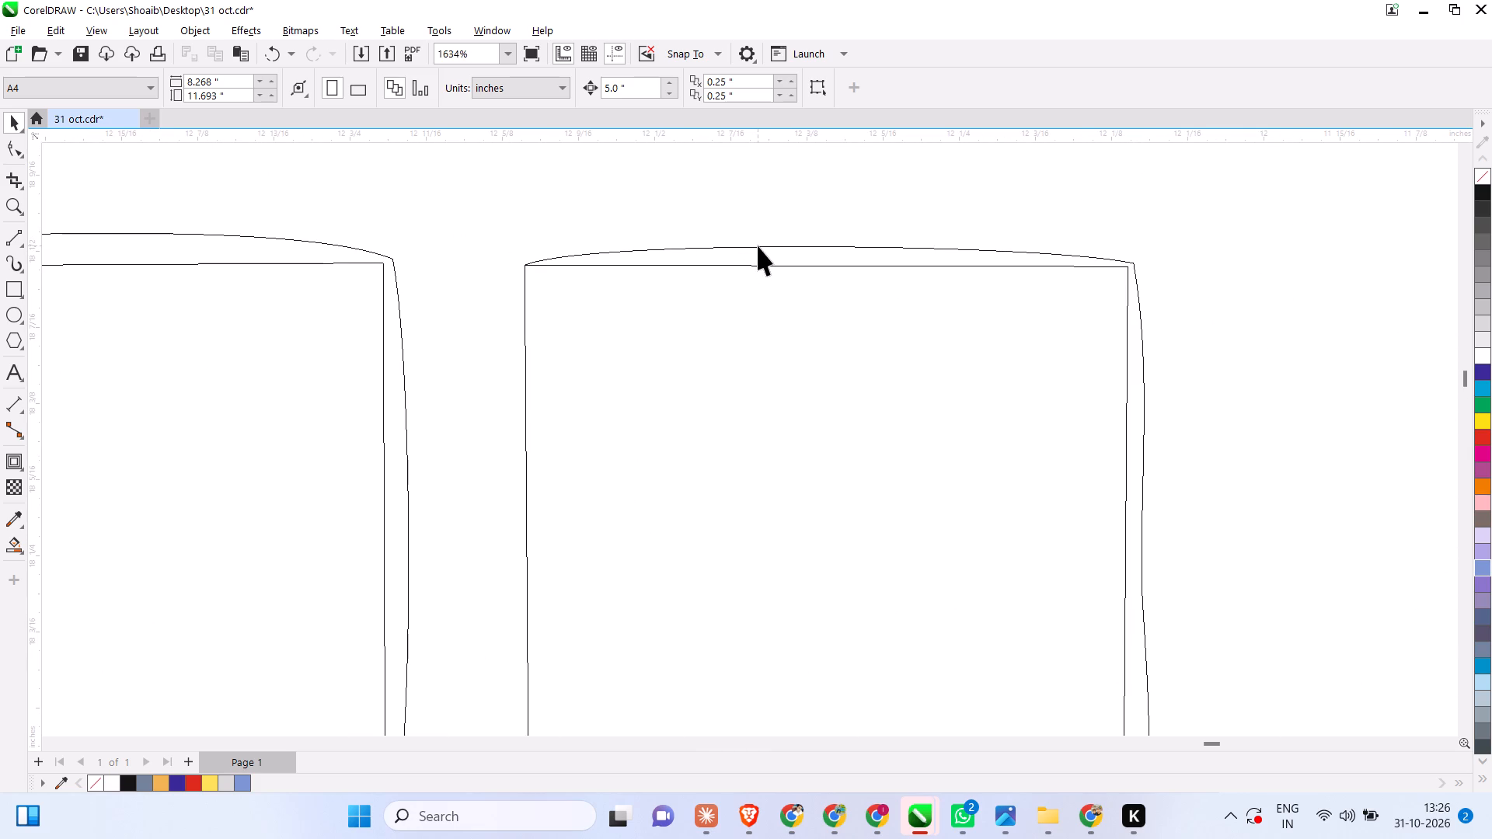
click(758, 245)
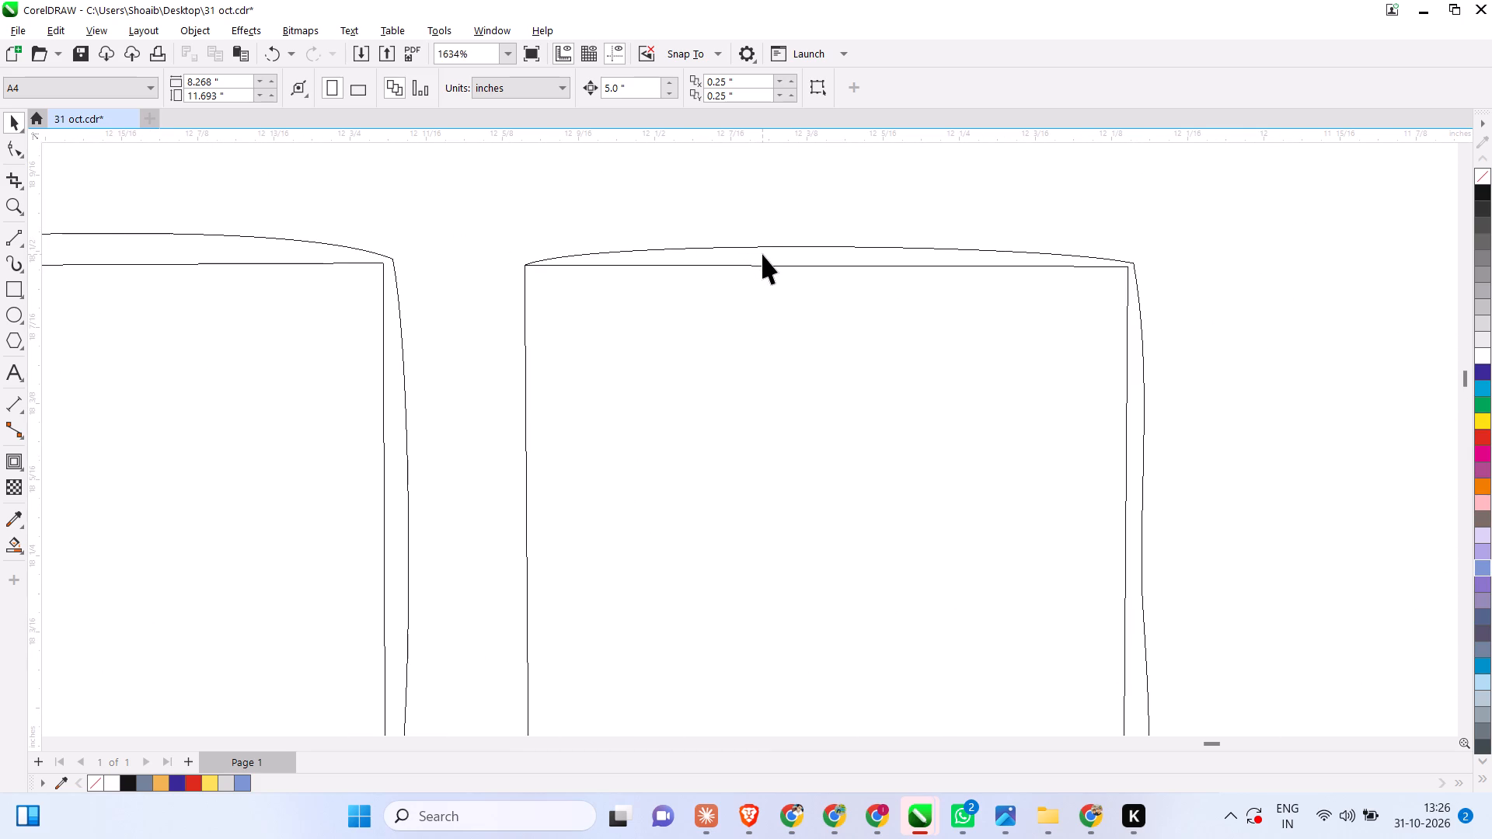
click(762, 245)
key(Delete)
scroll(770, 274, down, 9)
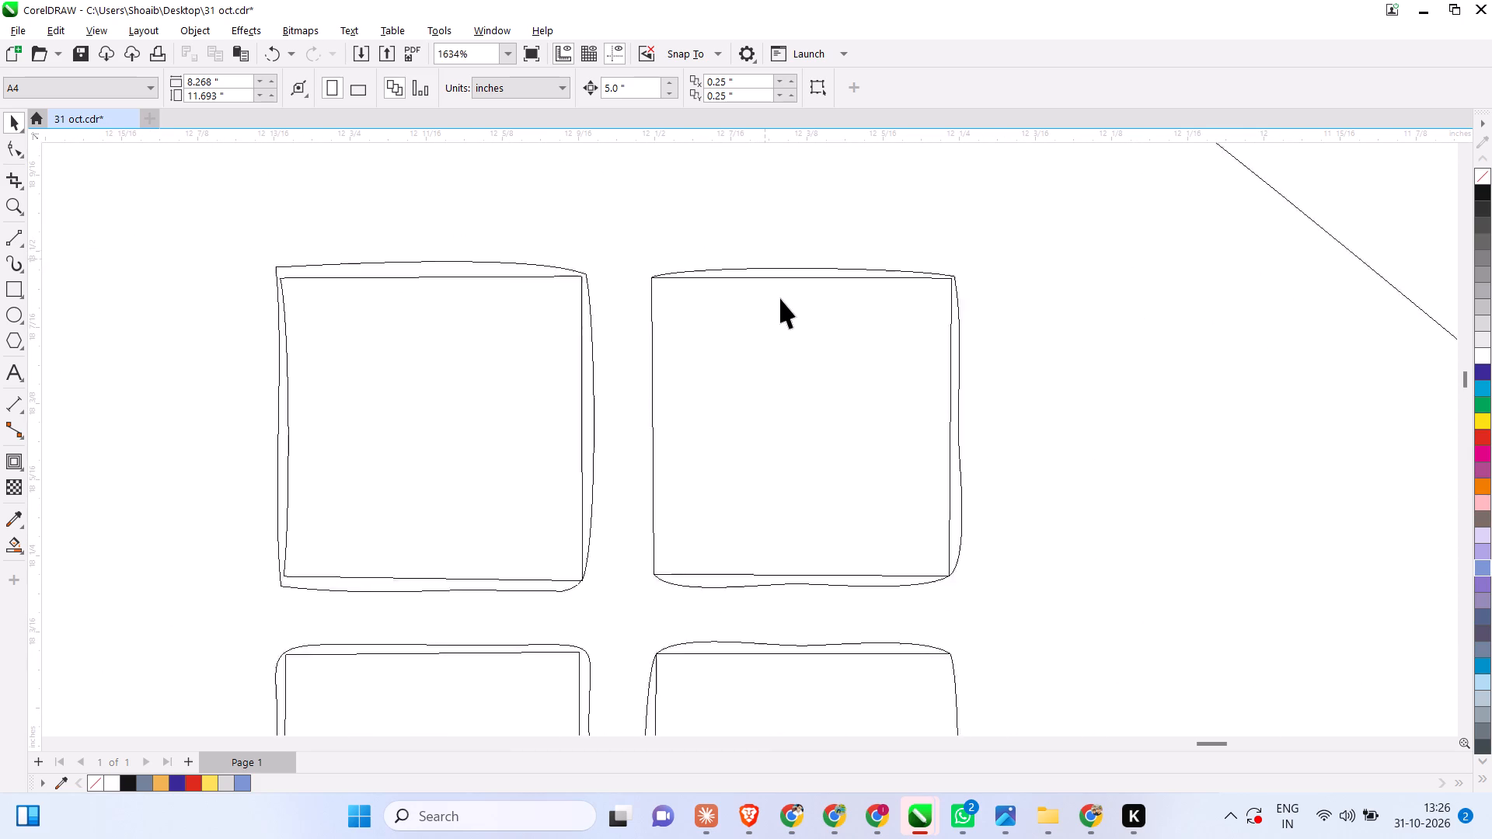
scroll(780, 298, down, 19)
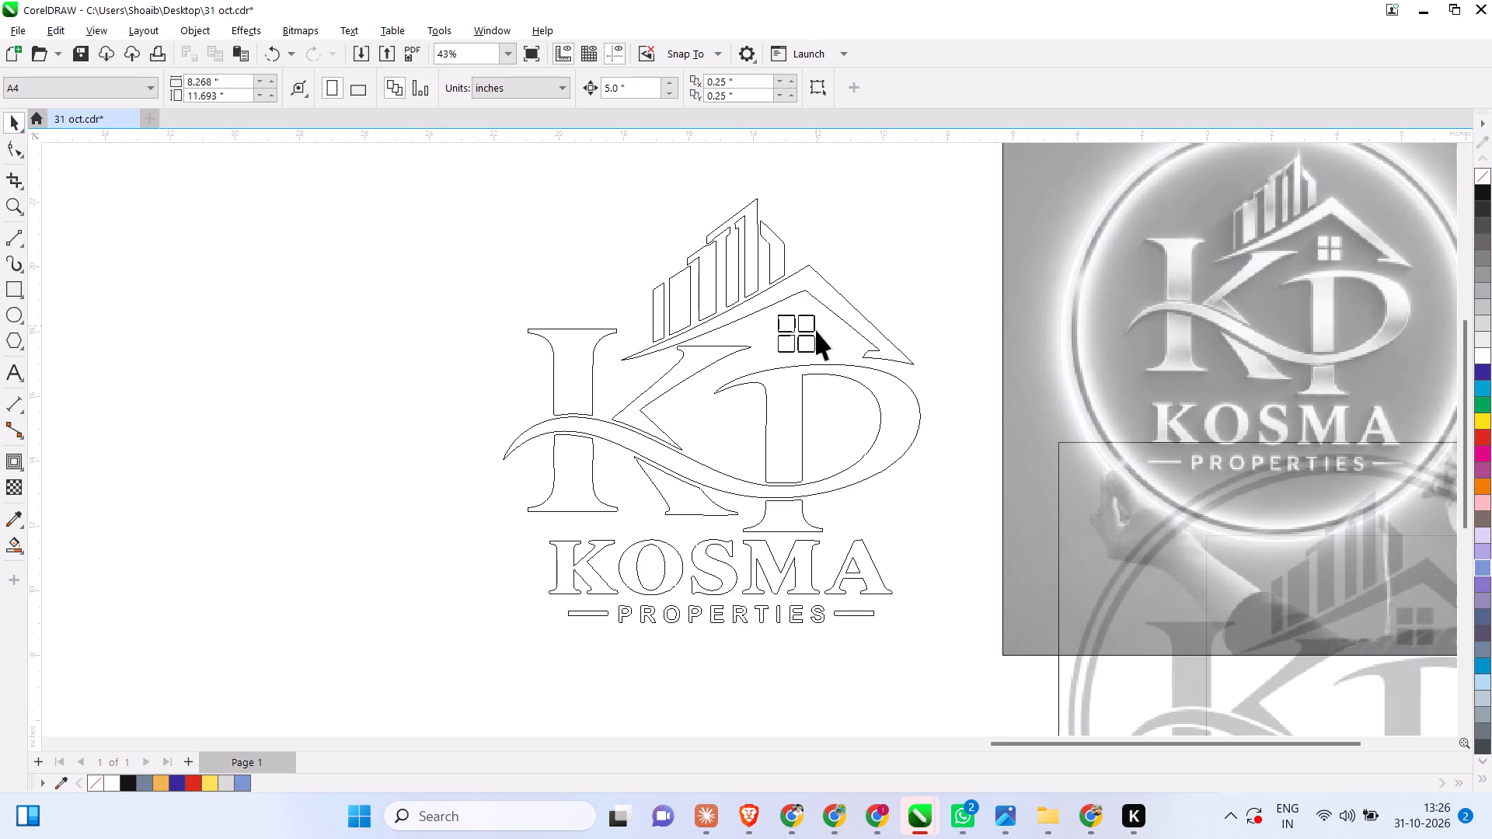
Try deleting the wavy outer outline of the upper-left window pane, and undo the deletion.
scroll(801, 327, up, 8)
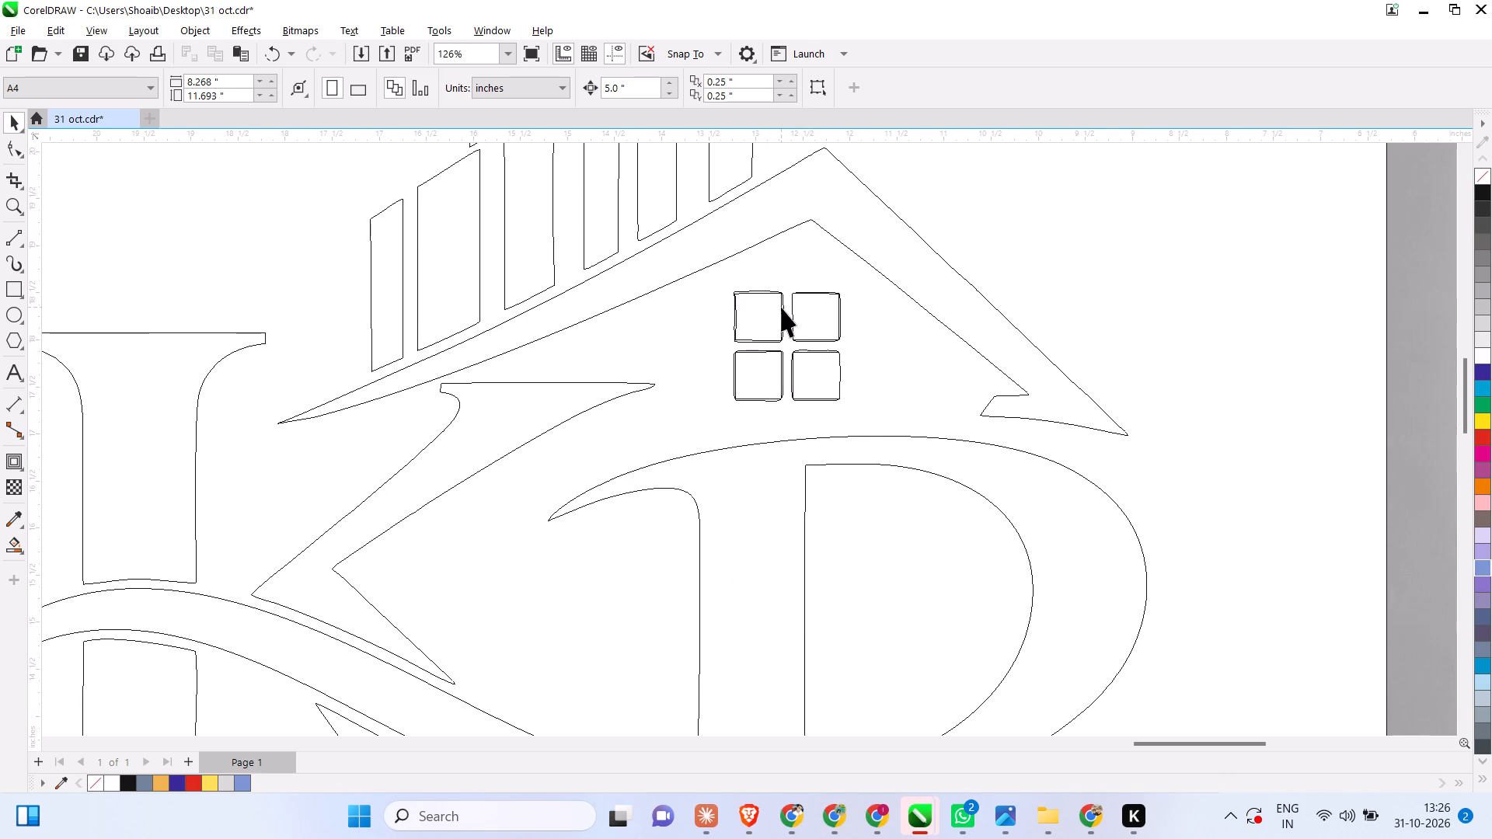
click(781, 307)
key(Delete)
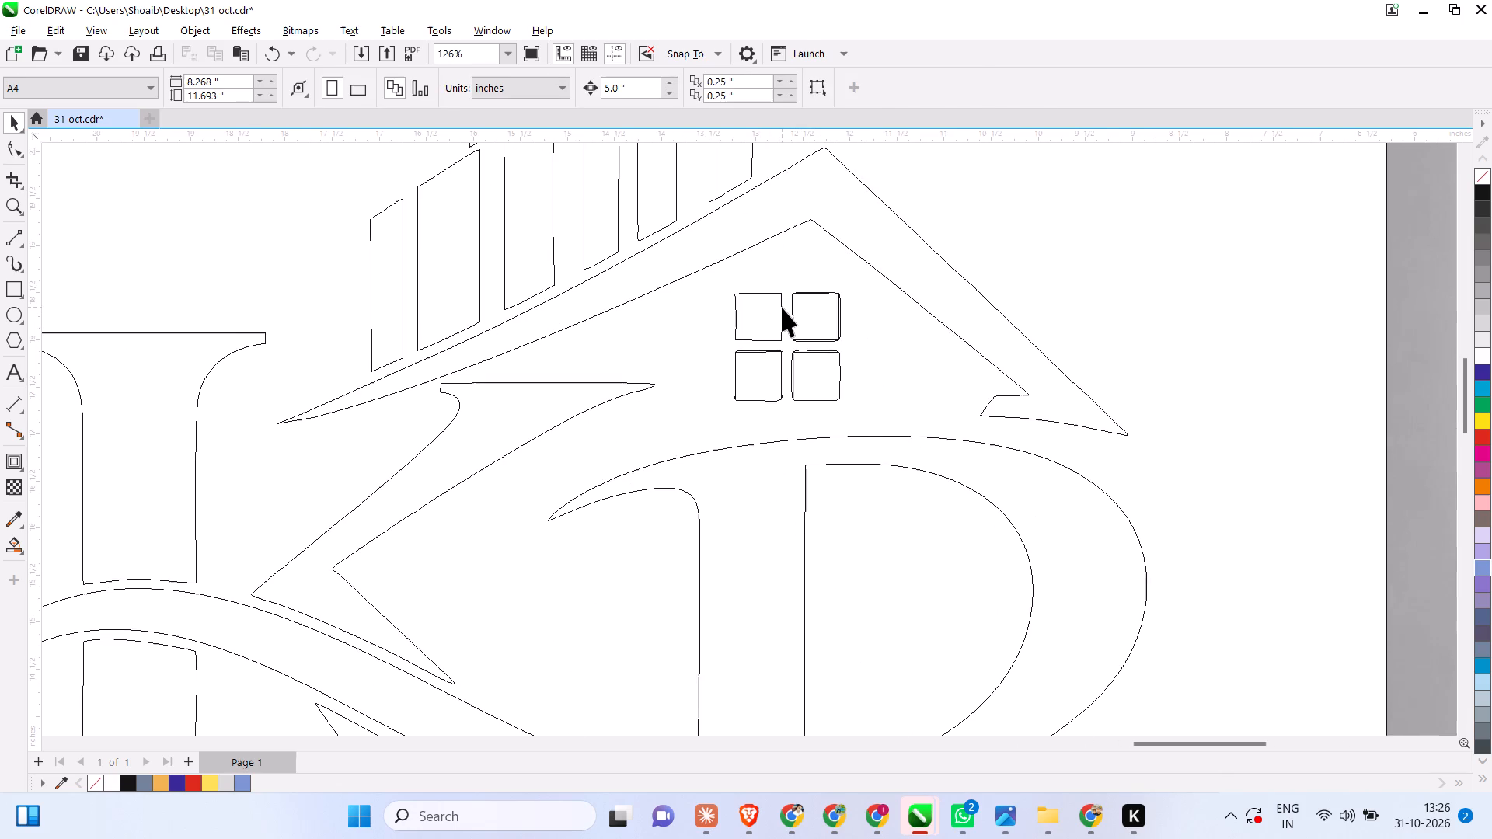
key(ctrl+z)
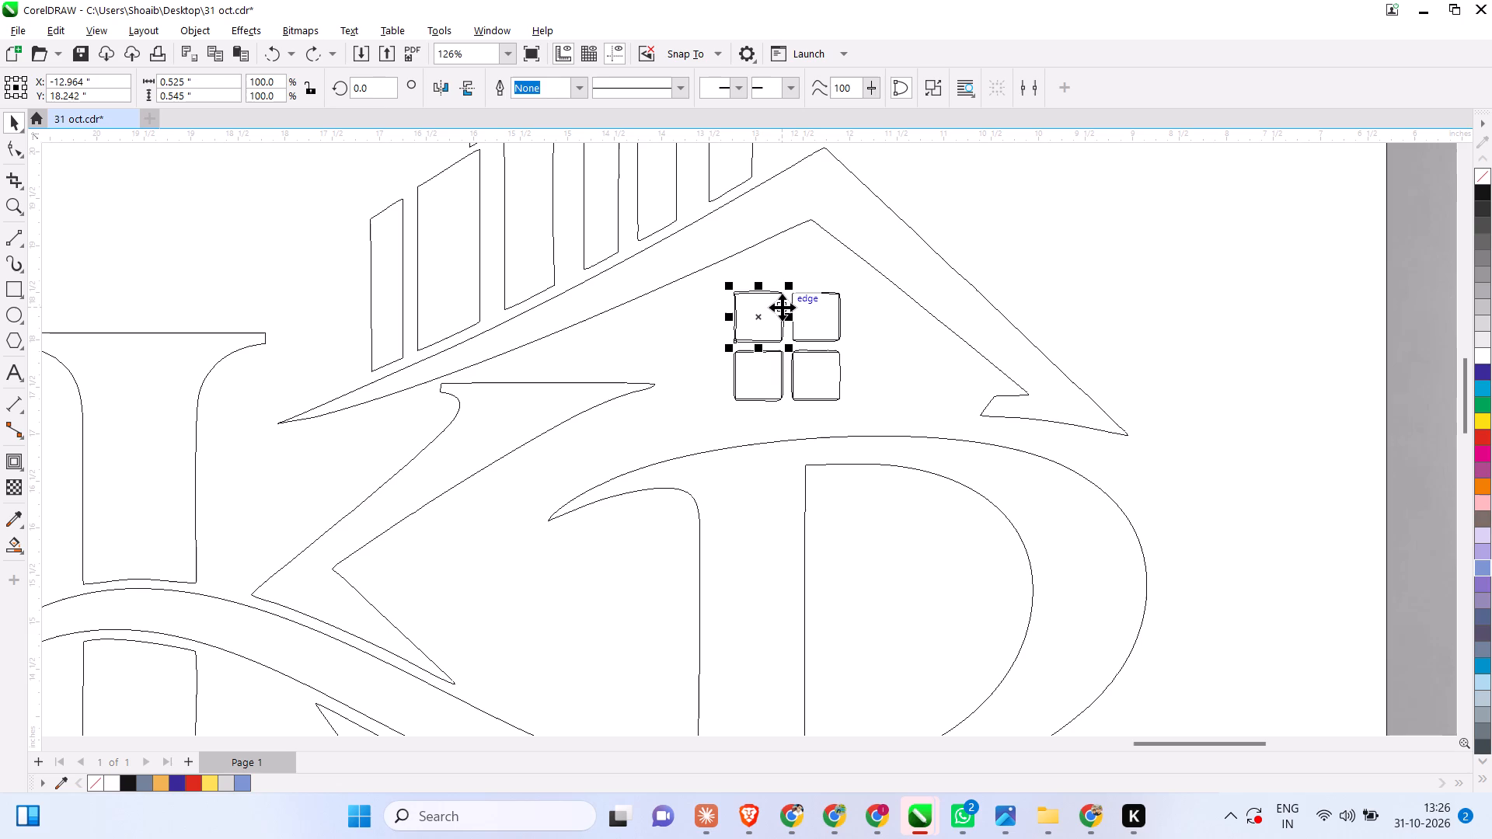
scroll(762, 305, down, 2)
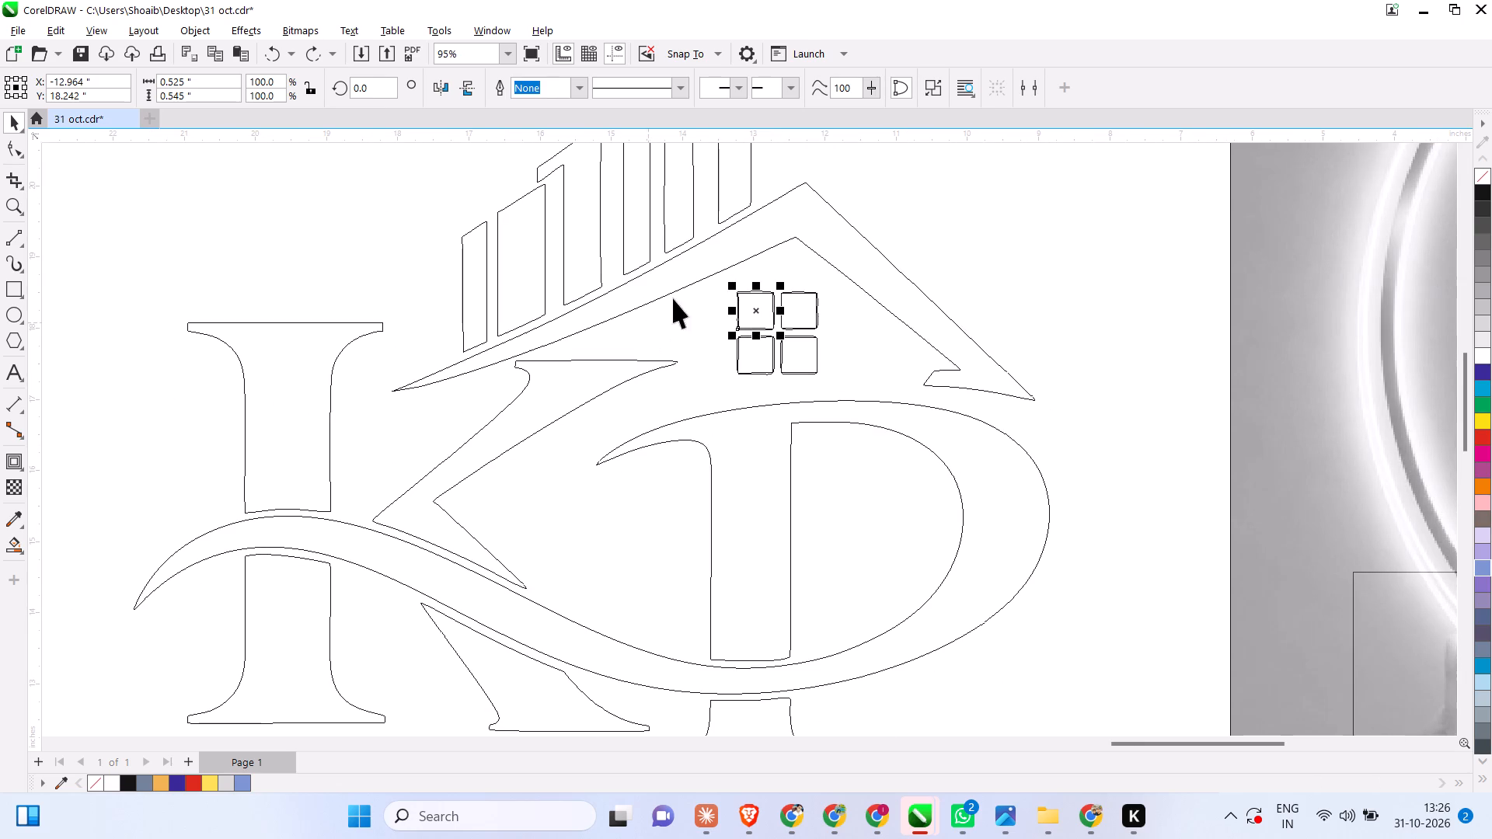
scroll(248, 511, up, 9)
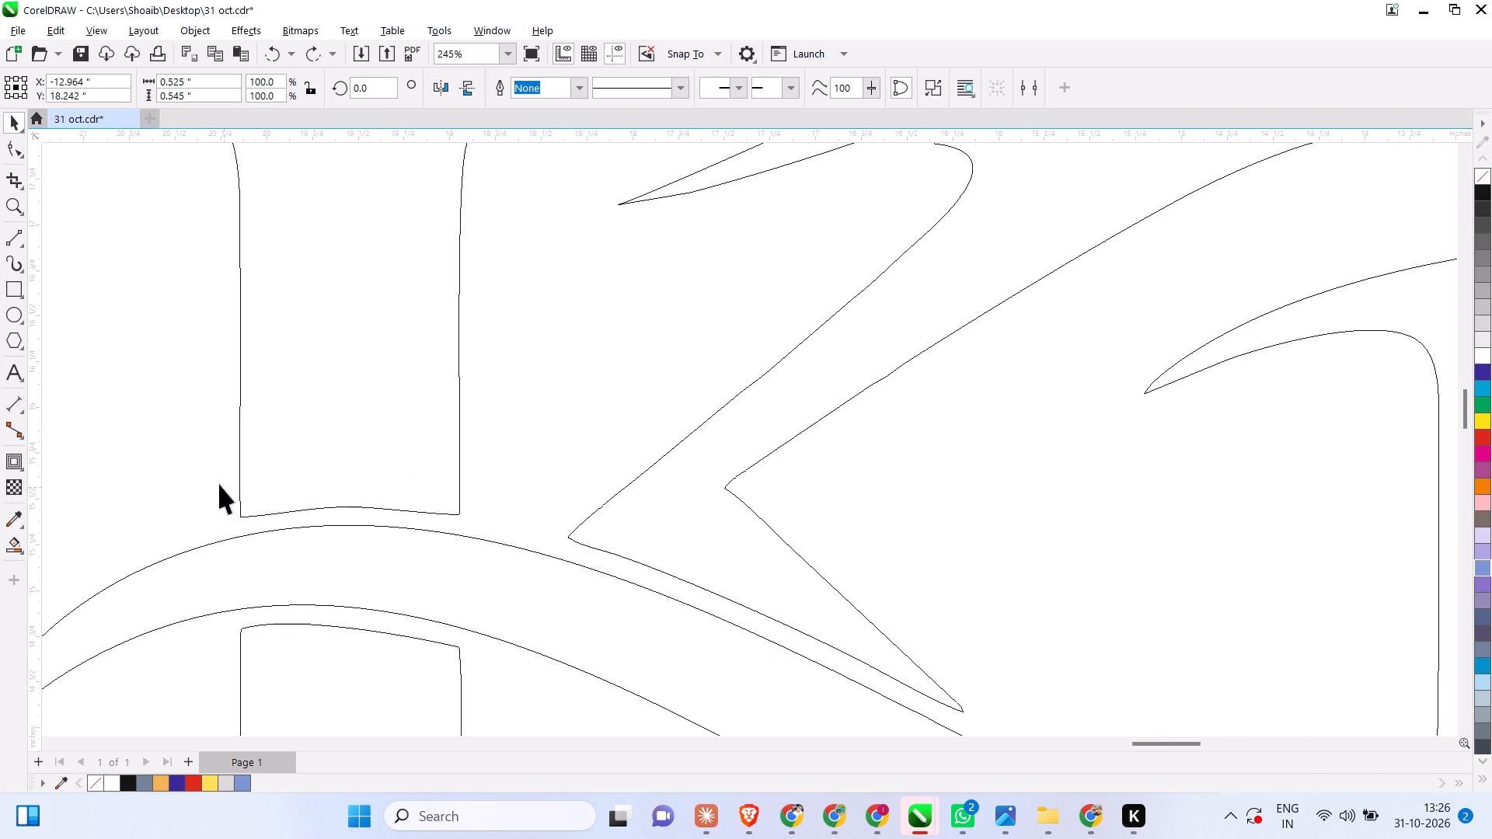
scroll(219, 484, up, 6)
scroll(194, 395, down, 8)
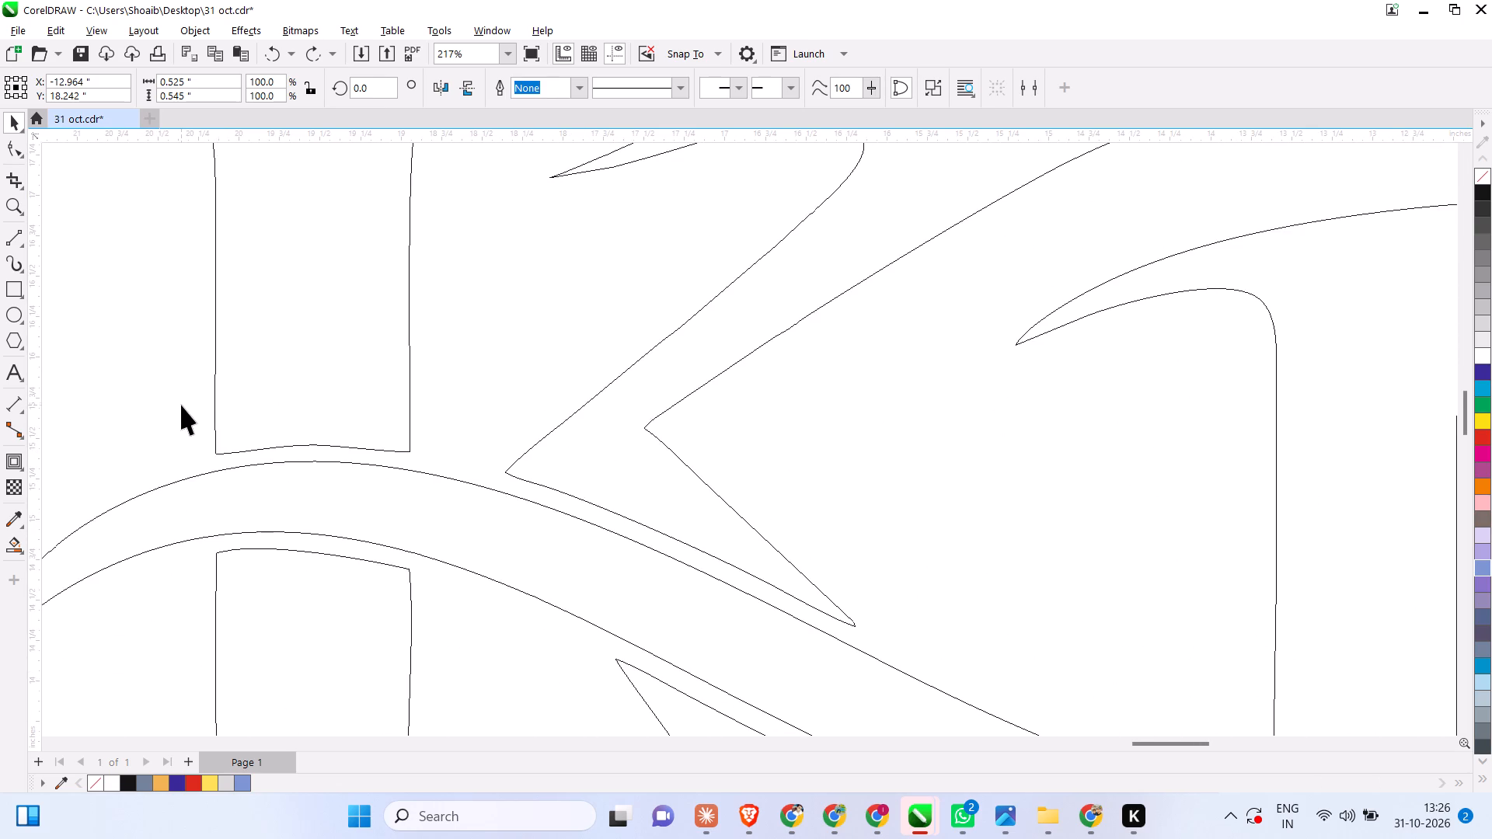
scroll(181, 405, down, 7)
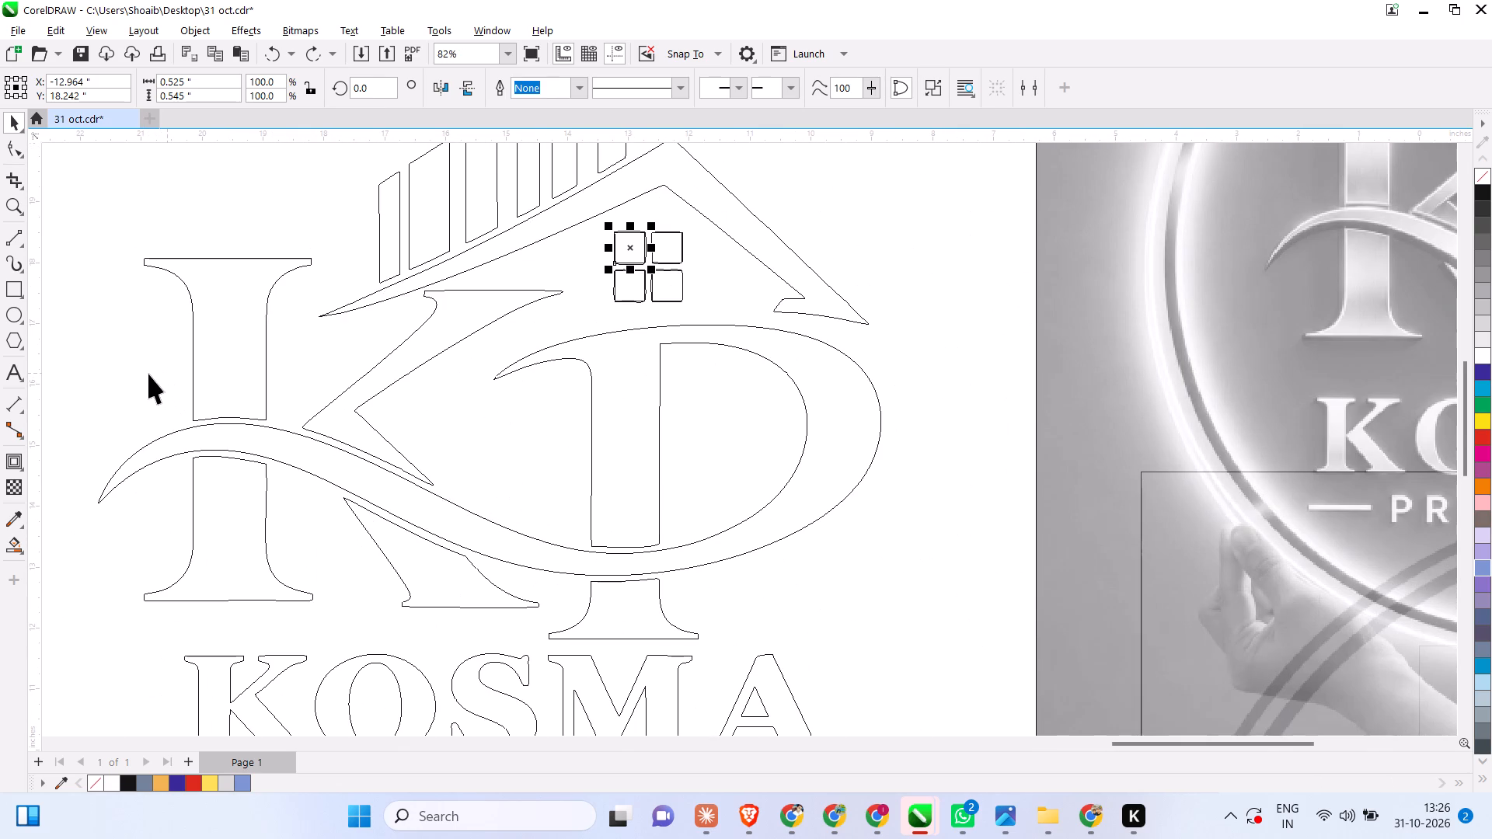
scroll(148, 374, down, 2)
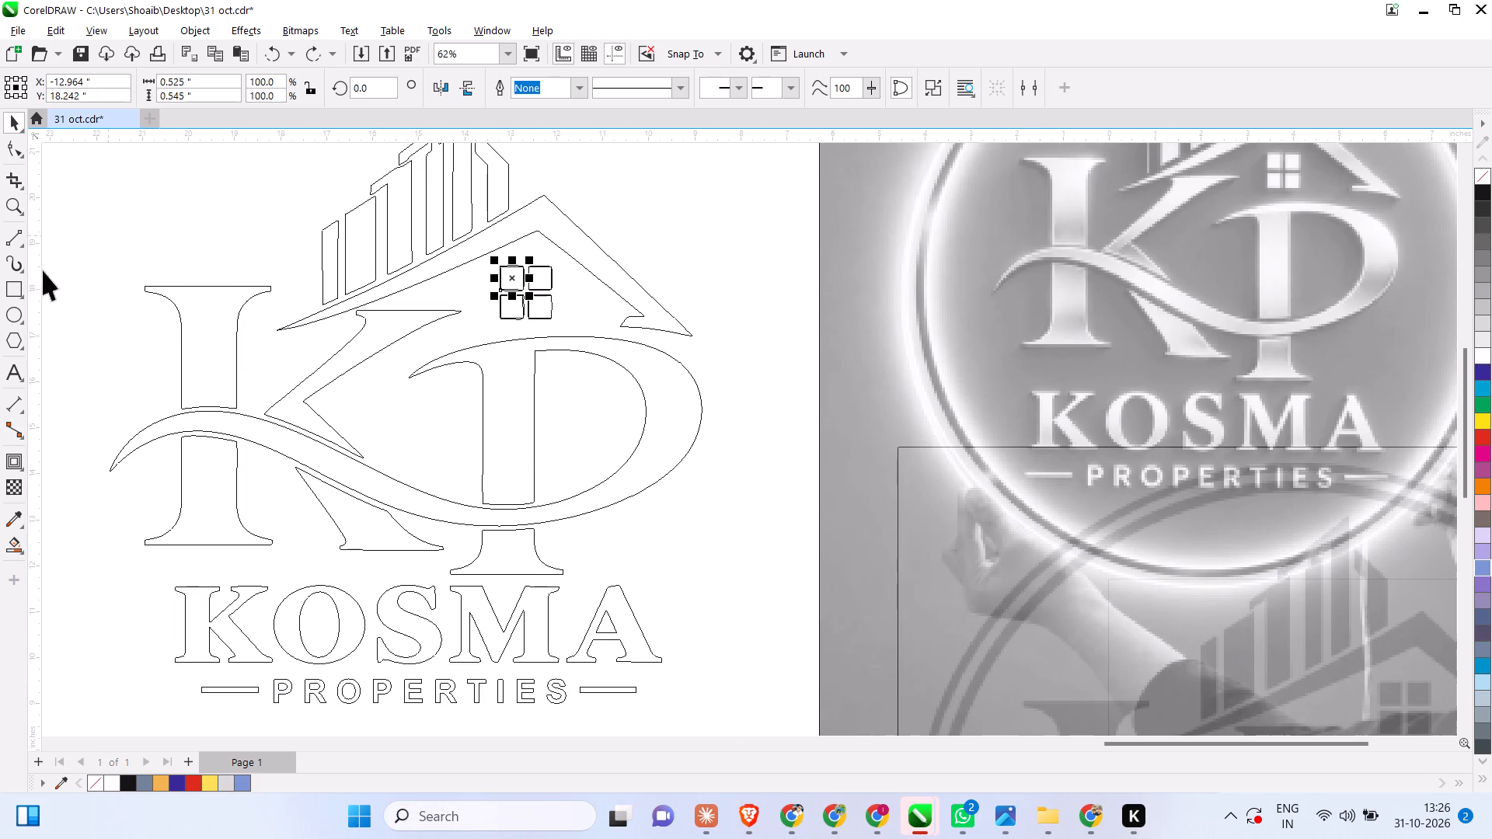
Draw a square about 0.5 by 0.5 inches over the traced upper-left window pane.
click(16, 284)
scroll(397, 287, up, 7)
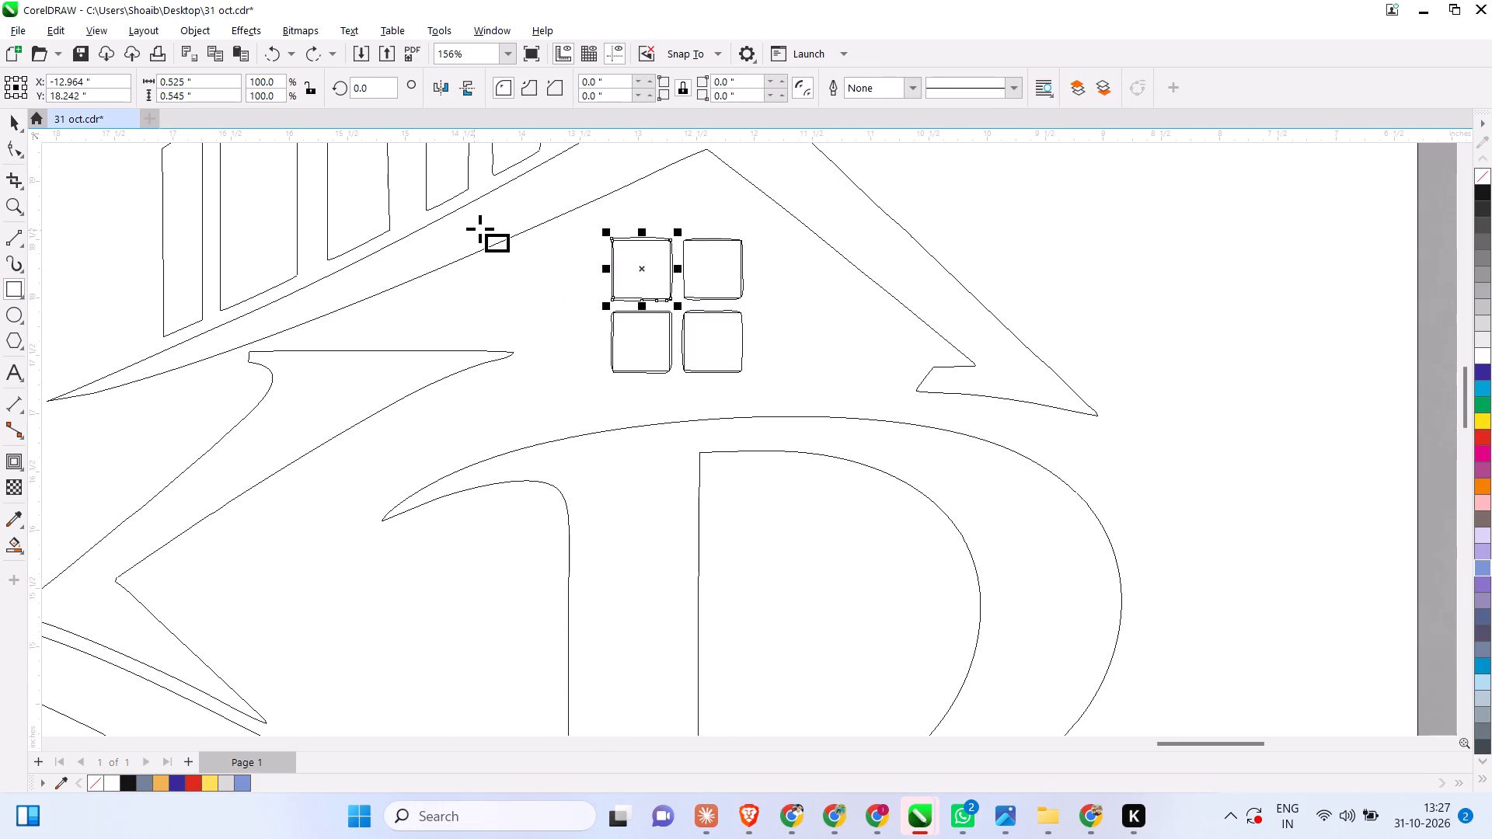
scroll(632, 232, up, 6)
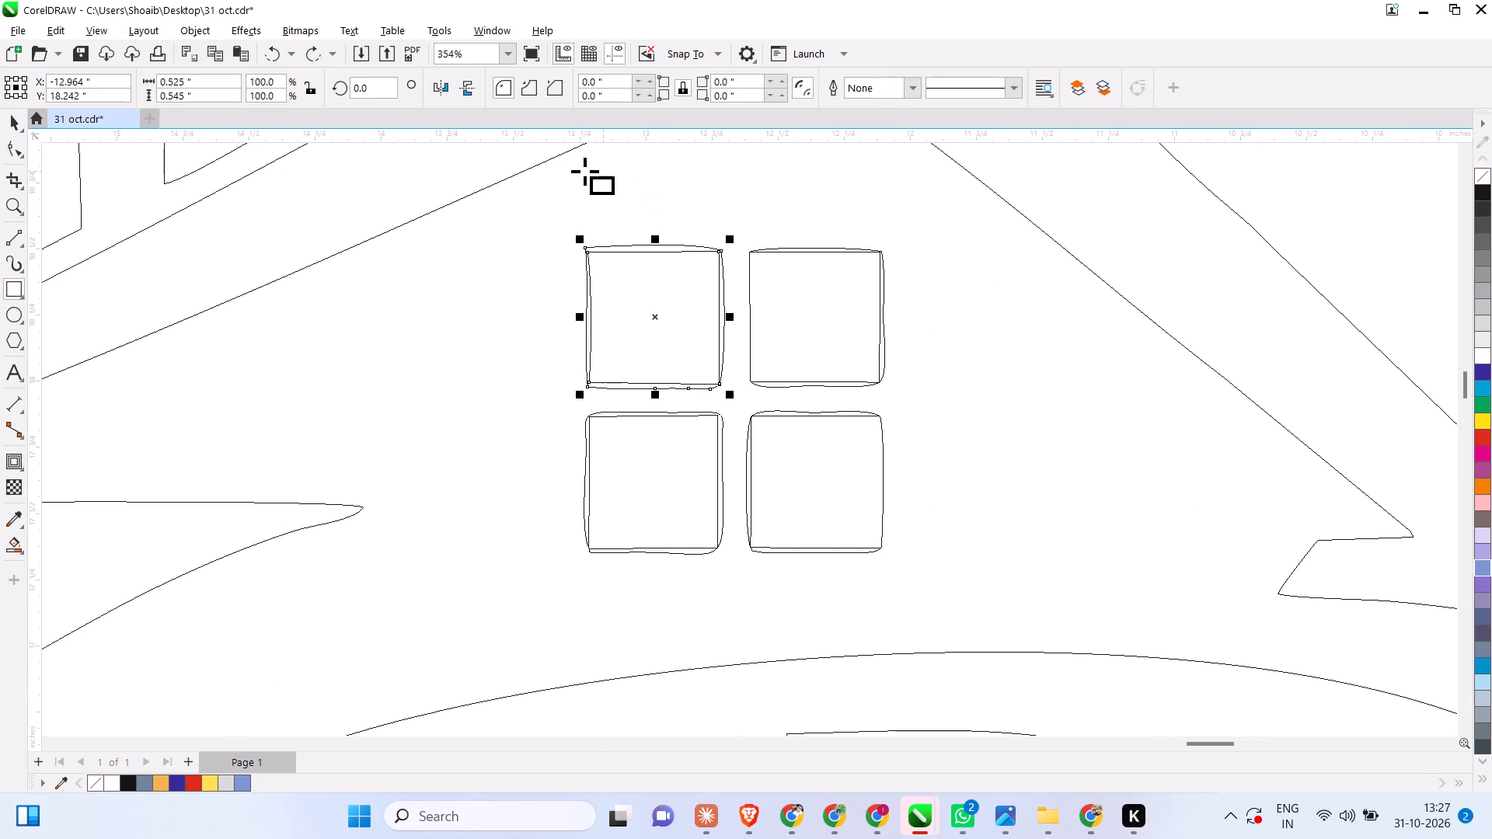
scroll(616, 248, up, 2)
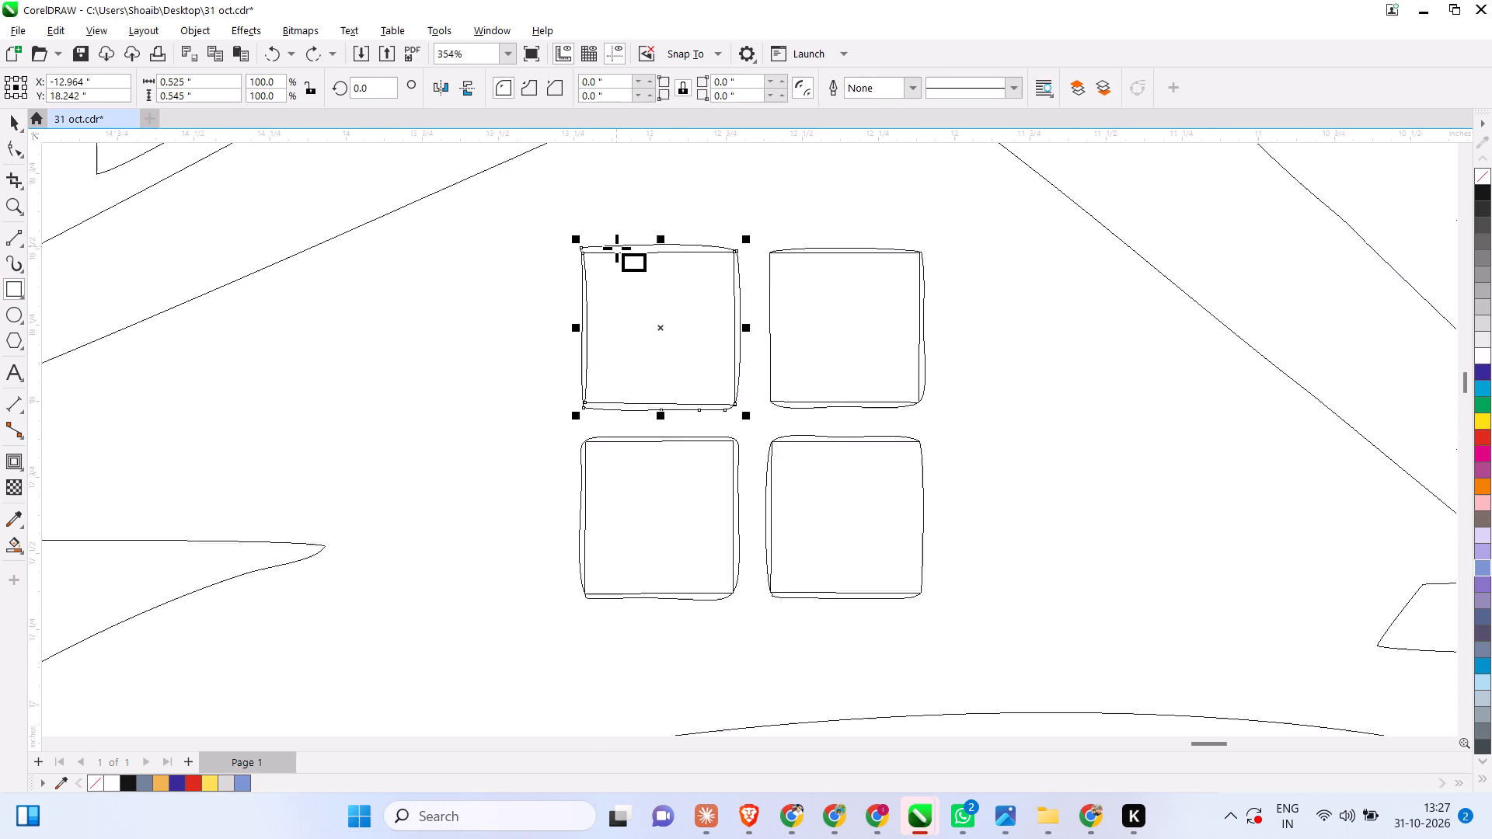
drag(577, 256, 588, 258)
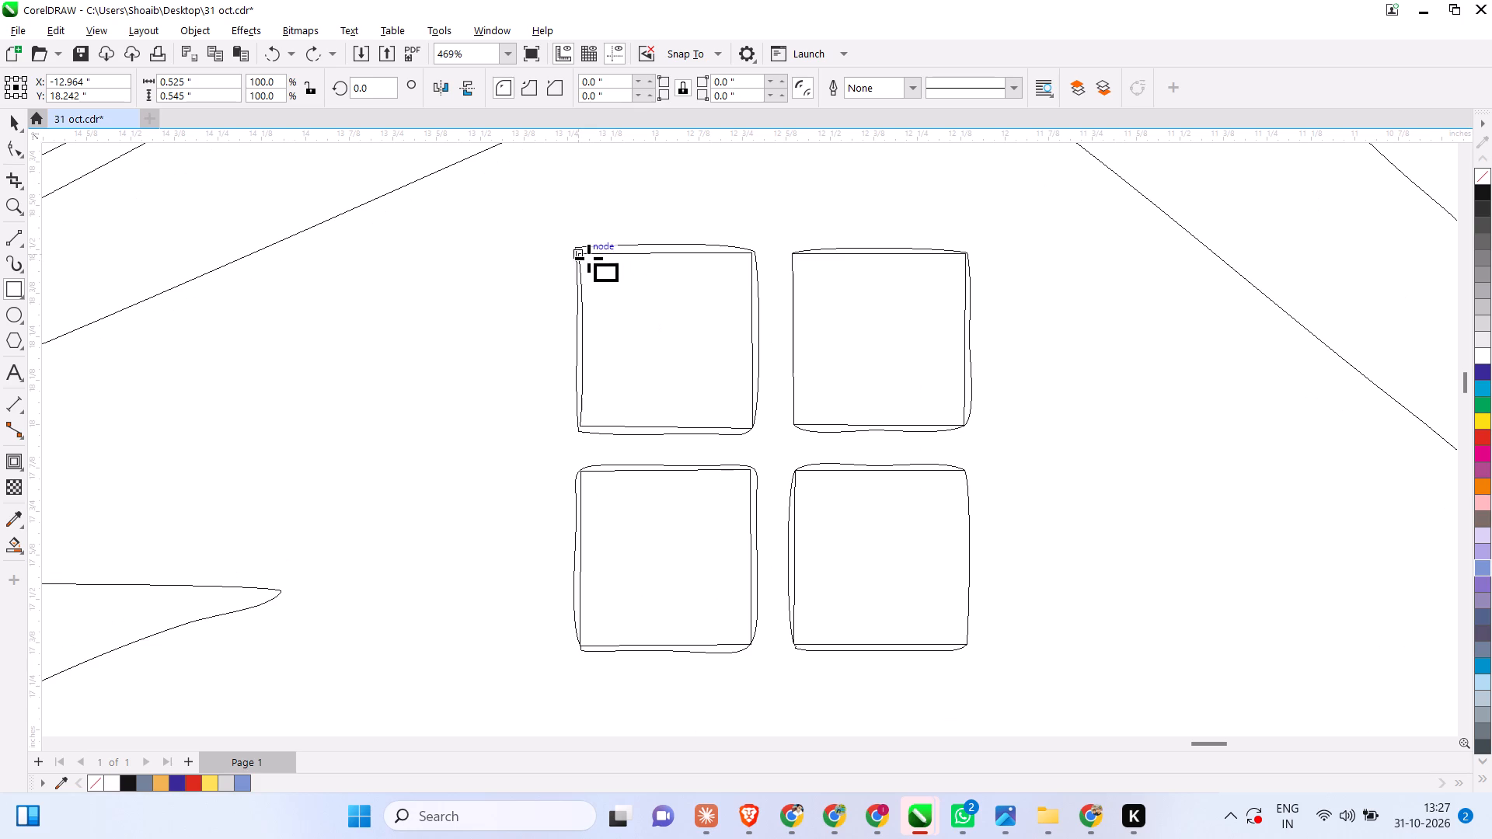
drag(588, 258, 758, 429)
Copy the new square over the traced upper-right and lower-right window panes, undoing the stray change made after the second copy.
drag(664, 342, 712, 337)
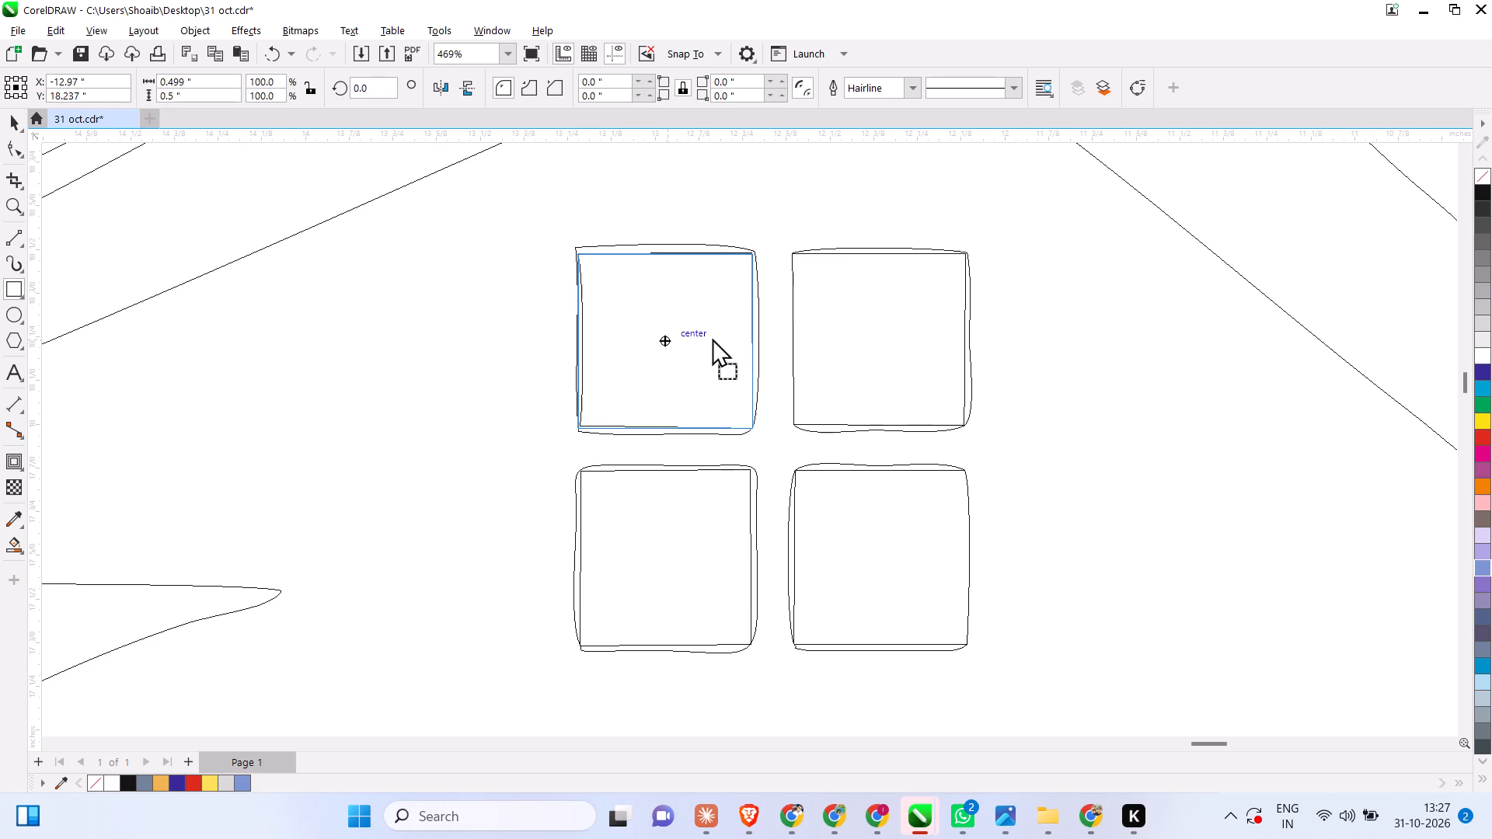
drag(712, 337, 877, 341)
shift+right_click(877, 341)
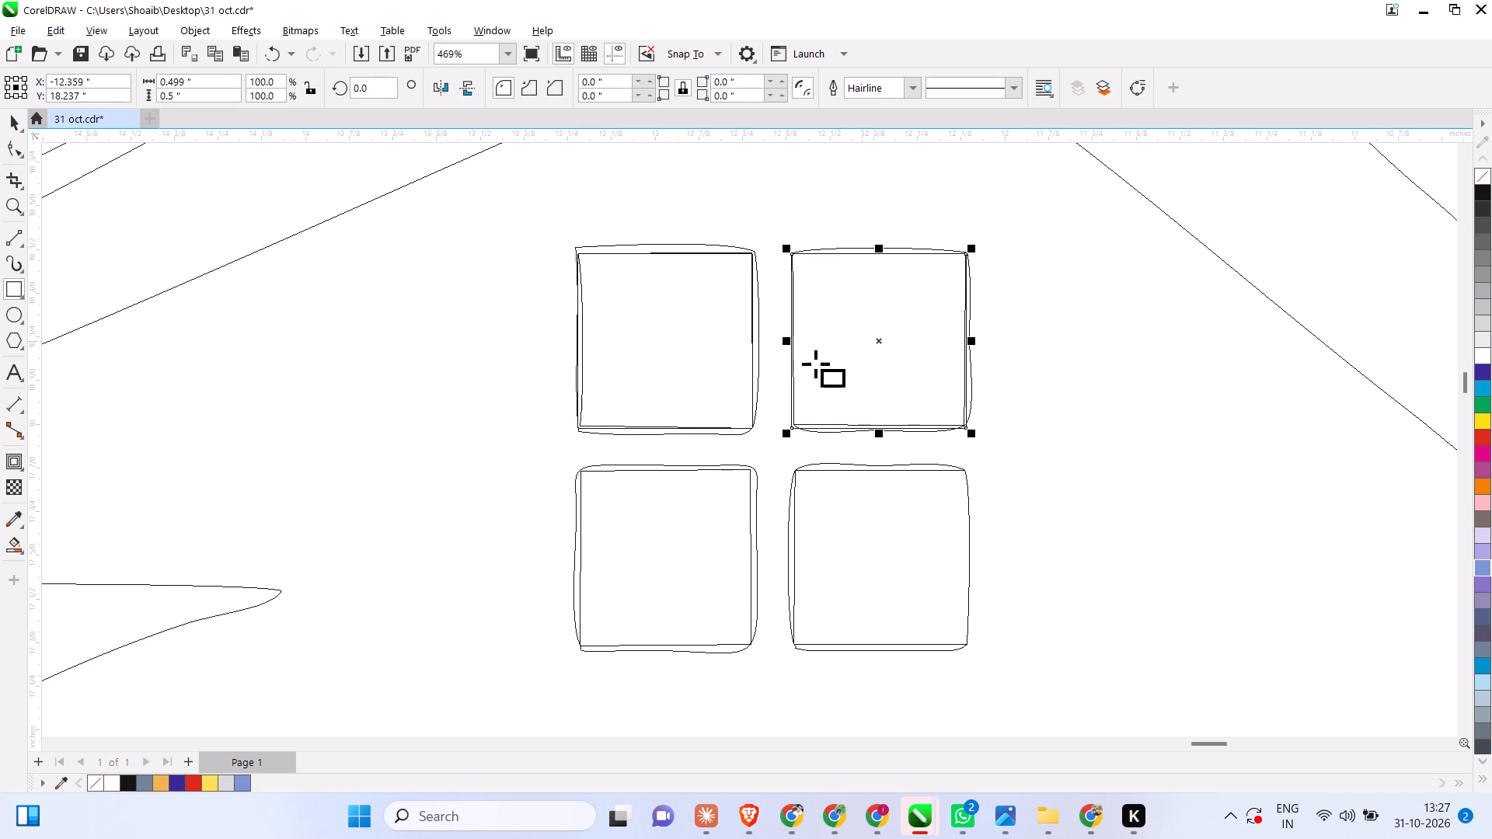
drag(879, 338, 891, 496)
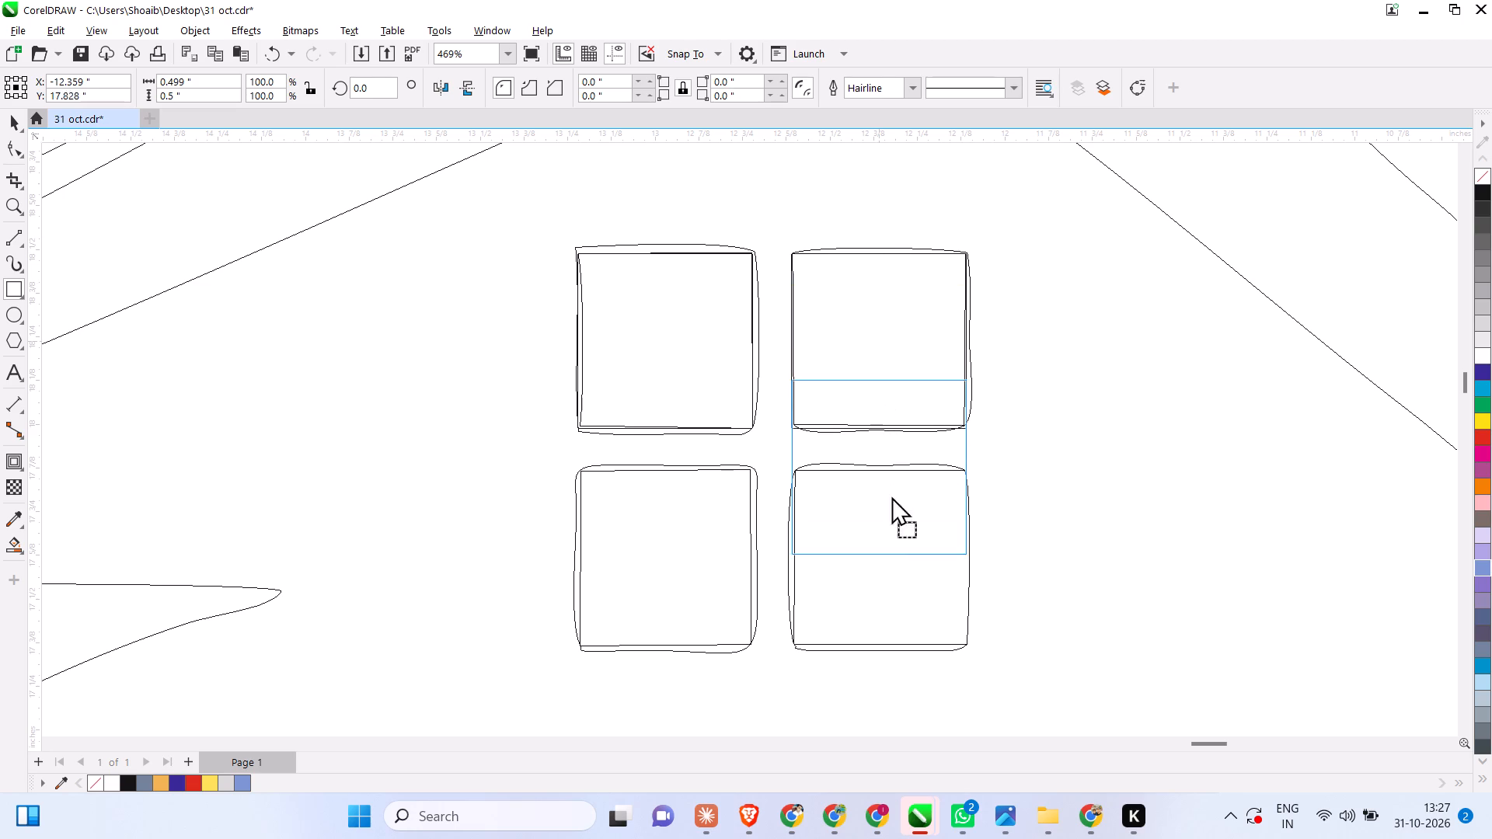
drag(891, 496, 892, 560)
shift+right_click(891, 559)
drag(892, 560, 766, 534)
key(ctrl+z)
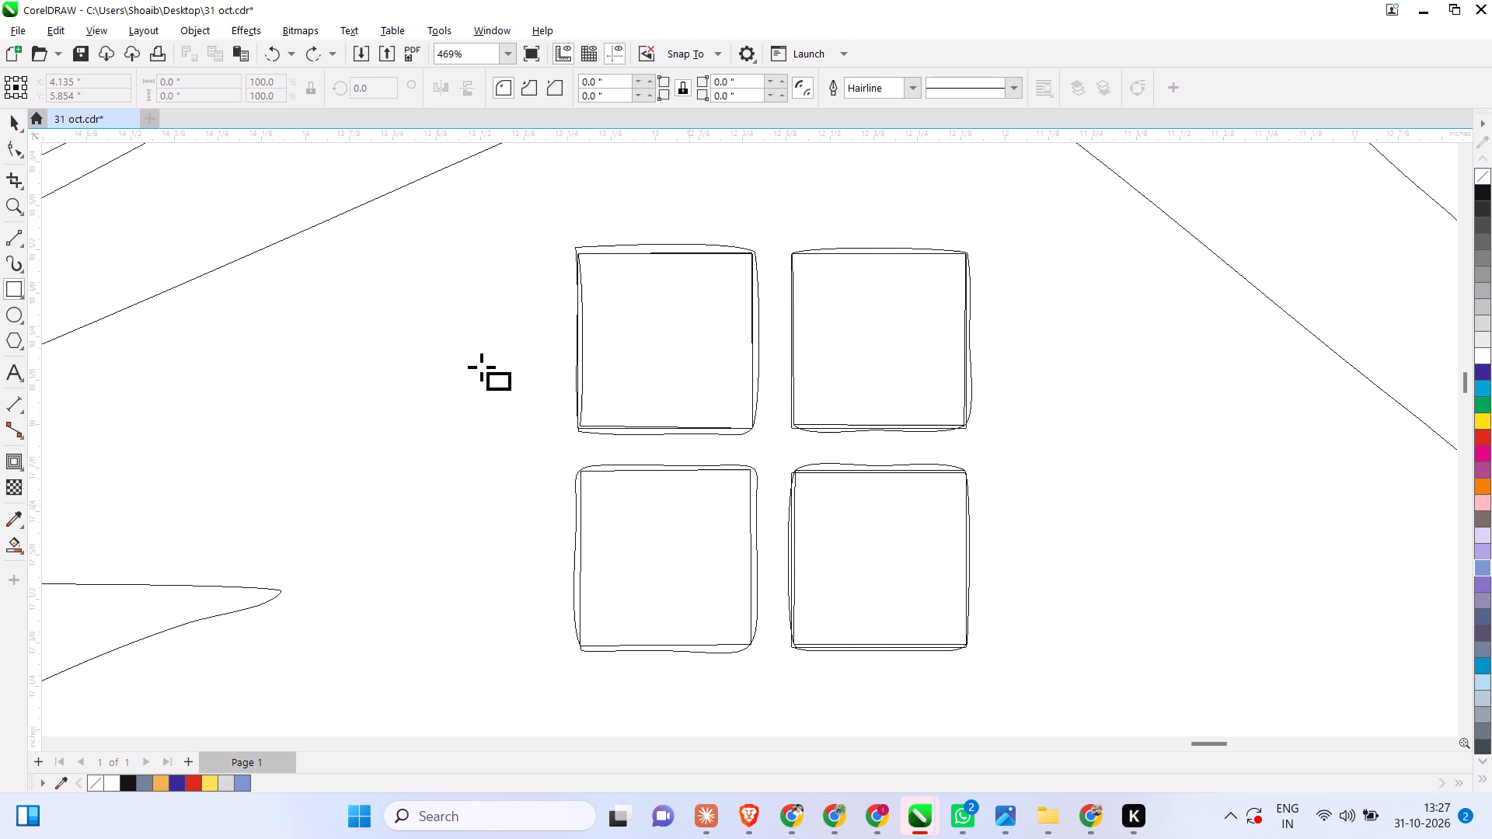
Copy the lower-right square across onto the traced lower-left window pane, level with the original.
click(5, 114)
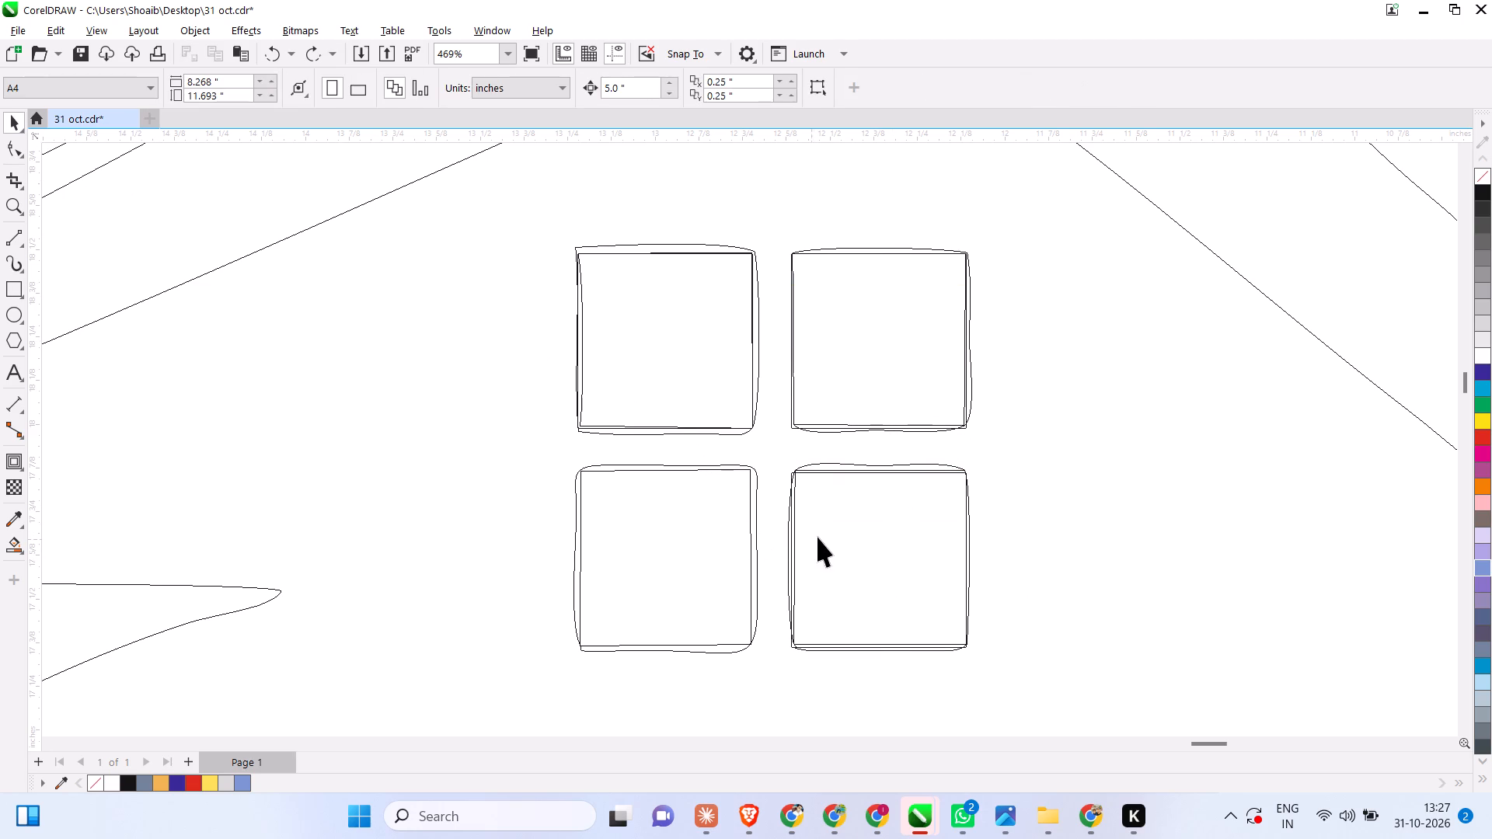
click(817, 534)
click(826, 84)
click(898, 585)
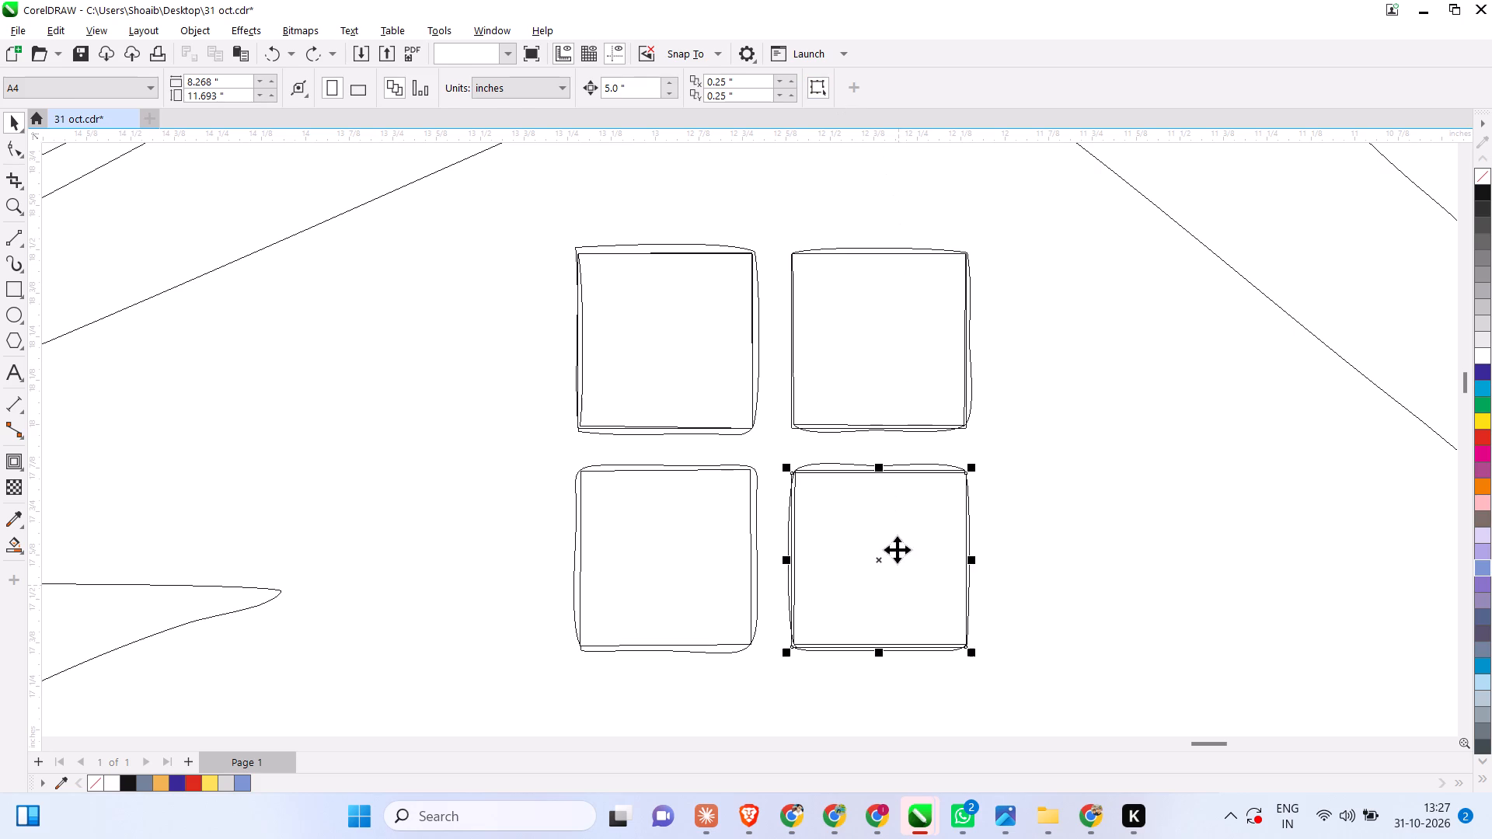
drag(894, 541, 684, 506)
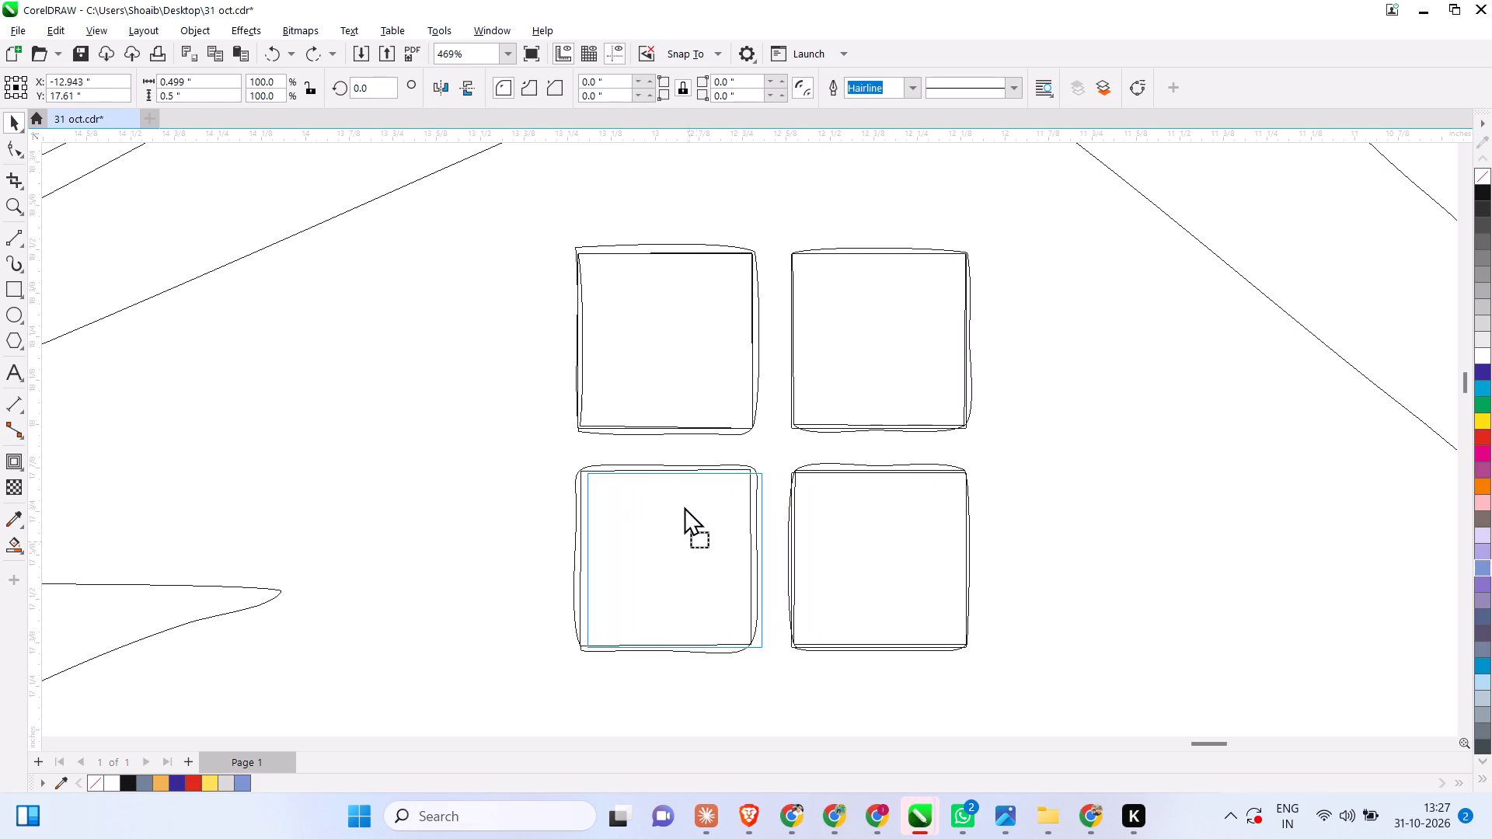
drag(684, 506, 678, 501)
shift+right_click(677, 501)
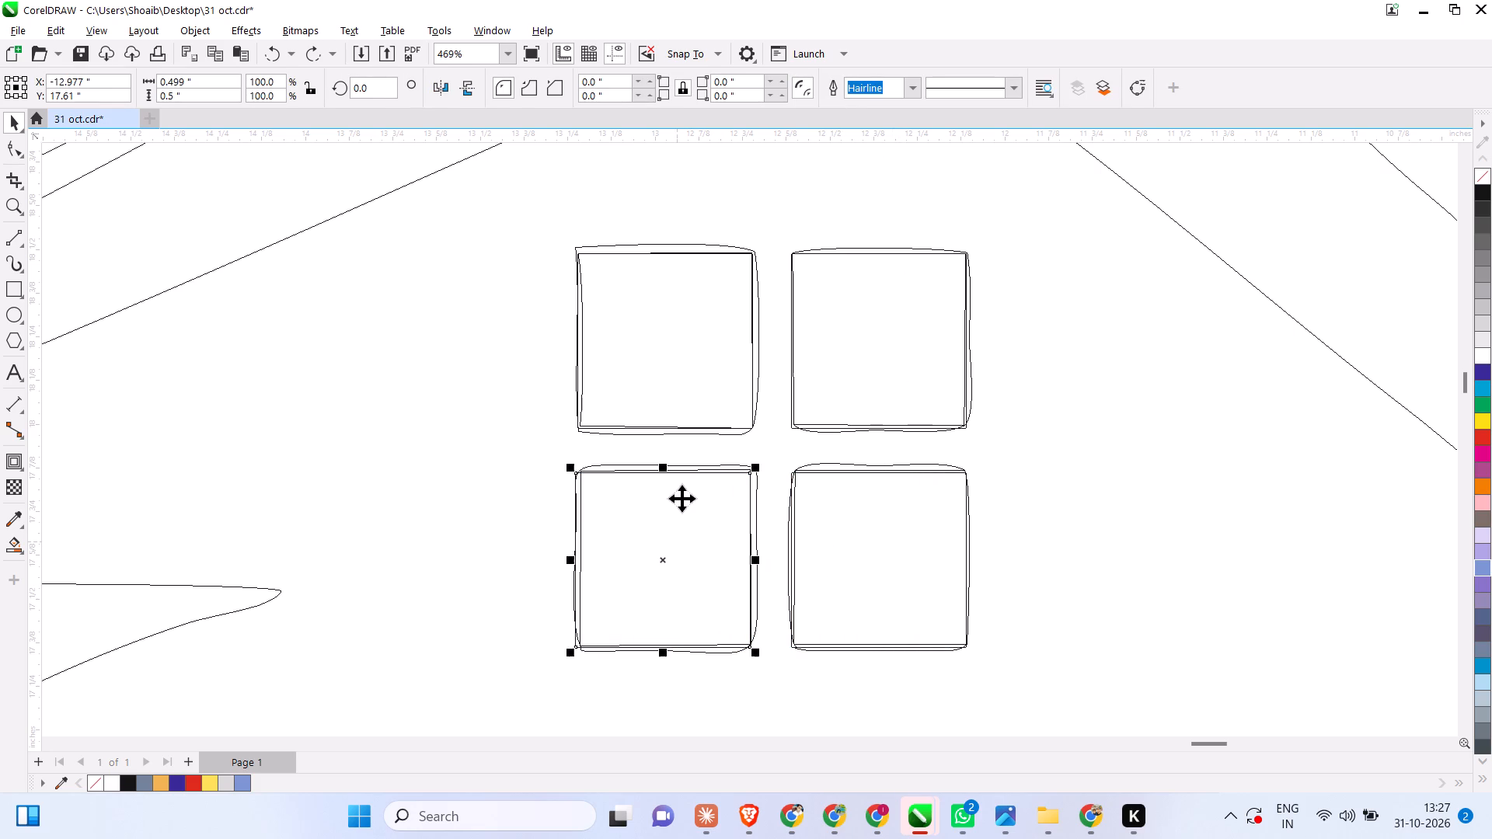
Group the four new window squares and move the group 5 inches to the right, clear of the traced panes.
shift+click(855, 568)
shift+click(867, 291)
shift+click(678, 335)
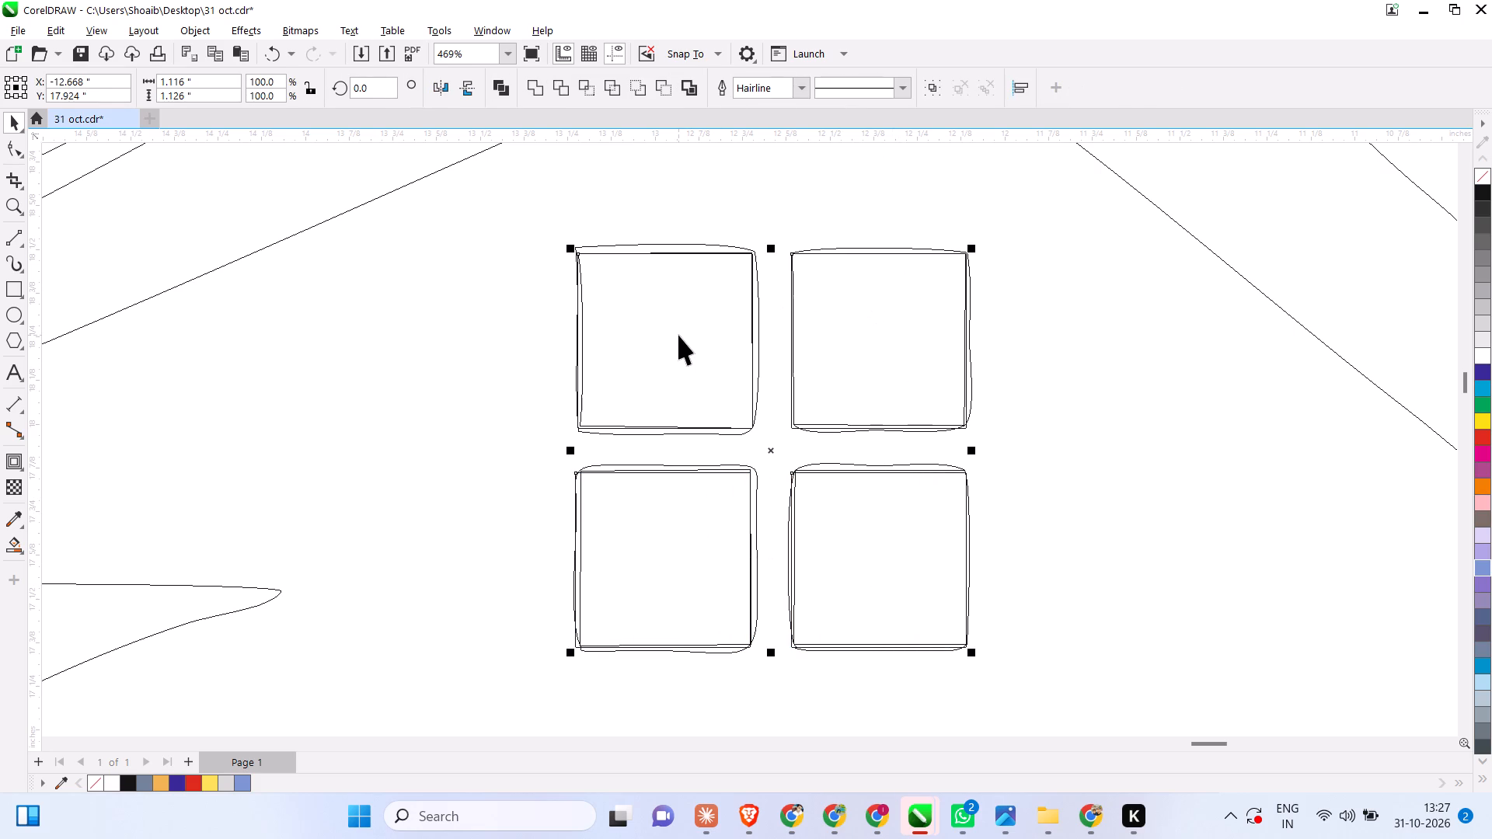
key(ctrl+g)
key(Right)
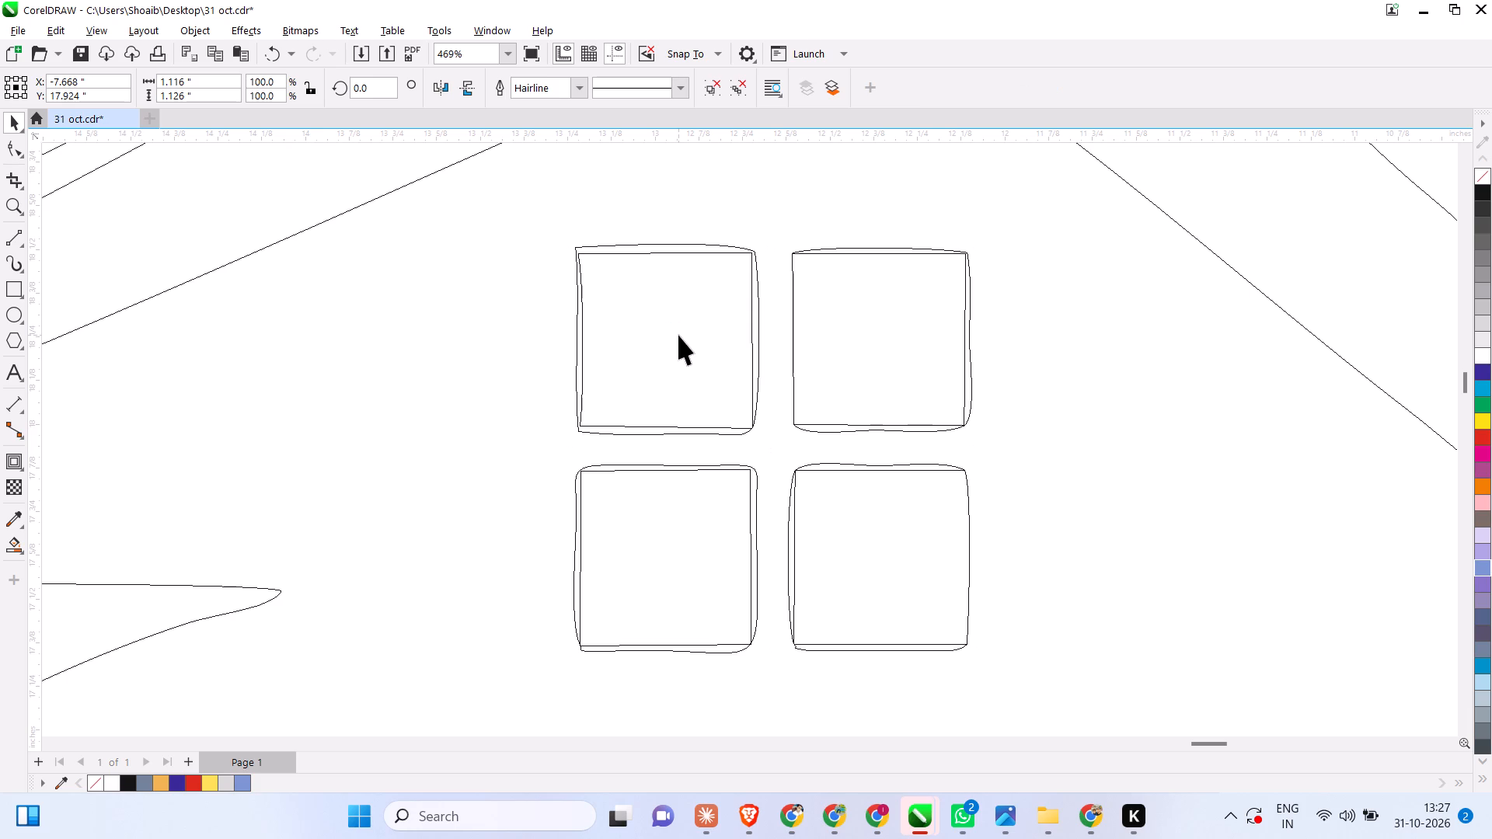
Delete all the traced window pane outlines inside the house.
scroll(693, 385, down, 8)
drag(992, 263, 632, 477)
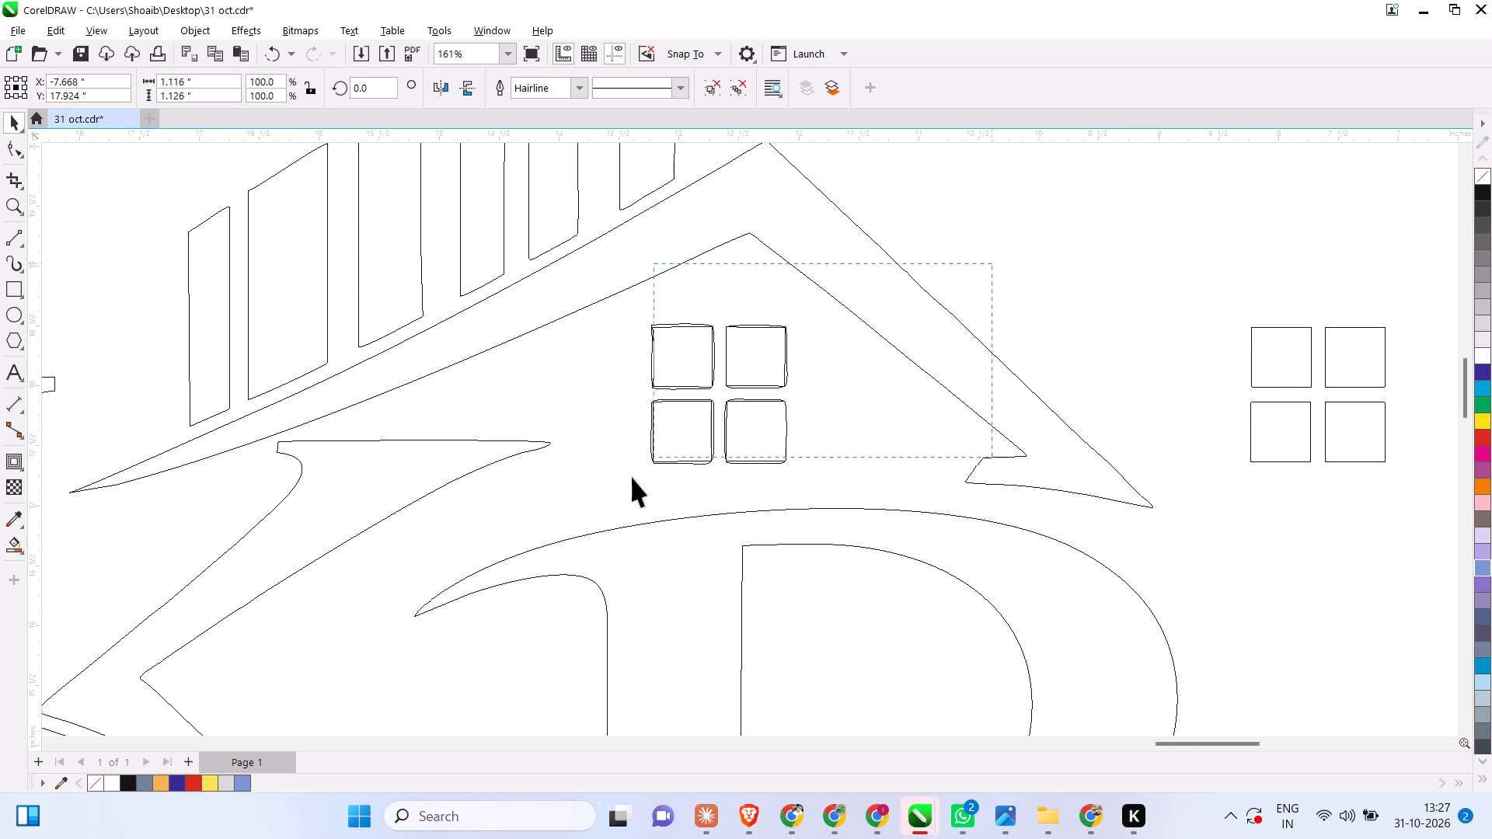
drag(632, 477, 610, 508)
key(Delete)
key(Left)
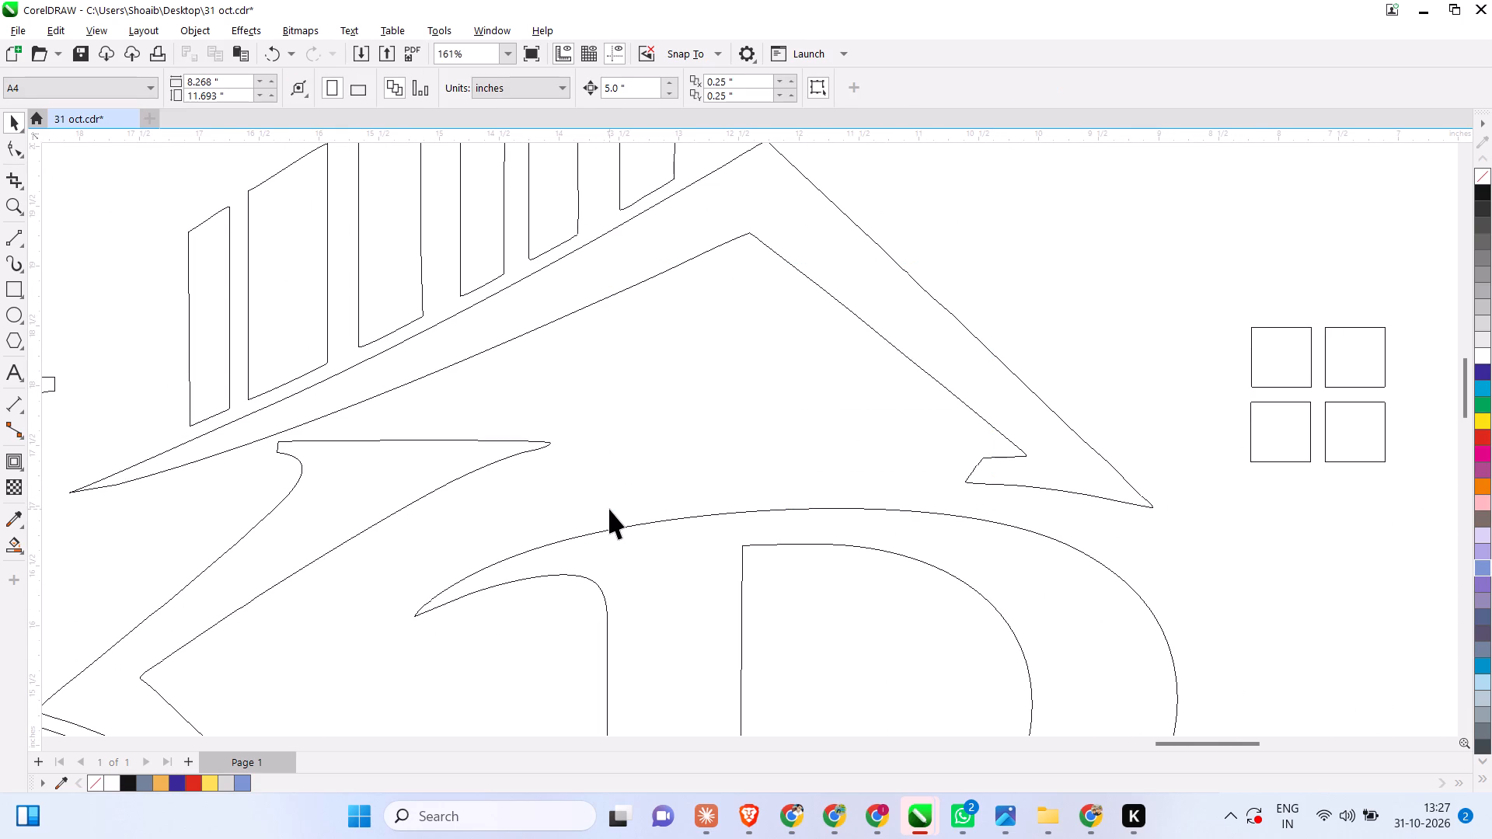
Move the grouped window squares 5 inches left, back into the house.
scroll(1023, 339, down, 1)
drag(1030, 262, 1424, 555)
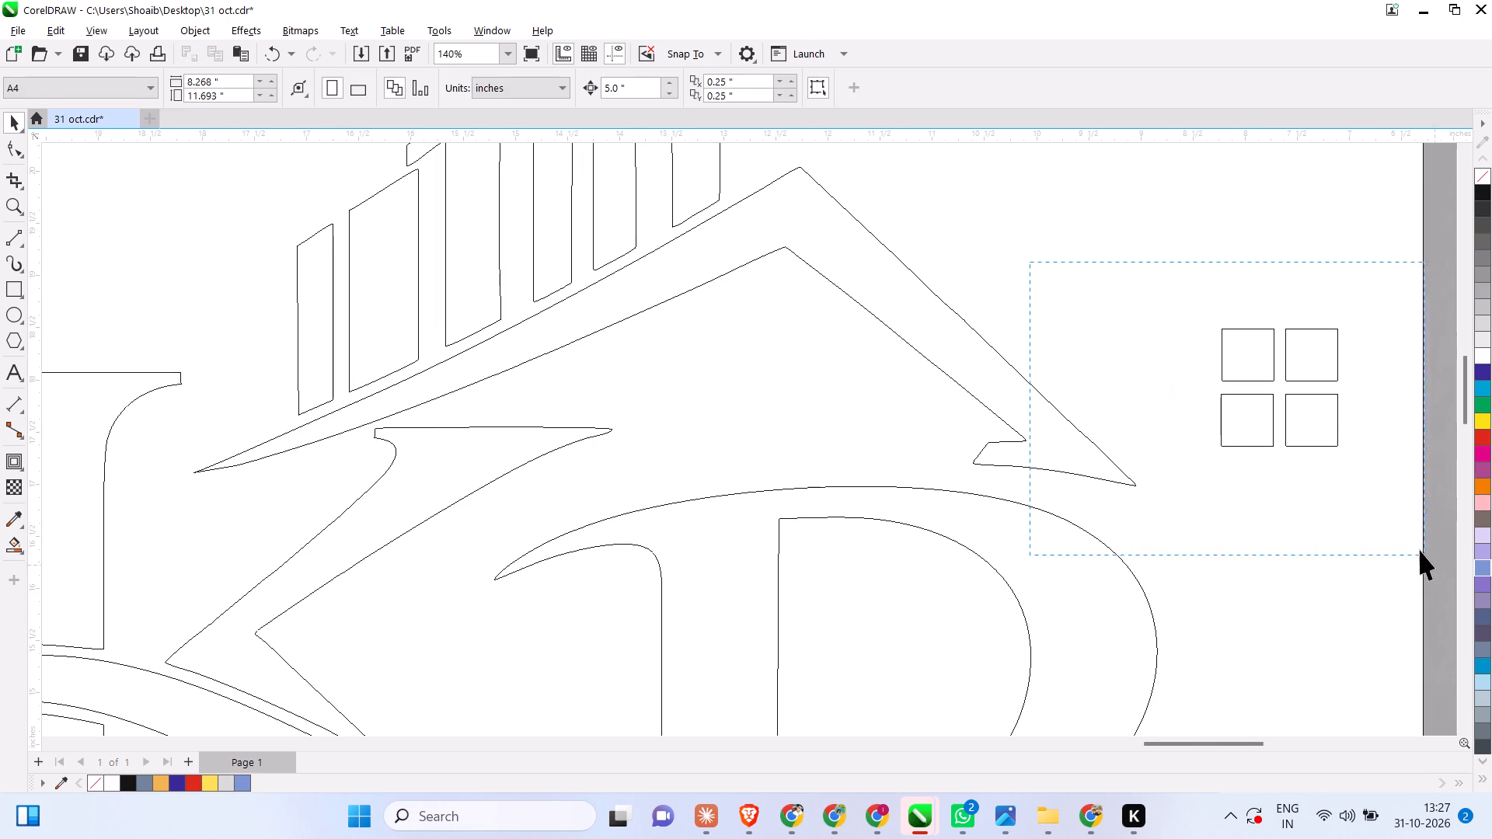
key(Left)
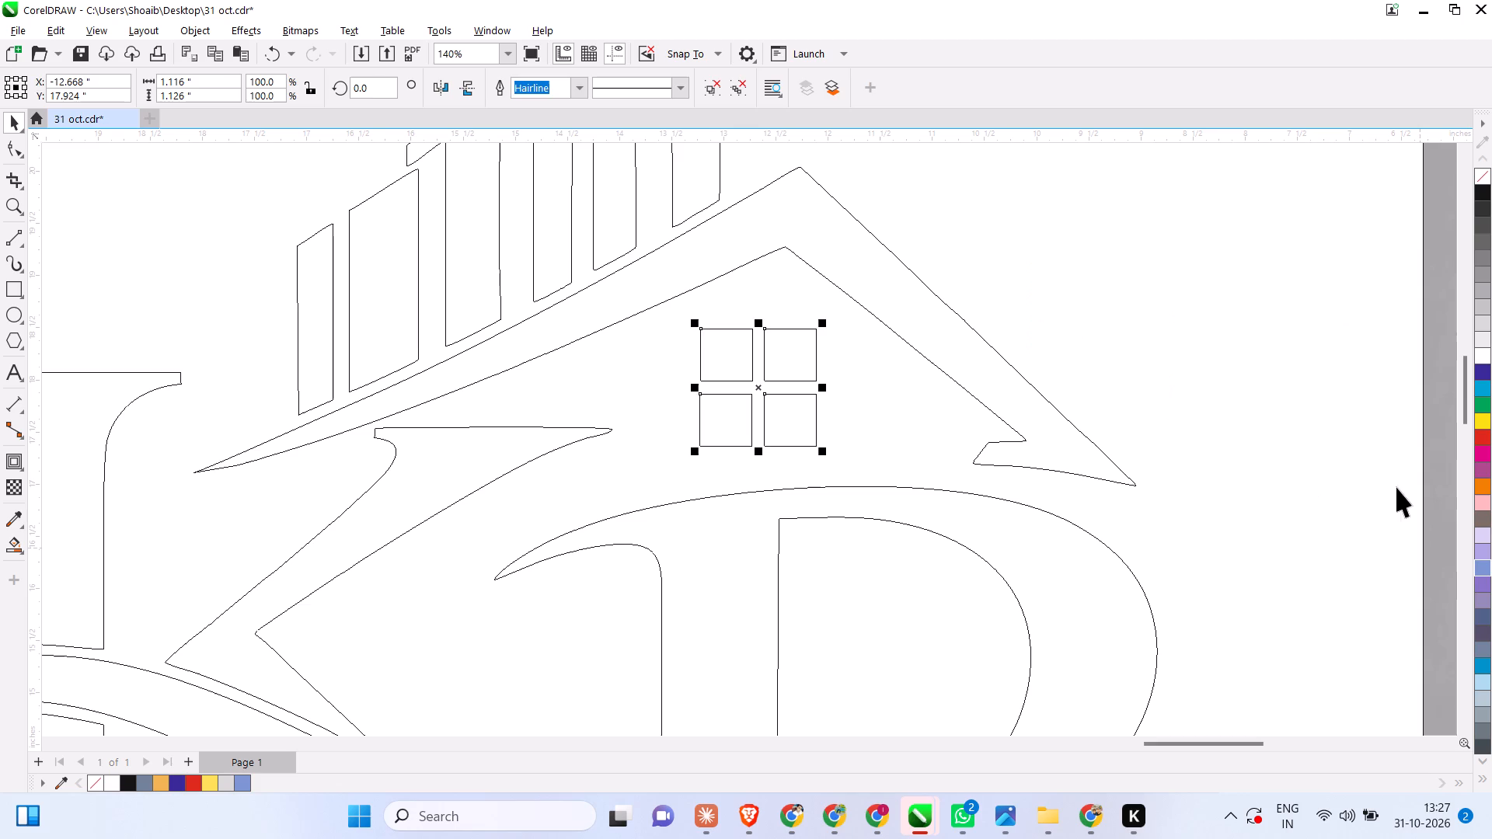
click(1242, 369)
Examine the traced building bars above the roof and the redrawn logo alongside the reference images.
scroll(1112, 405, down, 8)
scroll(992, 277, up, 6)
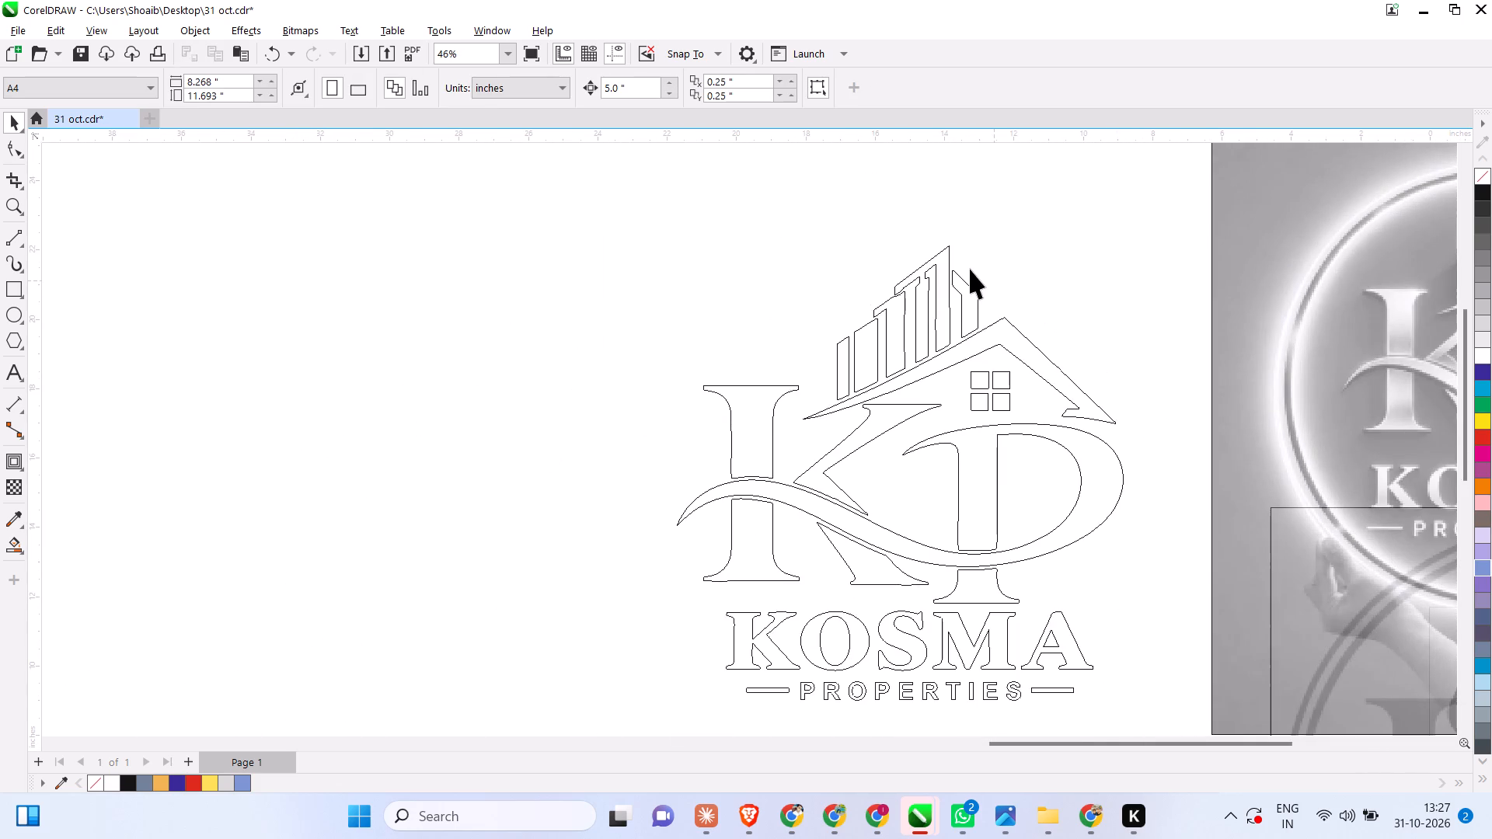
scroll(970, 269, up, 2)
scroll(880, 263, up, 7)
scroll(611, 463, down, 1)
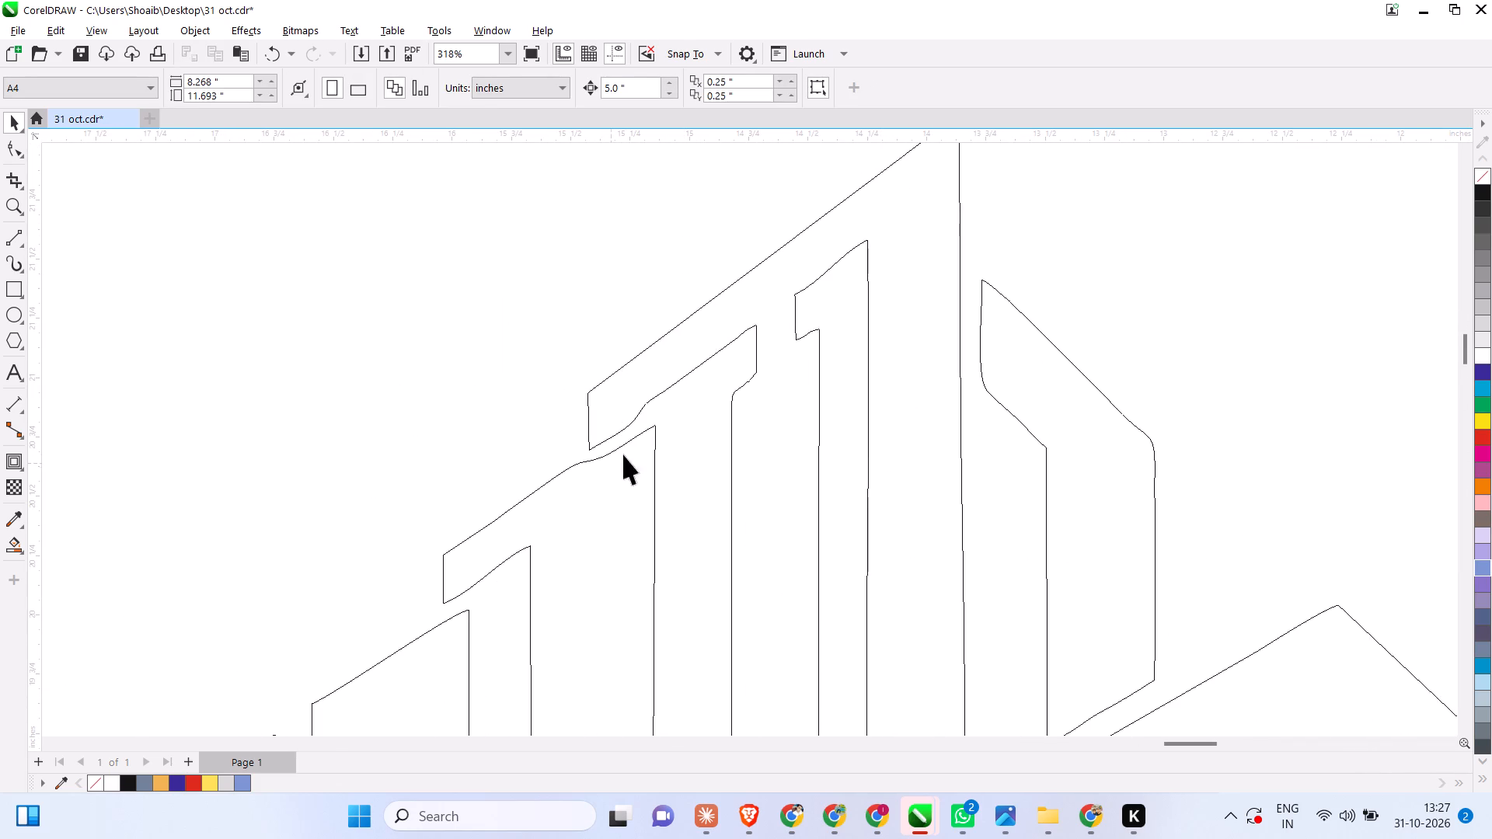
scroll(623, 454, down, 4)
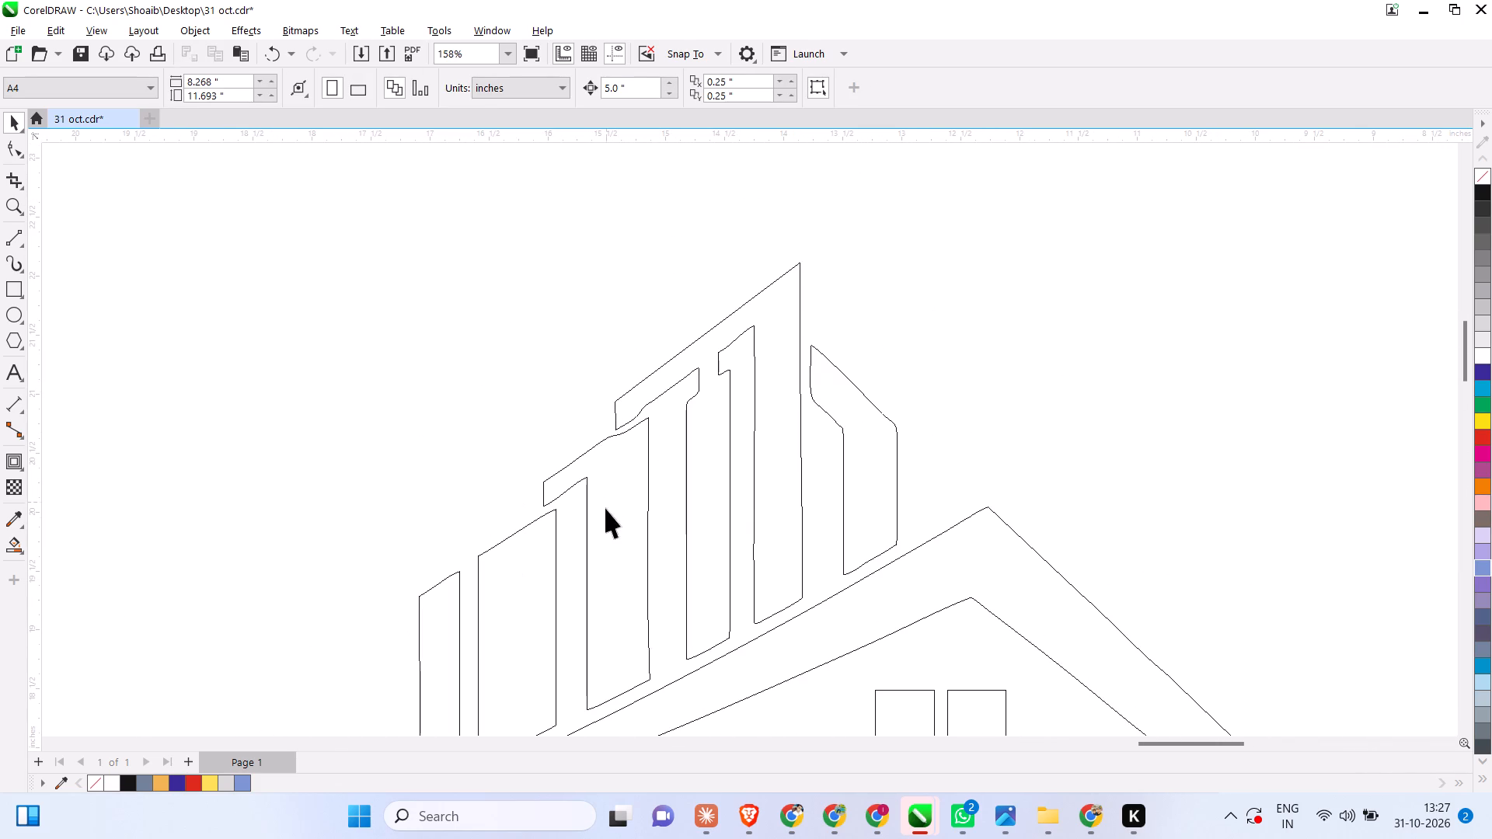
scroll(771, 456, down, 4)
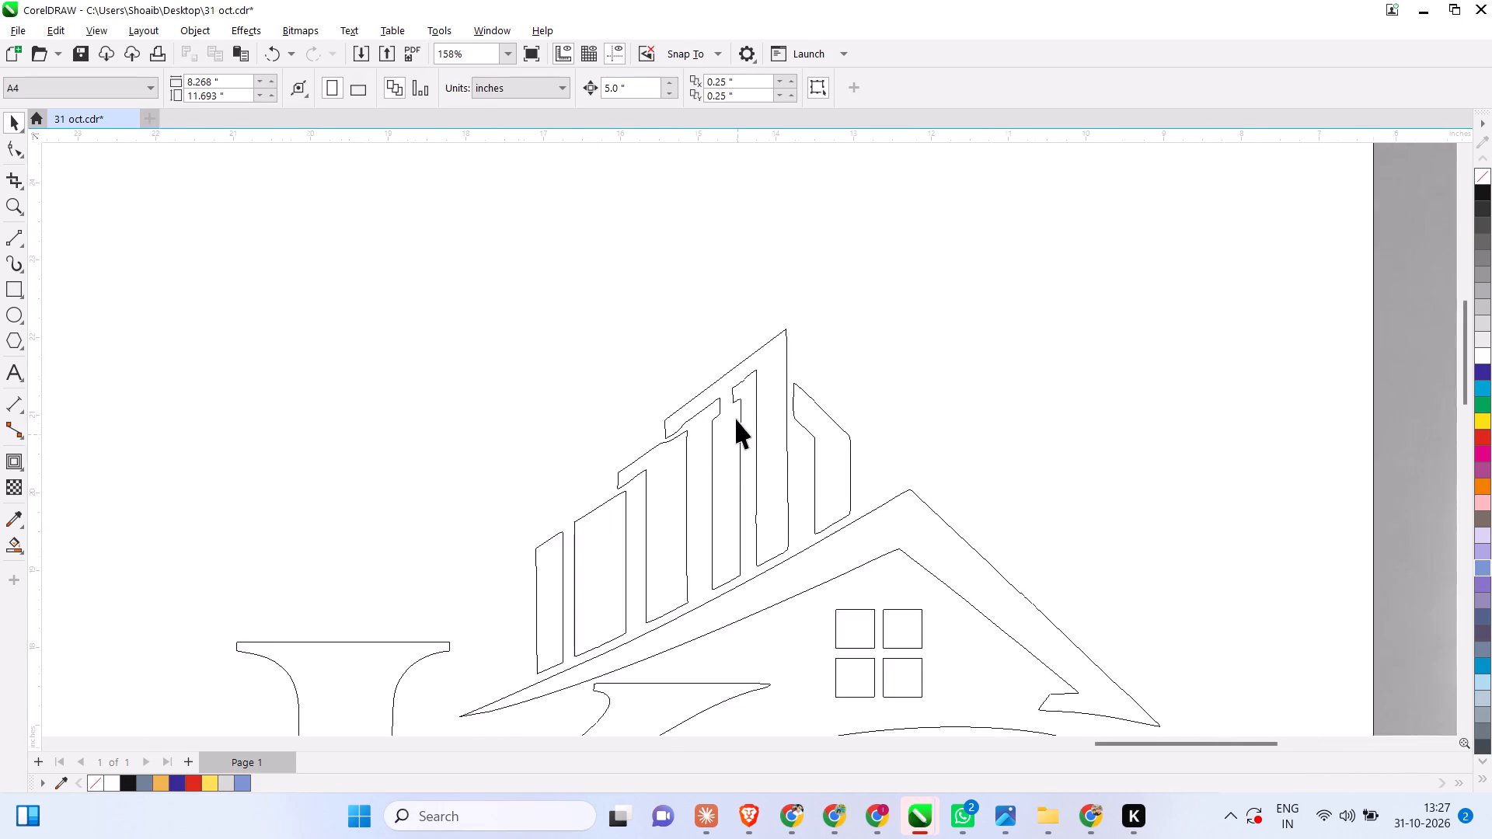
scroll(736, 419, down, 4)
scroll(769, 291, down, 6)
scroll(863, 322, down, 1)
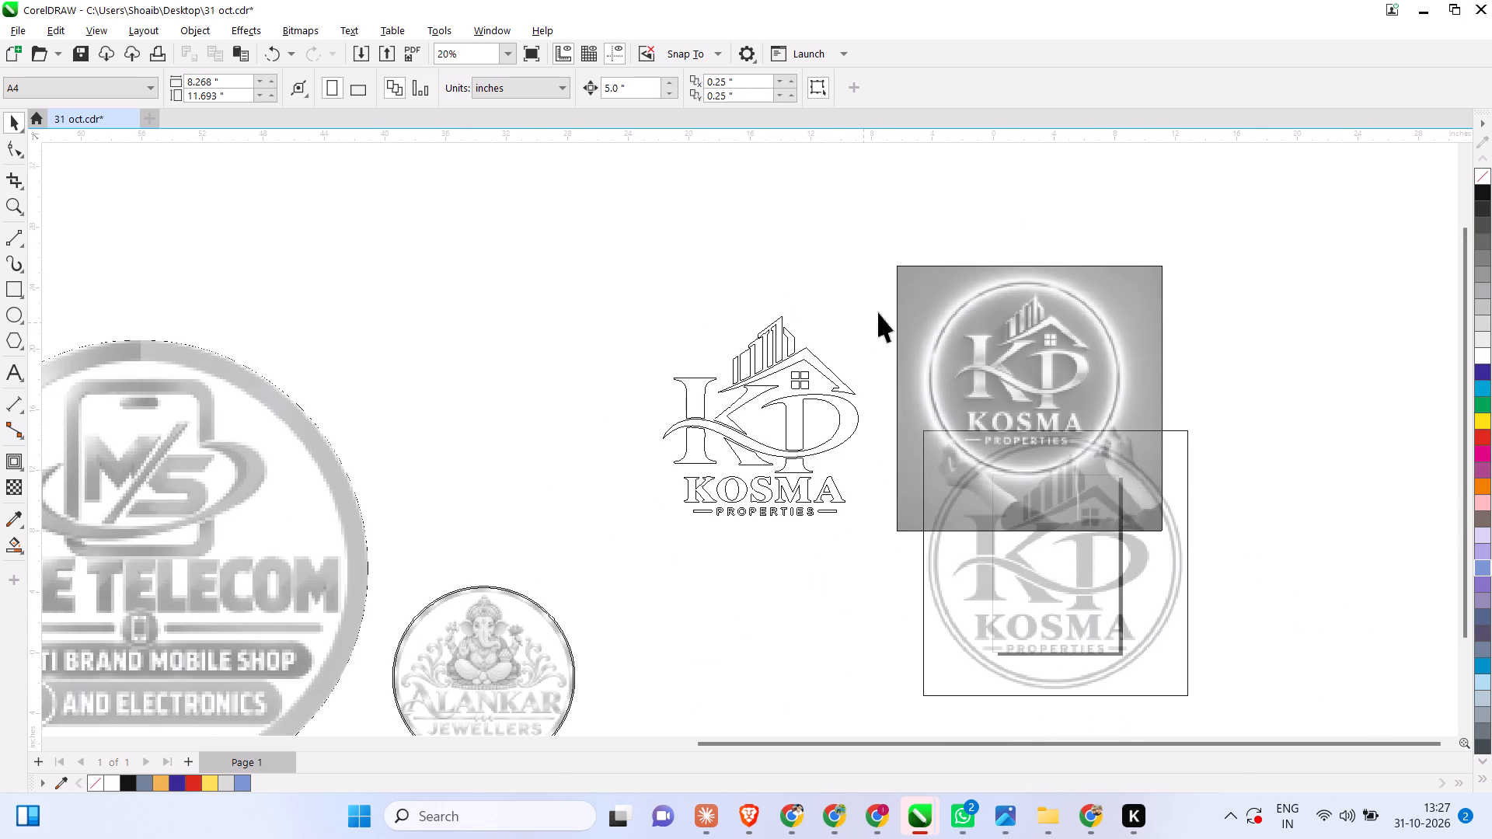
Move the glowing Kosma Properties reference photo farther to the right and slightly up, away from the logo artwork.
drag(1067, 363, 1201, 320)
scroll(821, 447, up, 4)
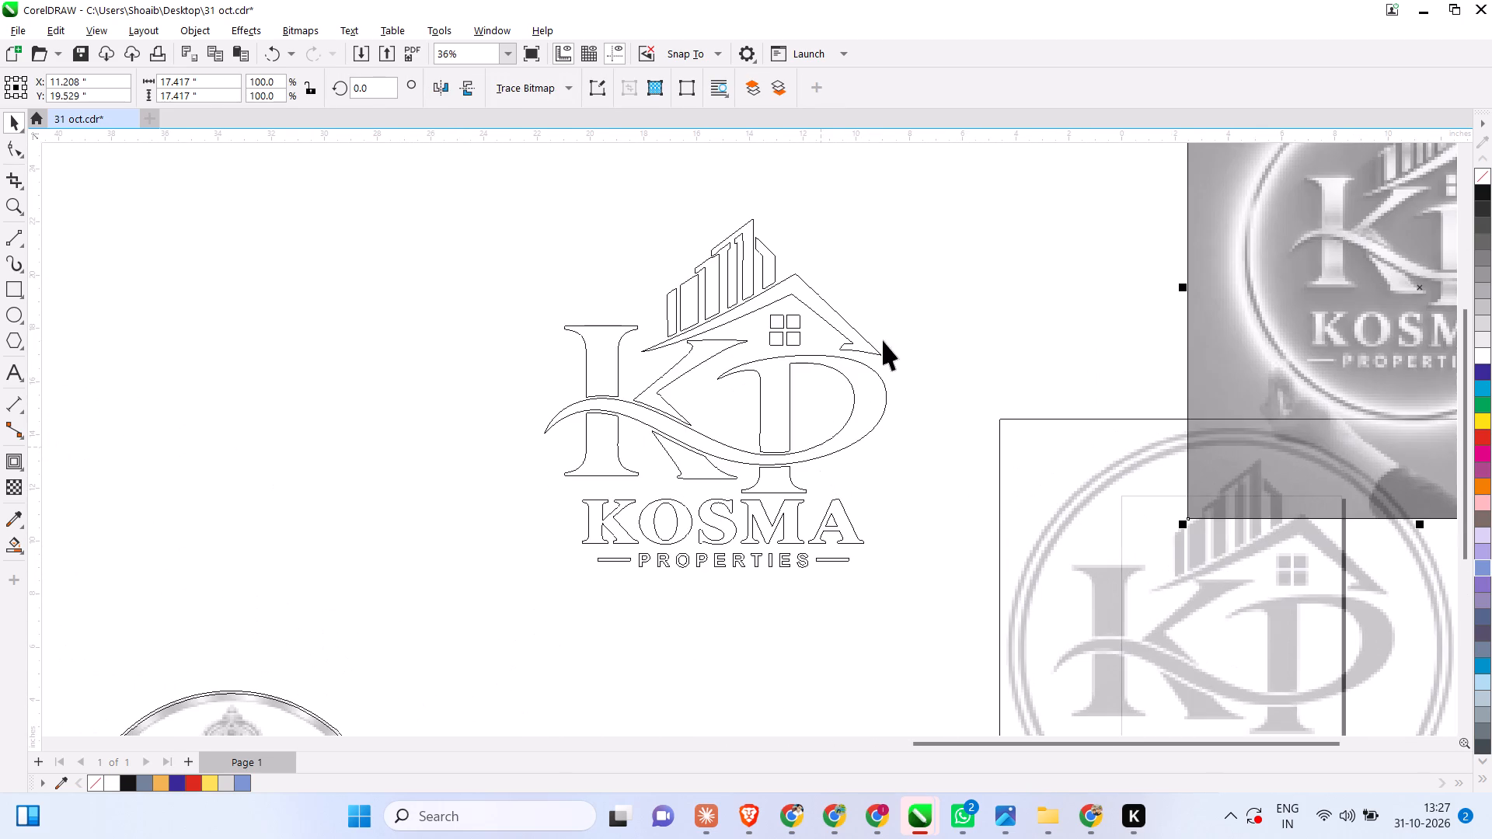
scroll(810, 340, down, 3)
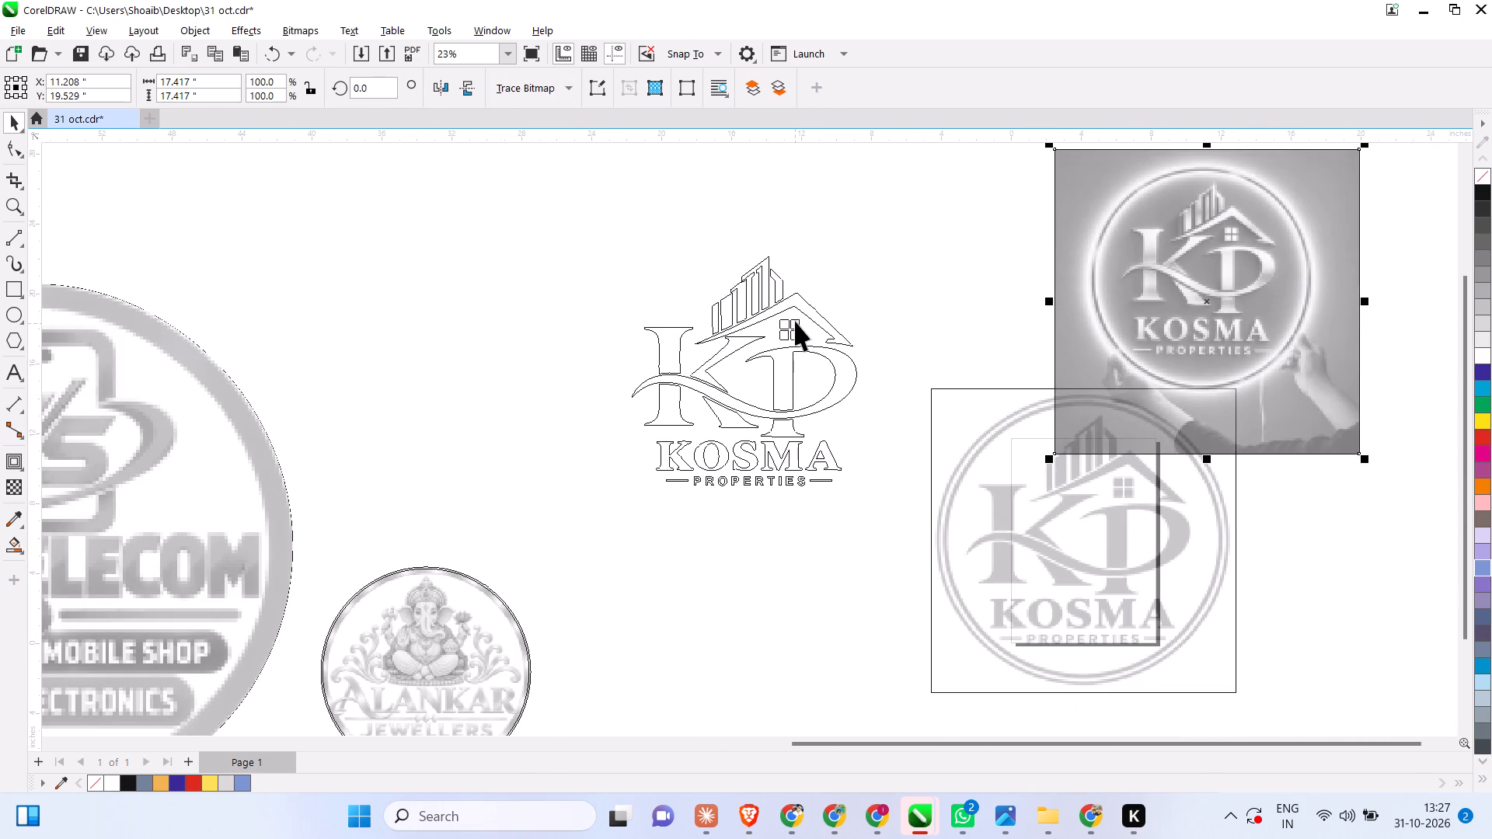
Switch the display from wireframe to full colour to check the fills of the redrawn logo.
drag(529, 219, 805, 430)
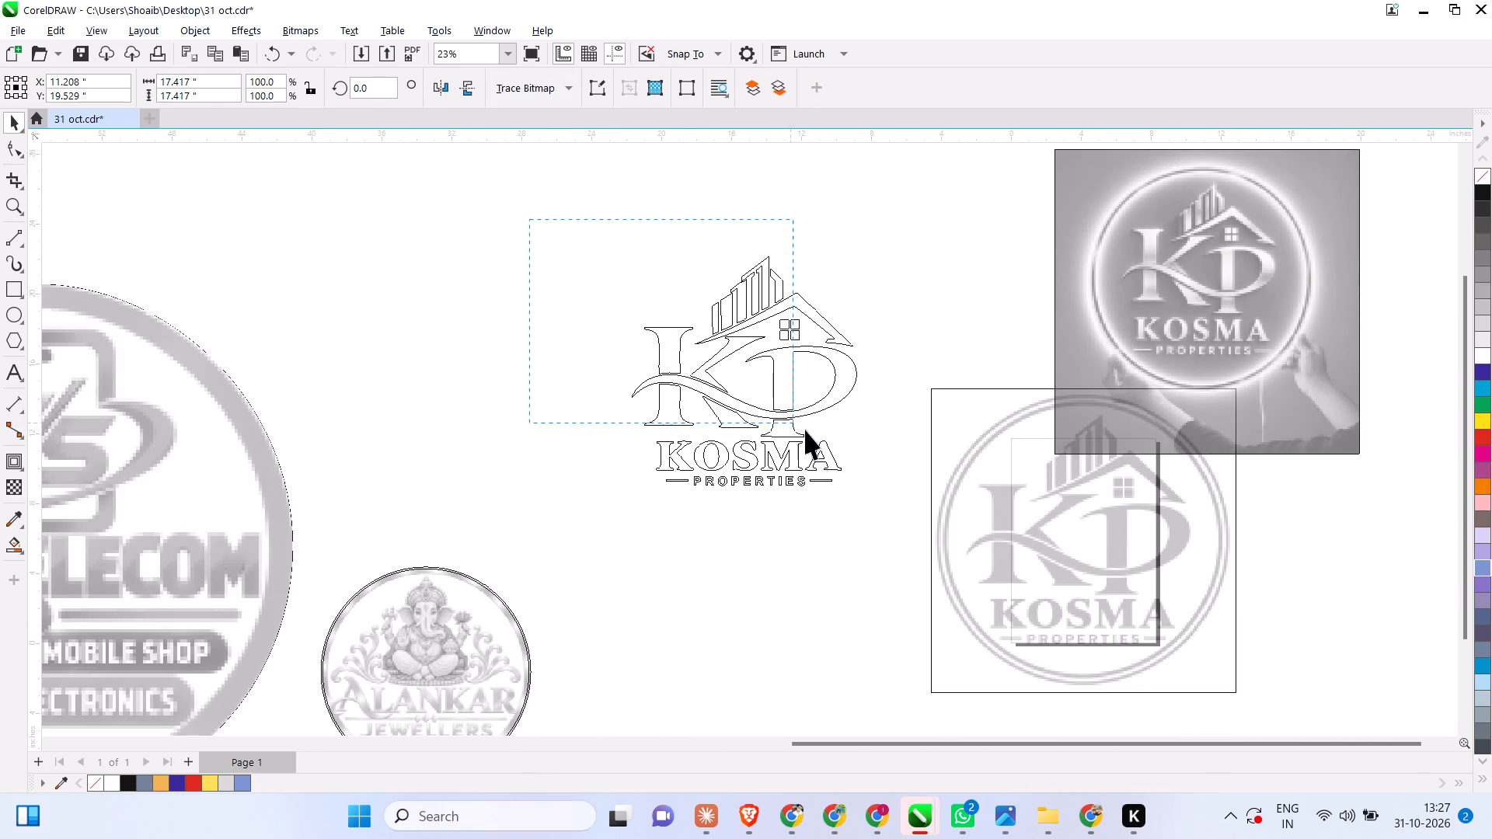
drag(805, 430, 894, 555)
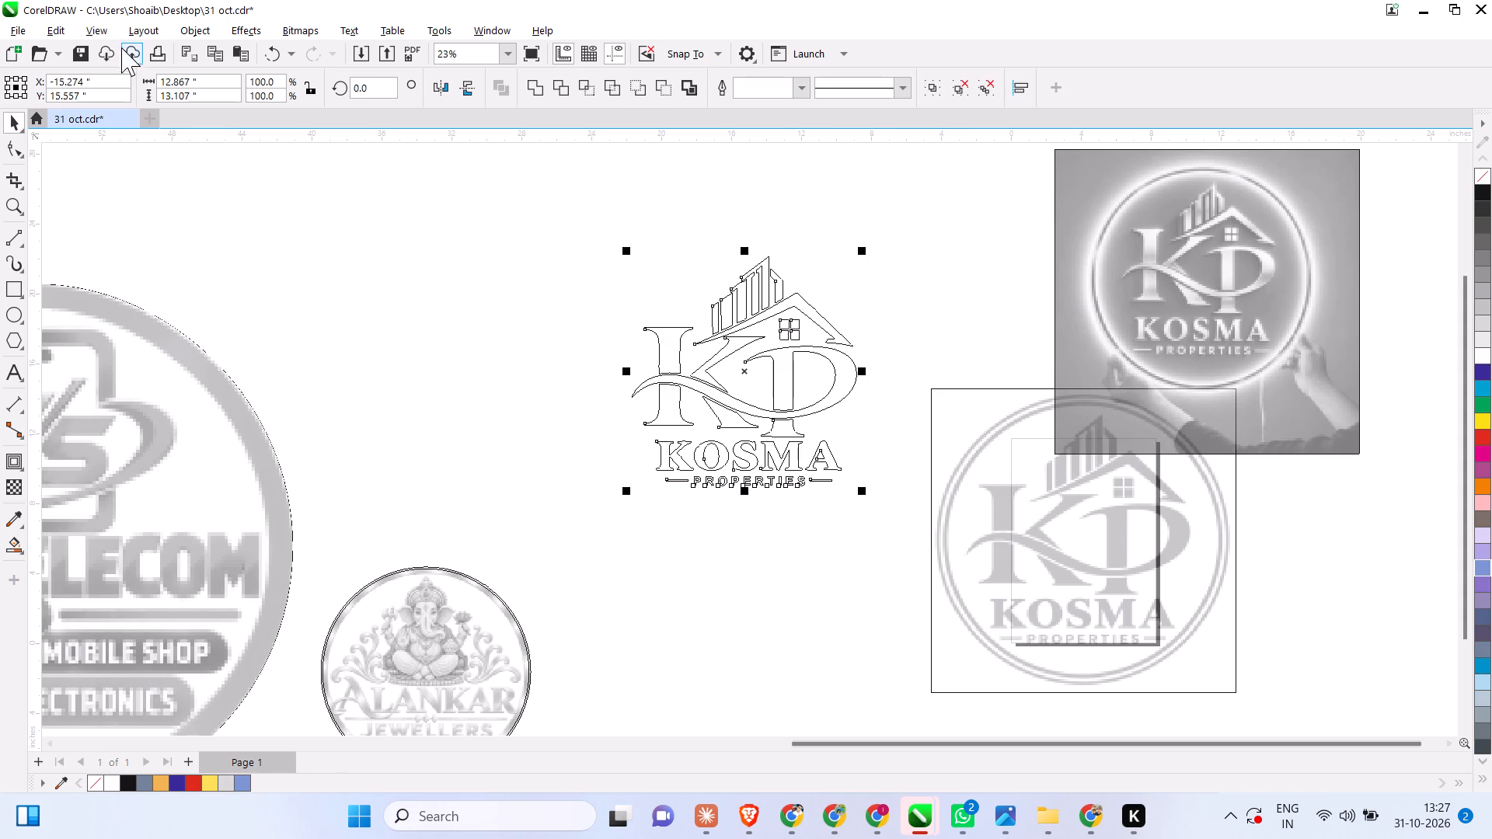
click(109, 33)
click(104, 76)
drag(518, 245, 523, 238)
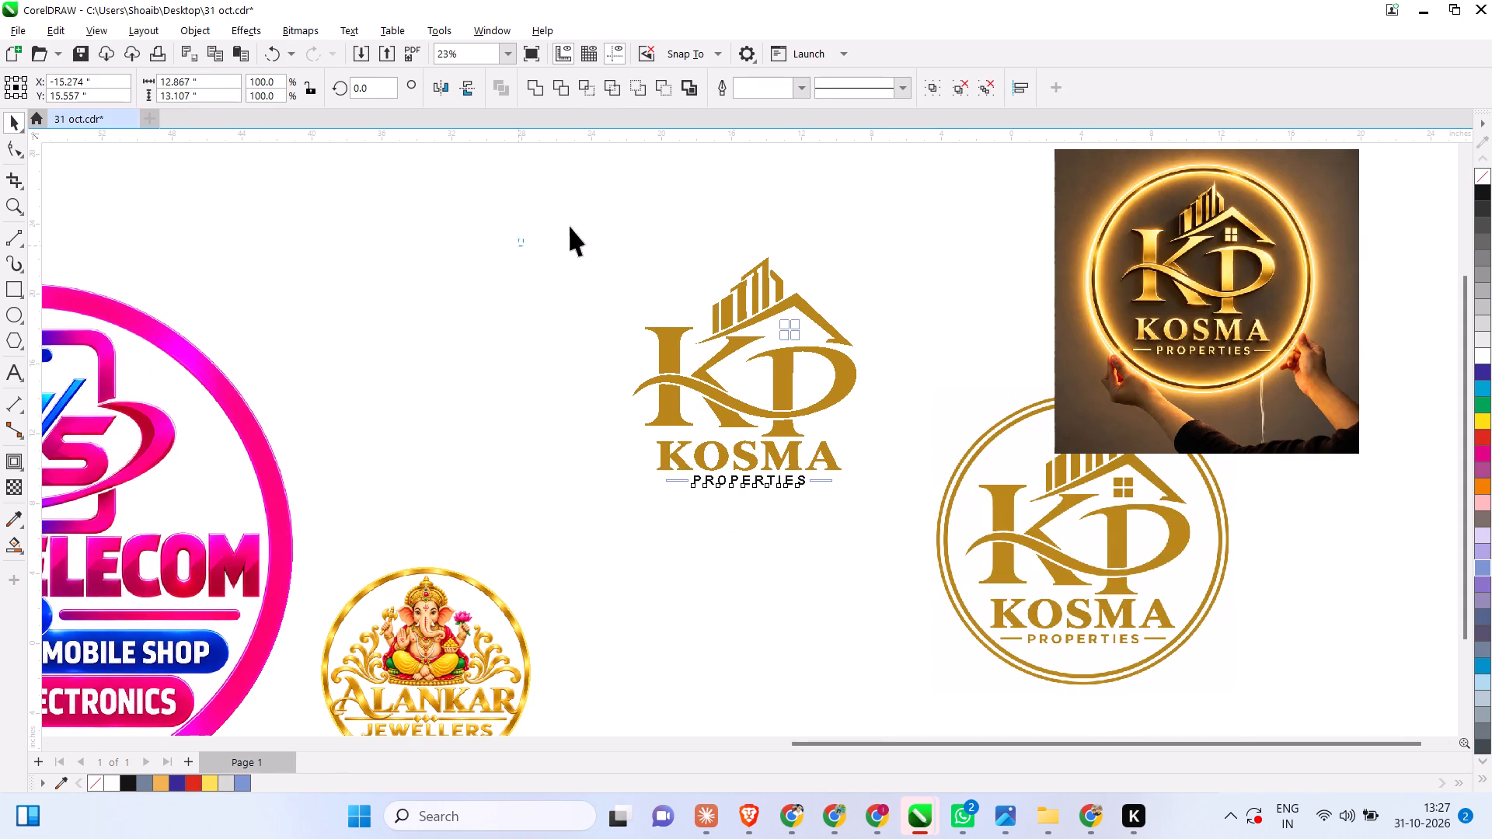
scroll(795, 527, up, 5)
scroll(730, 493, down, 4)
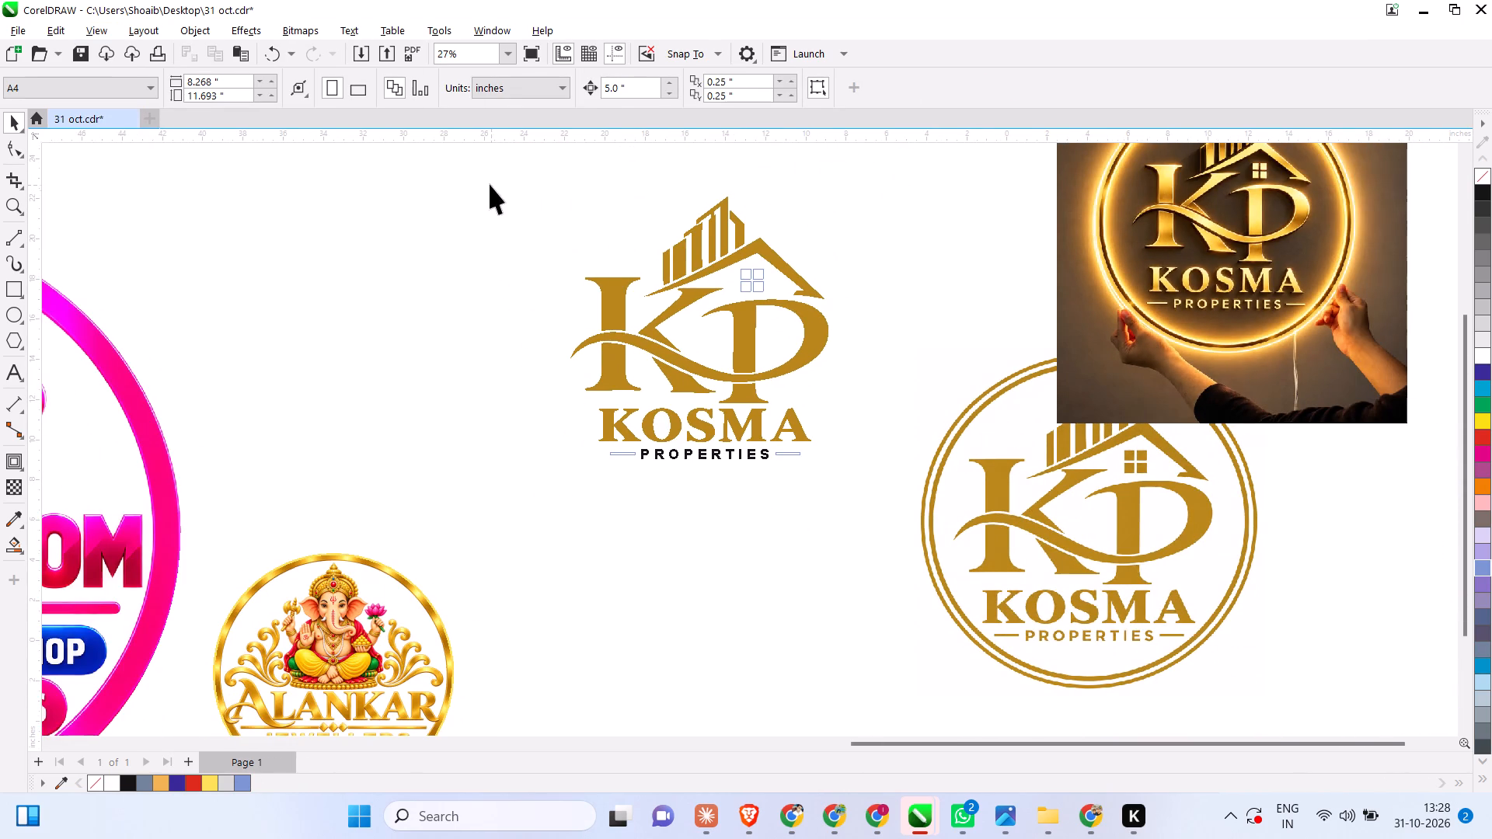
Apply the orange-gold colour #F0B24F as both fill and outline to the whole redrawn logo.
drag(490, 184, 865, 492)
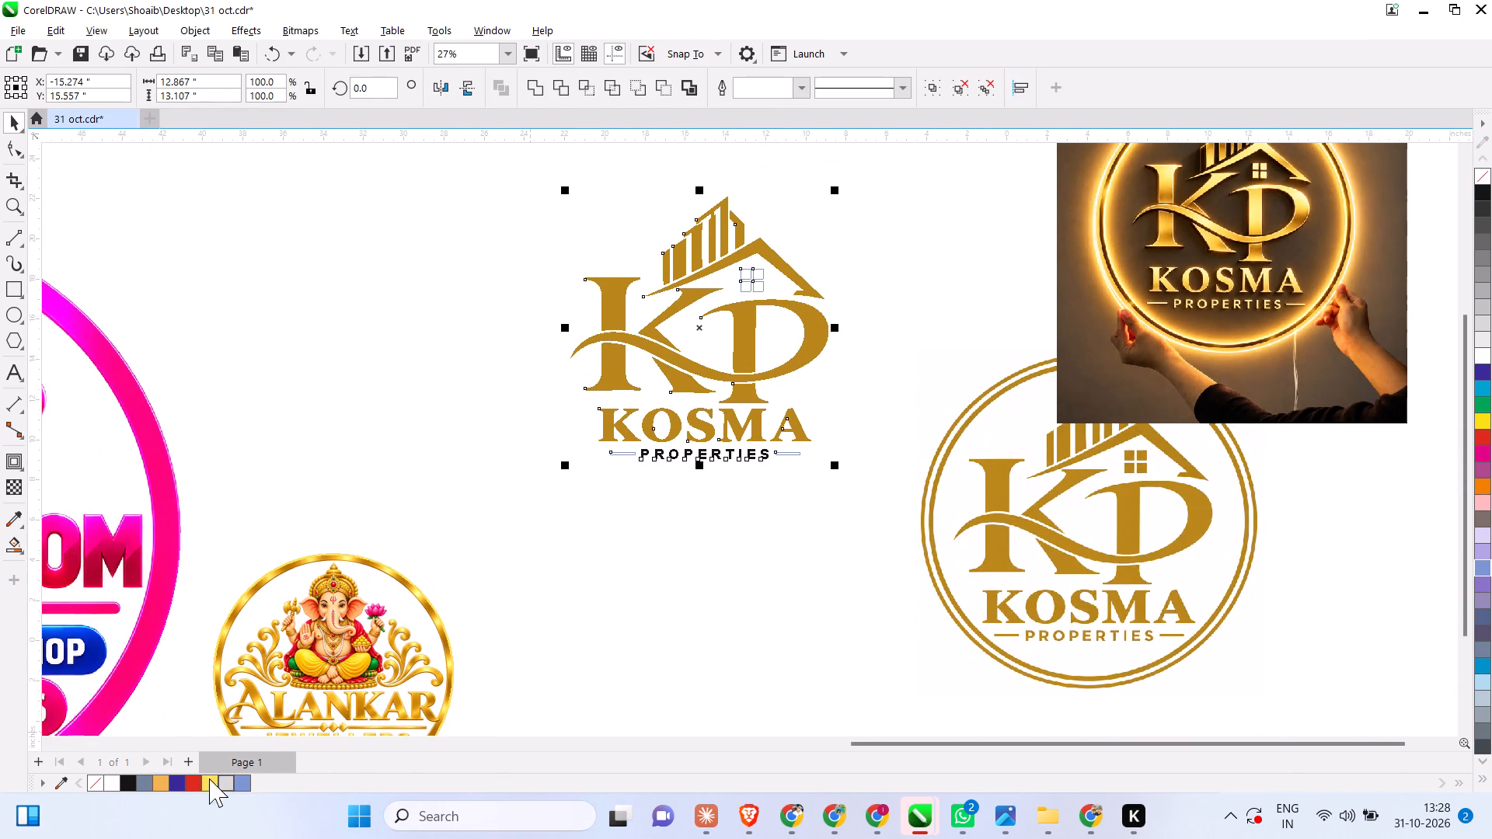
click(162, 788)
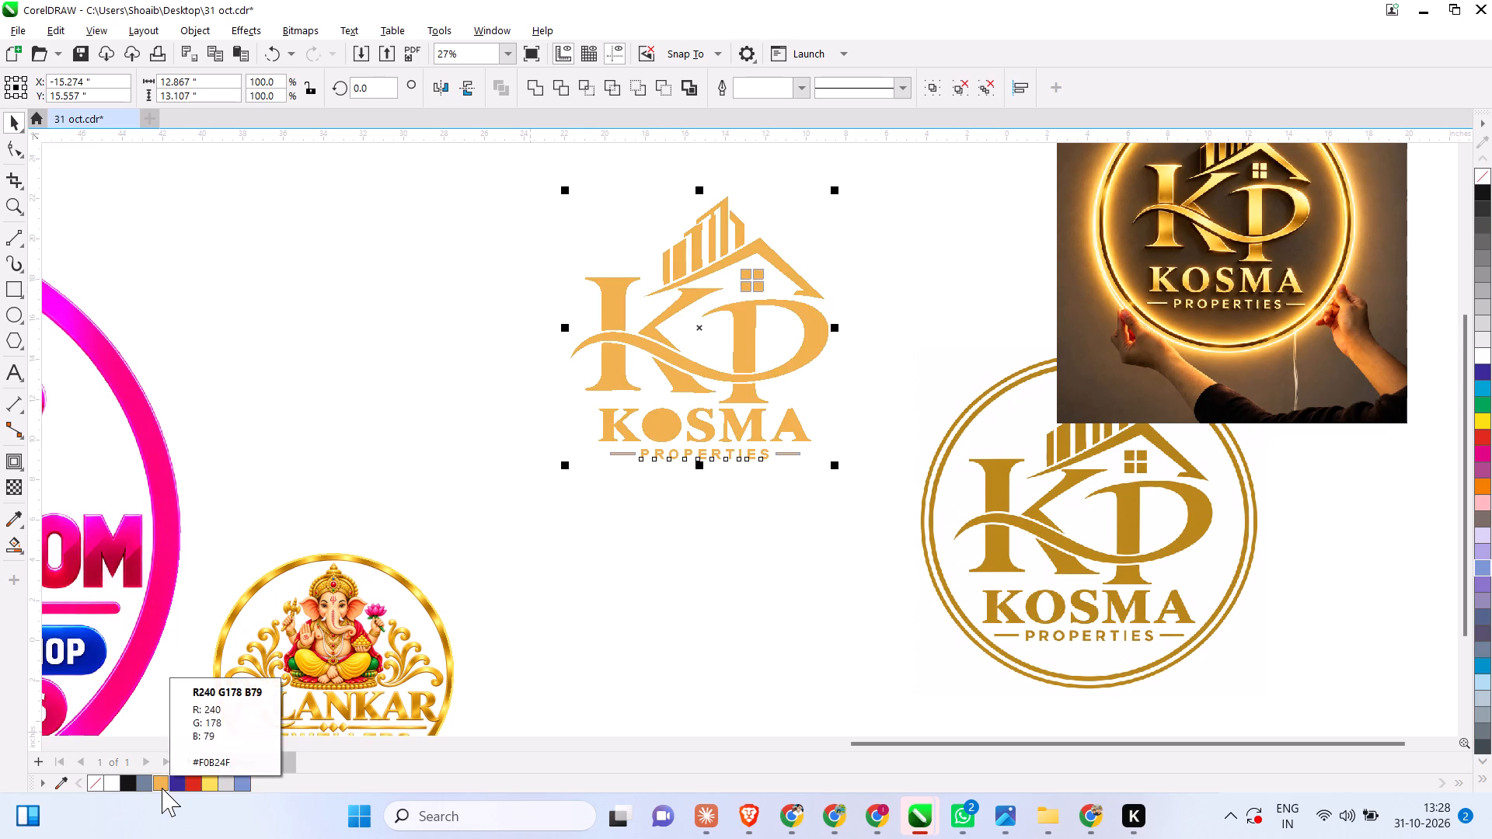
right_click(162, 788)
drag(612, 667, 627, 659)
Inspect the solid-filled O of KOSMA and switch the display to wireframe to check its outlines.
scroll(643, 426, up, 2)
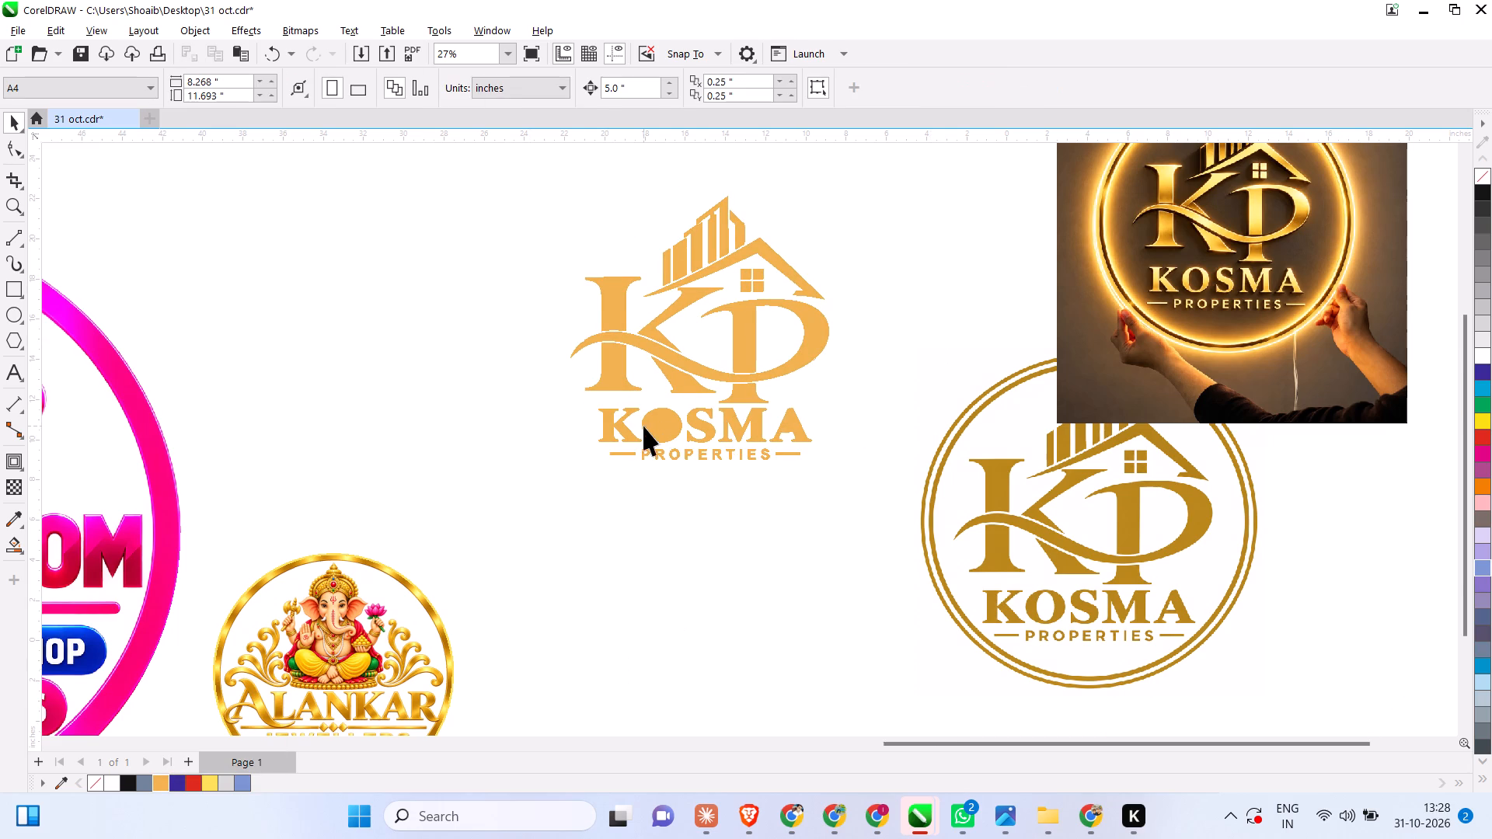
scroll(643, 426, up, 2)
drag(628, 372, 723, 466)
click(502, 96)
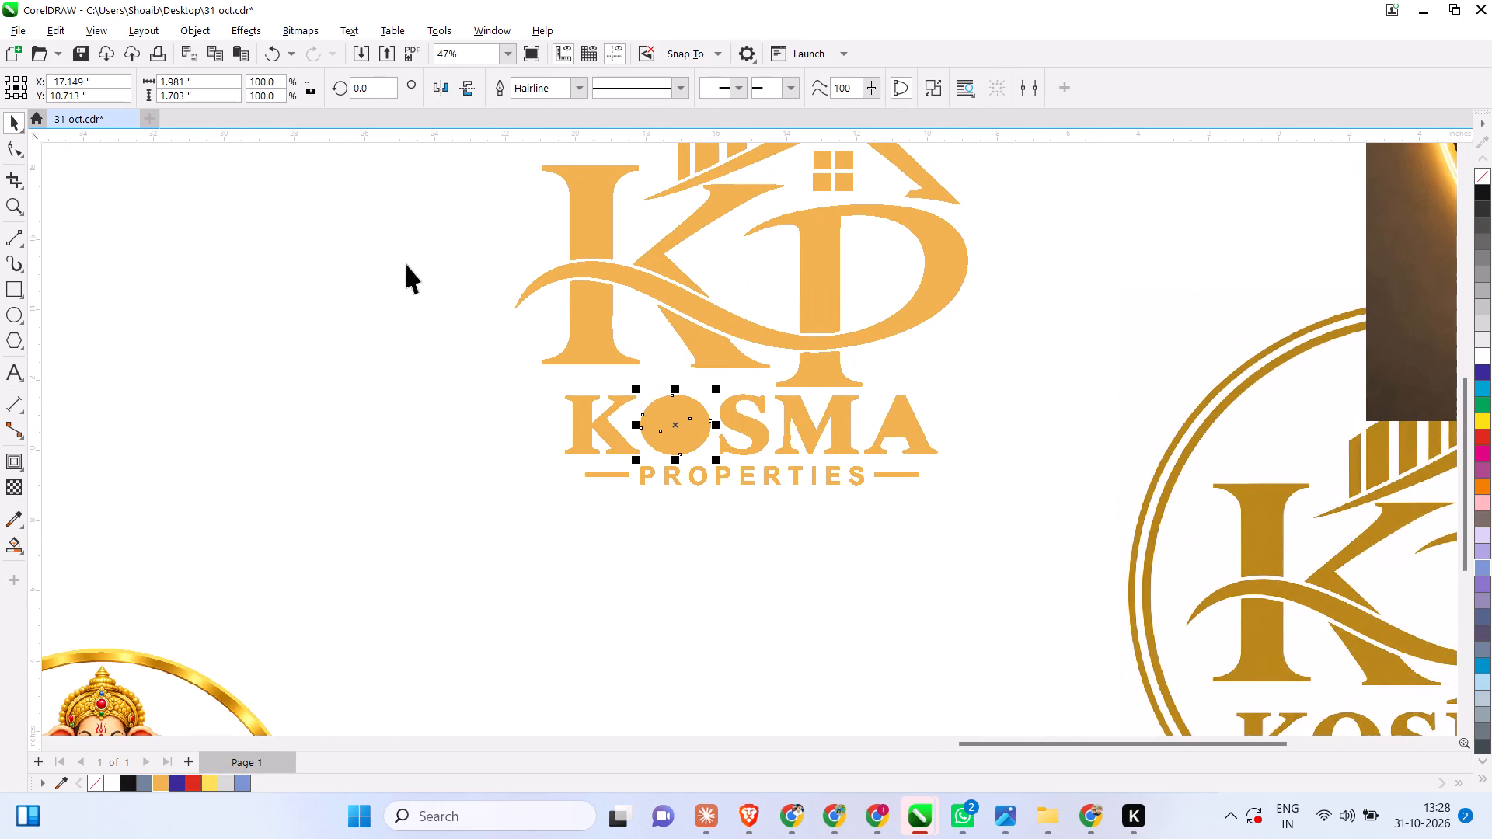
click(396, 298)
click(682, 420)
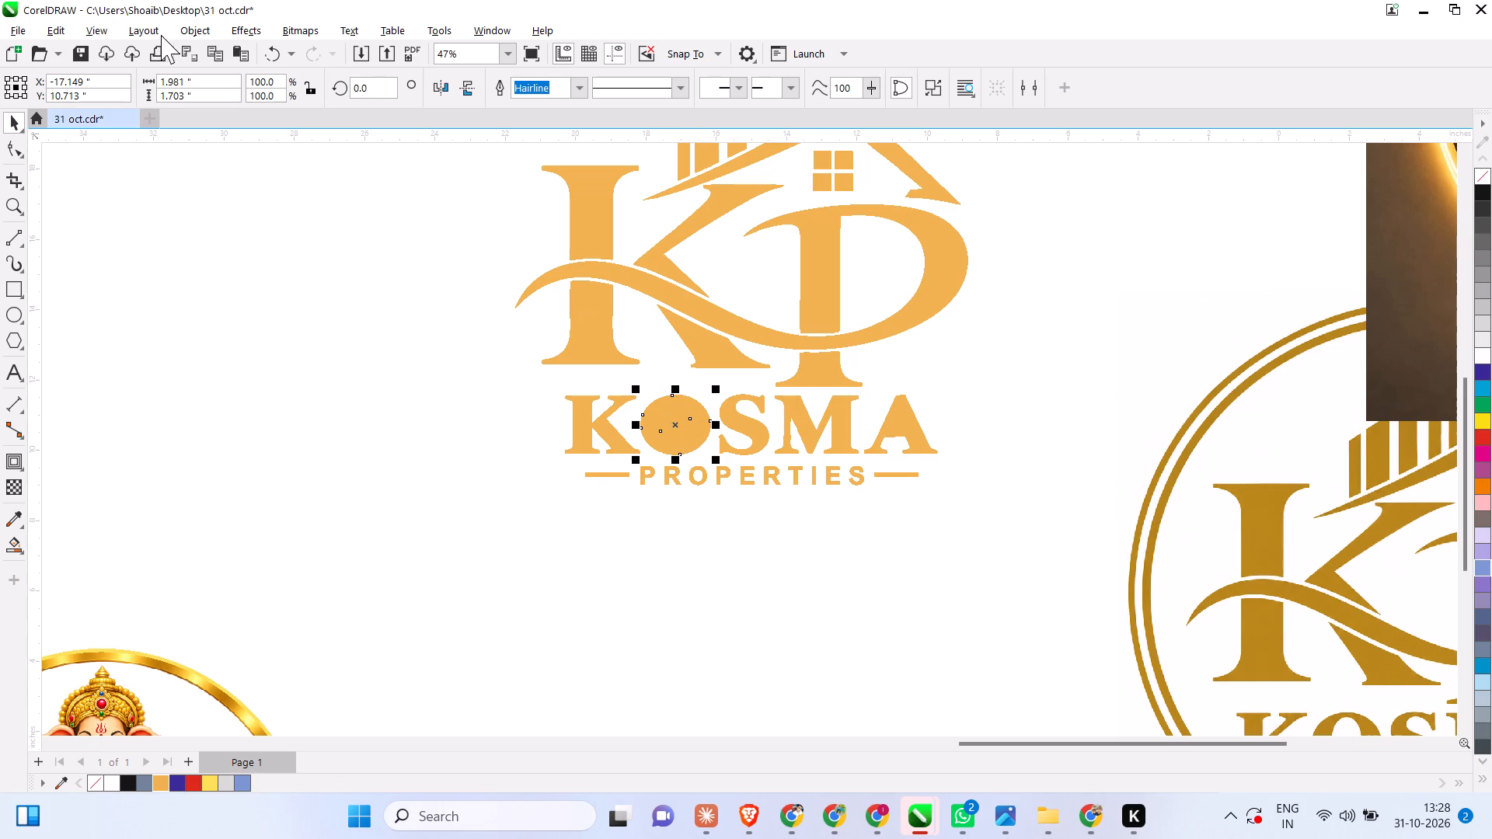
click(99, 30)
click(117, 55)
drag(346, 368, 347, 359)
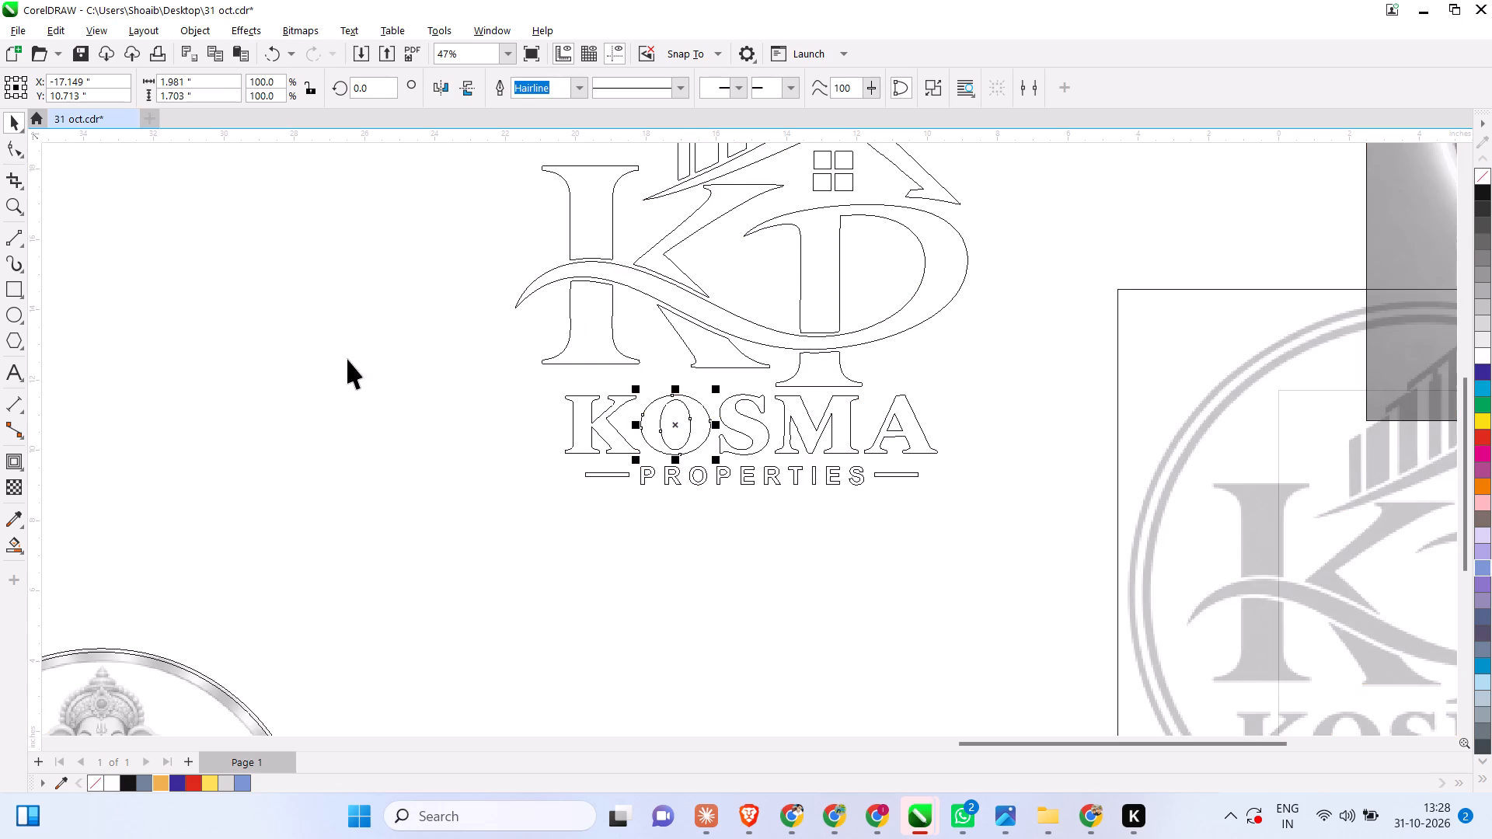
drag(347, 359, 350, 355)
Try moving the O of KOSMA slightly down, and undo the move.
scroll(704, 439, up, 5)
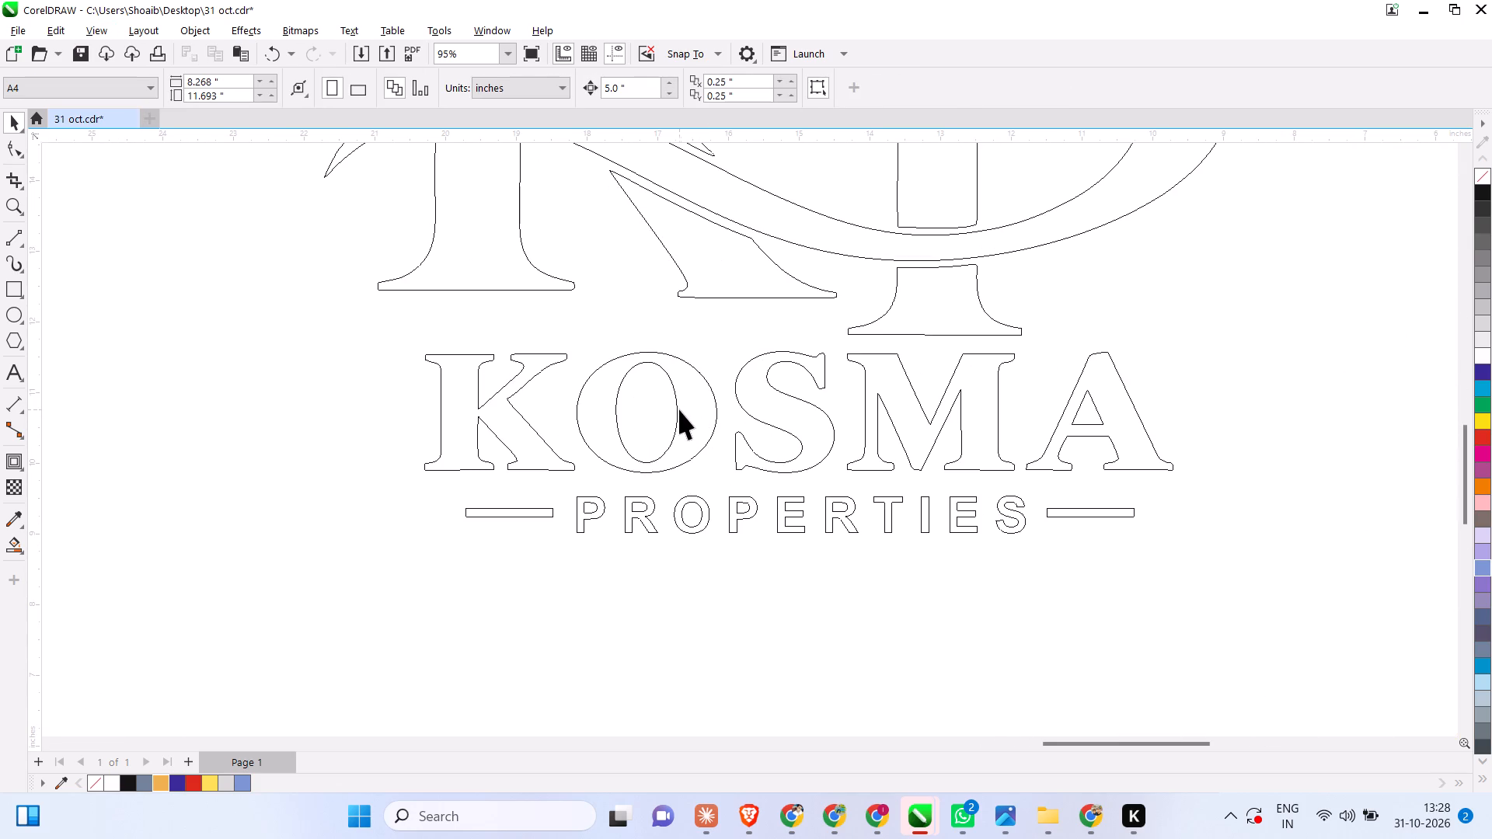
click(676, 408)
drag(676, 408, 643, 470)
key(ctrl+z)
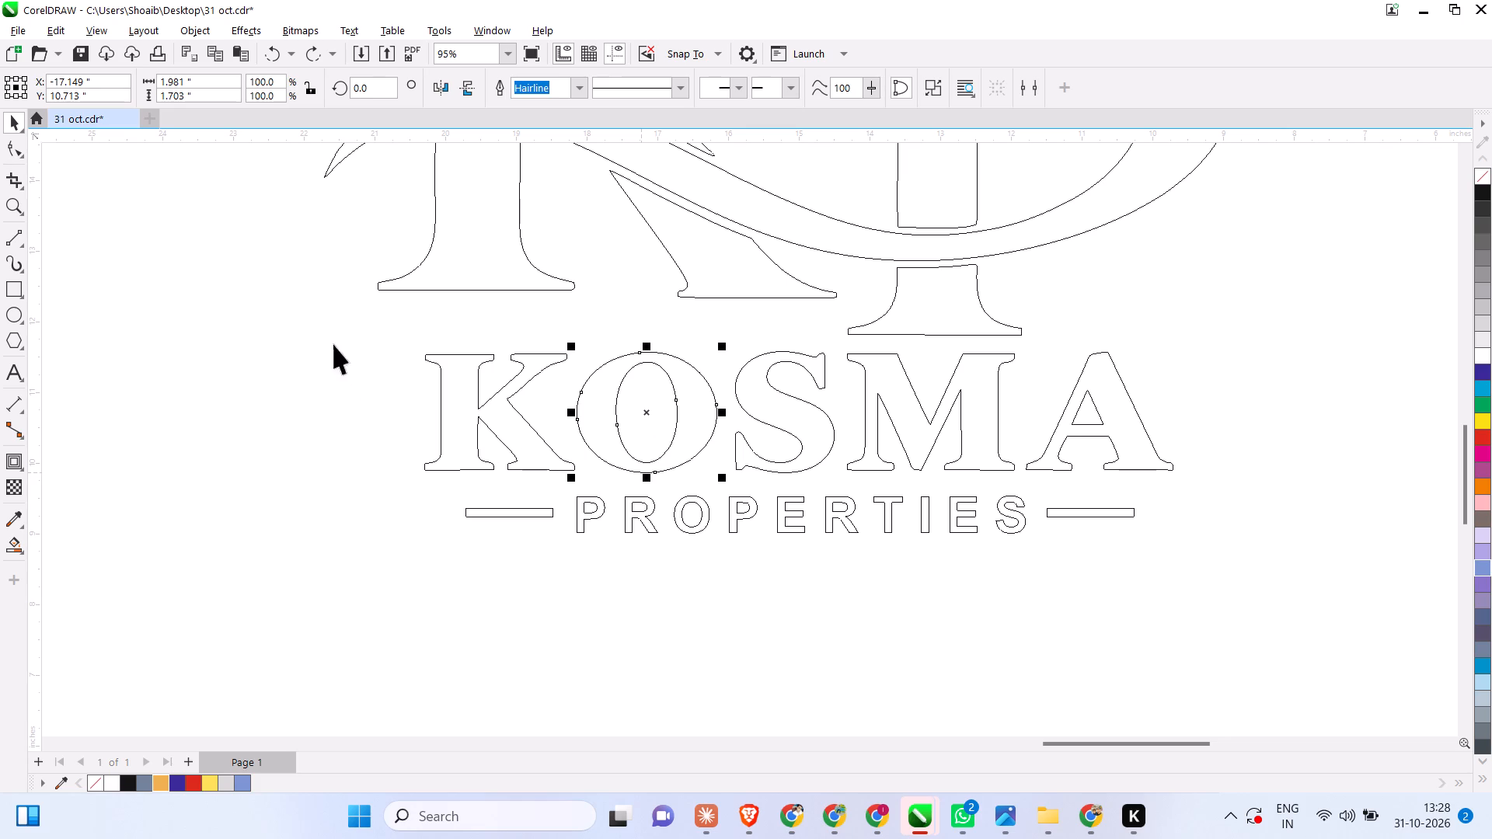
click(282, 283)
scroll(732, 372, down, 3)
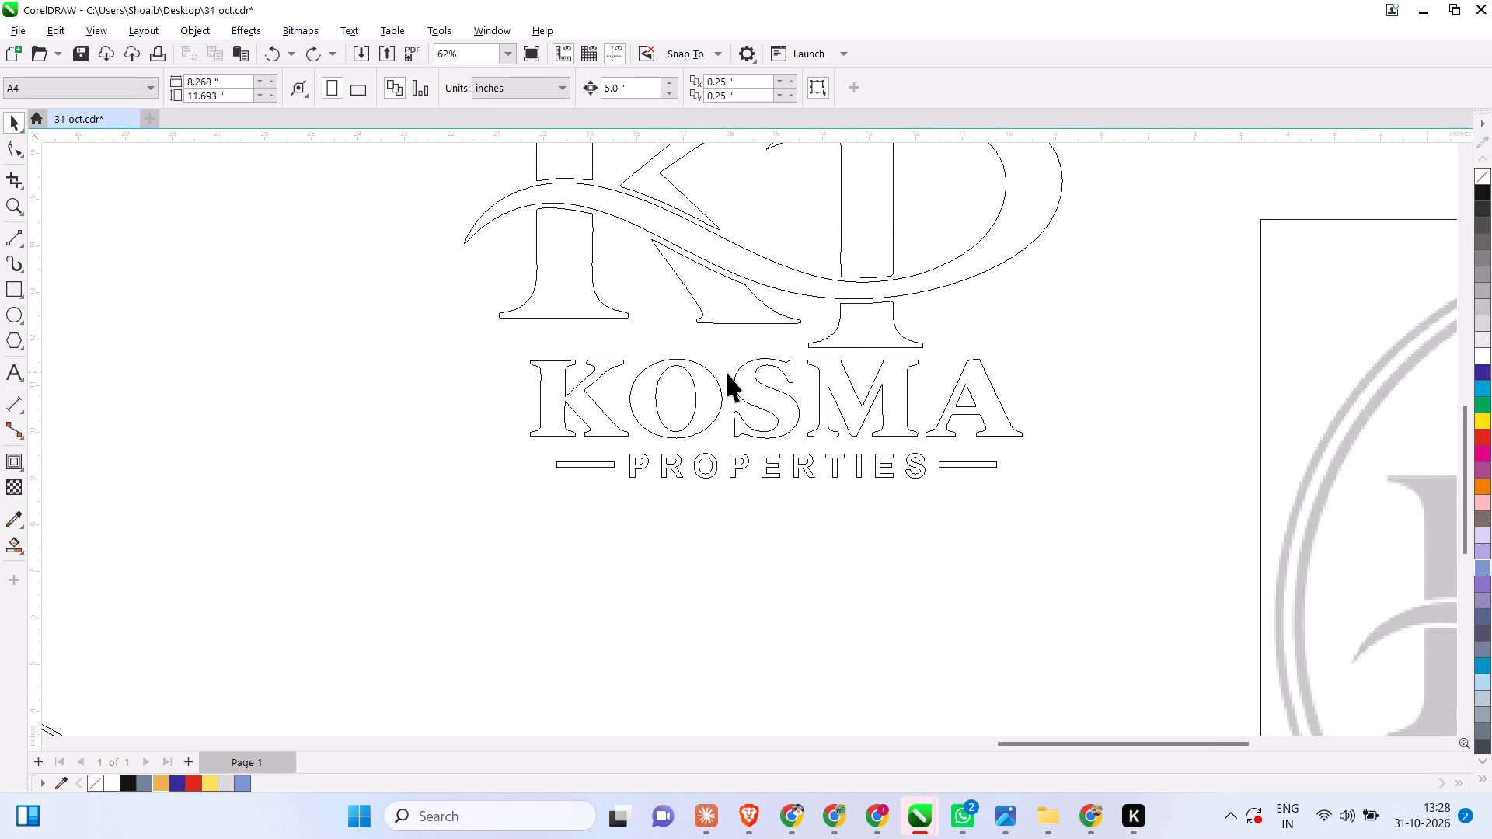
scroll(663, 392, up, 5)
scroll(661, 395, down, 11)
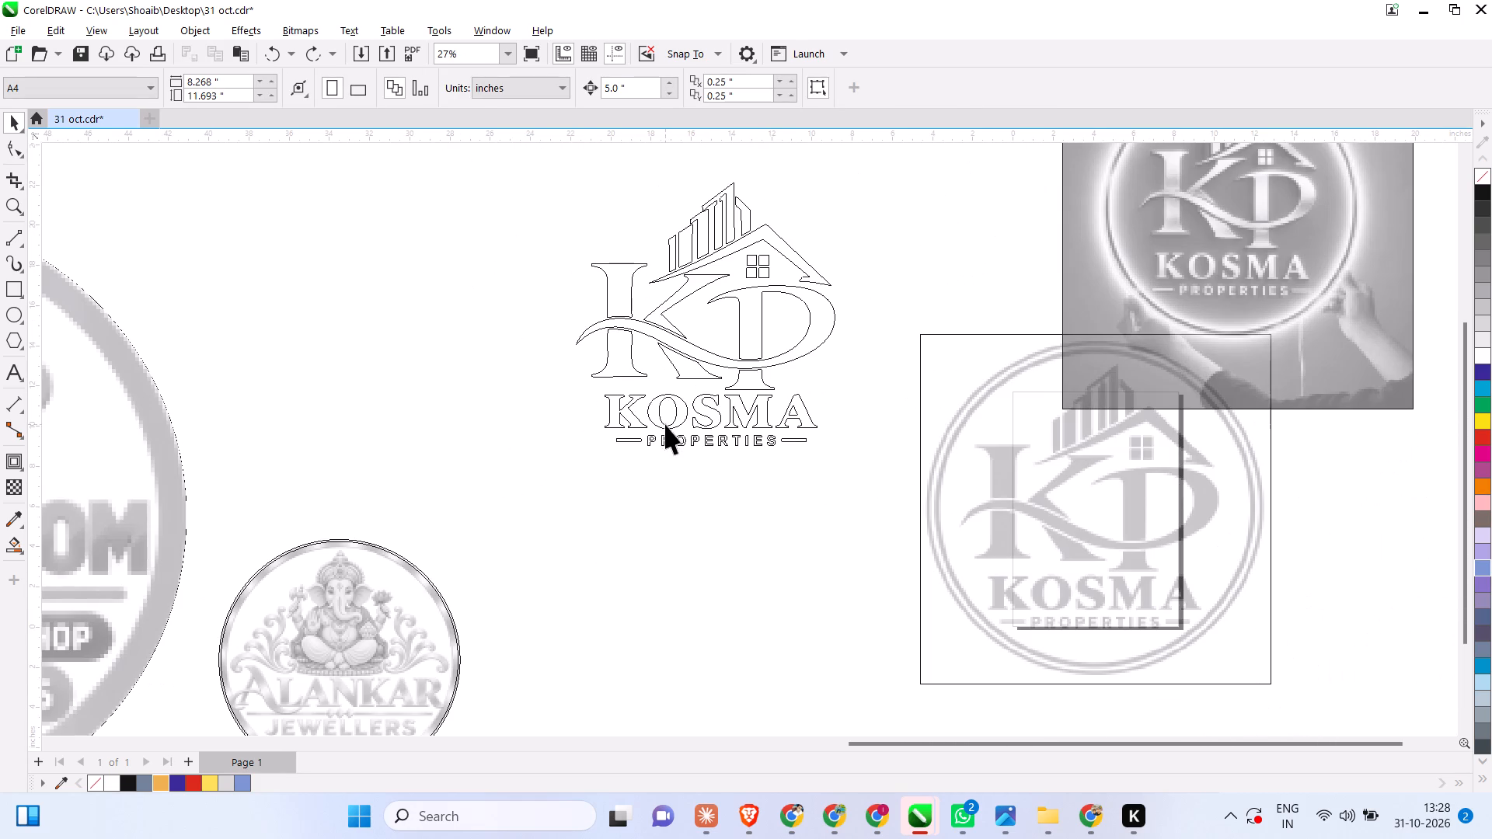
Switch the display from wireframe to Normal view to check the fills of the redrawn logo.
click(772, 193)
drag(468, 181, 737, 374)
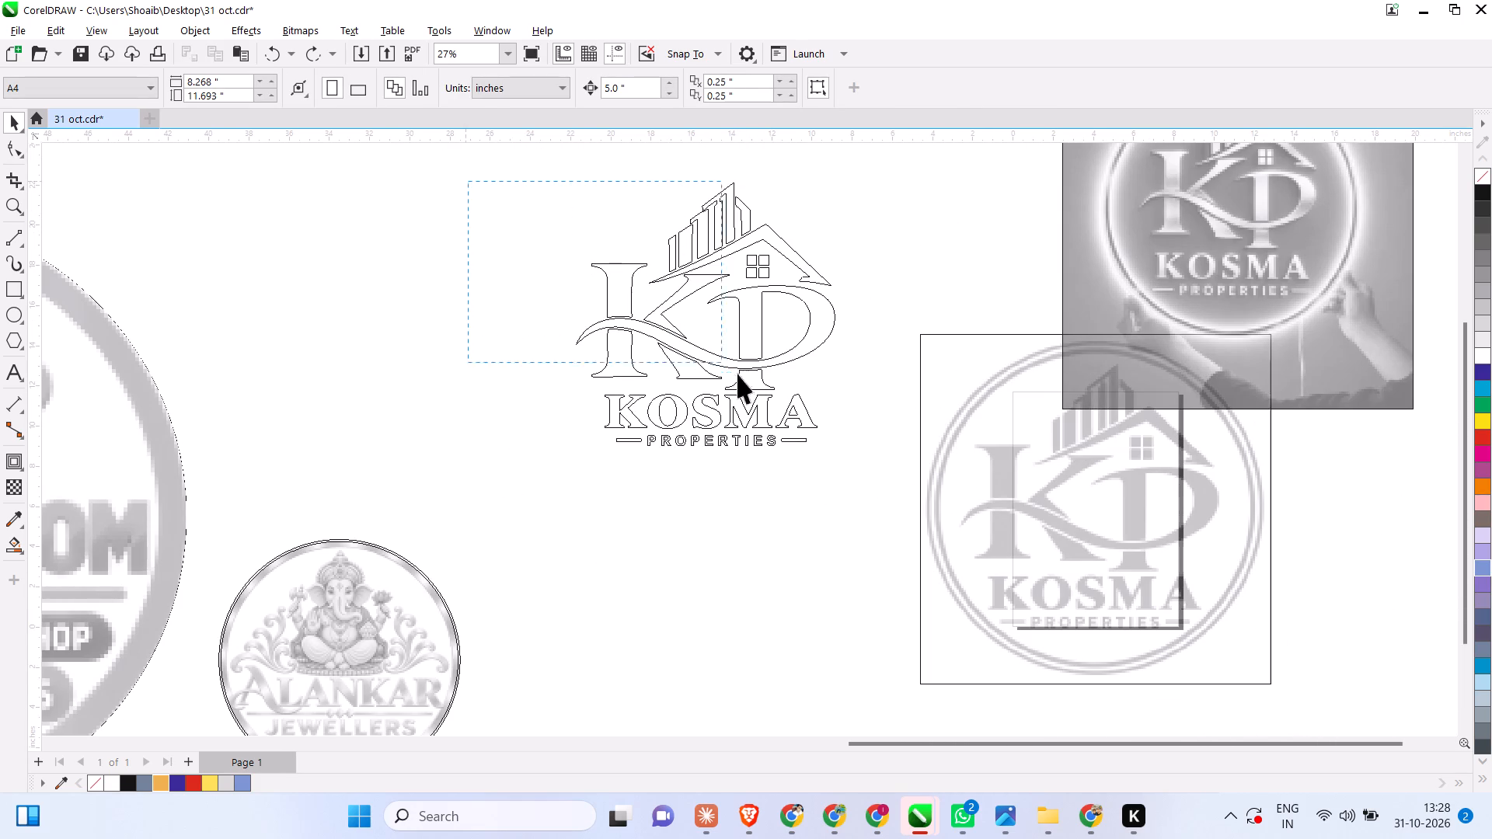
drag(737, 374, 860, 480)
click(905, 270)
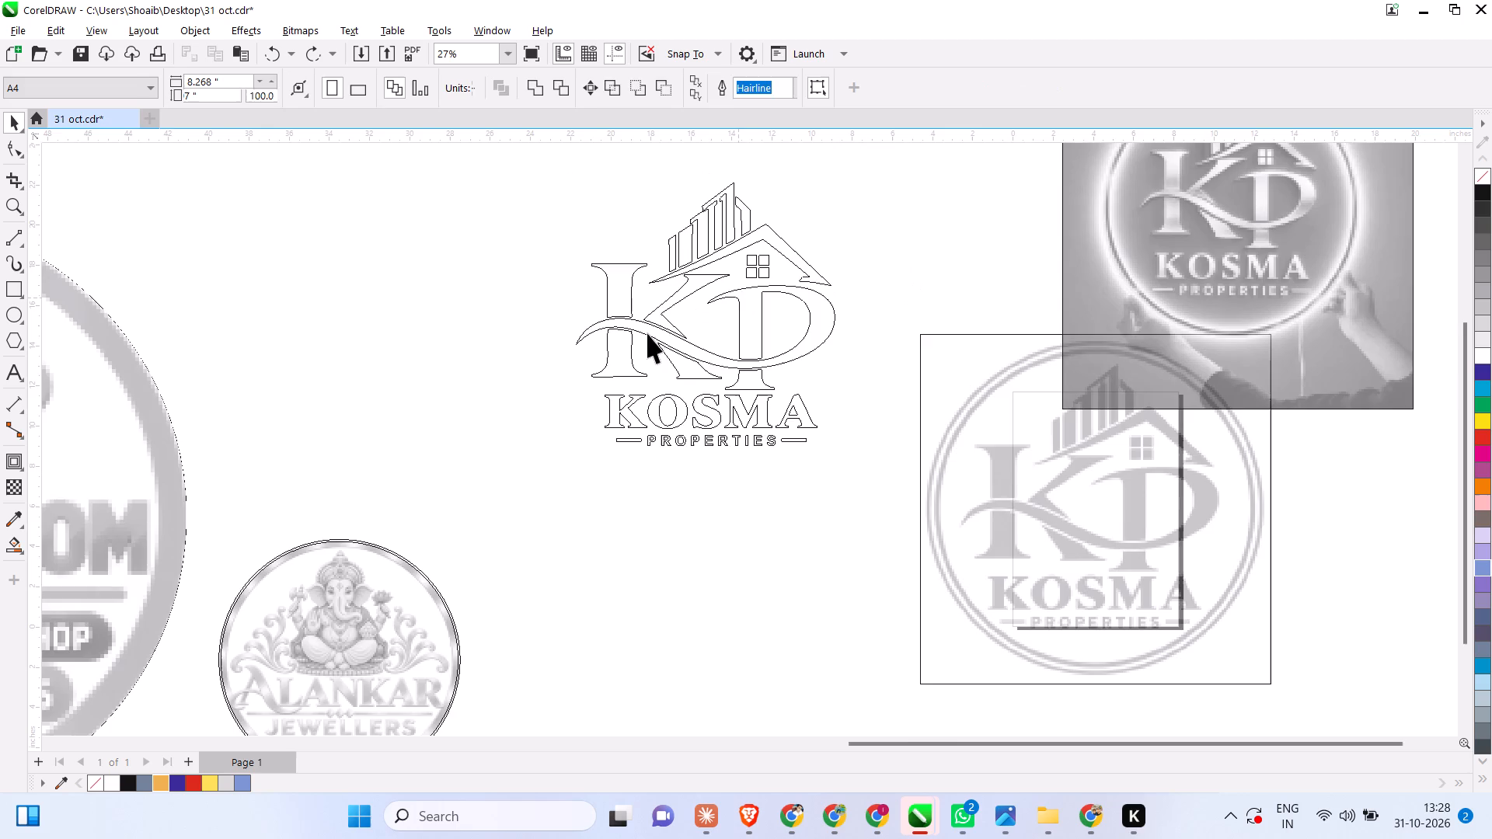
scroll(614, 420, up, 4)
scroll(575, 473, down, 5)
drag(521, 200, 809, 508)
click(145, 29)
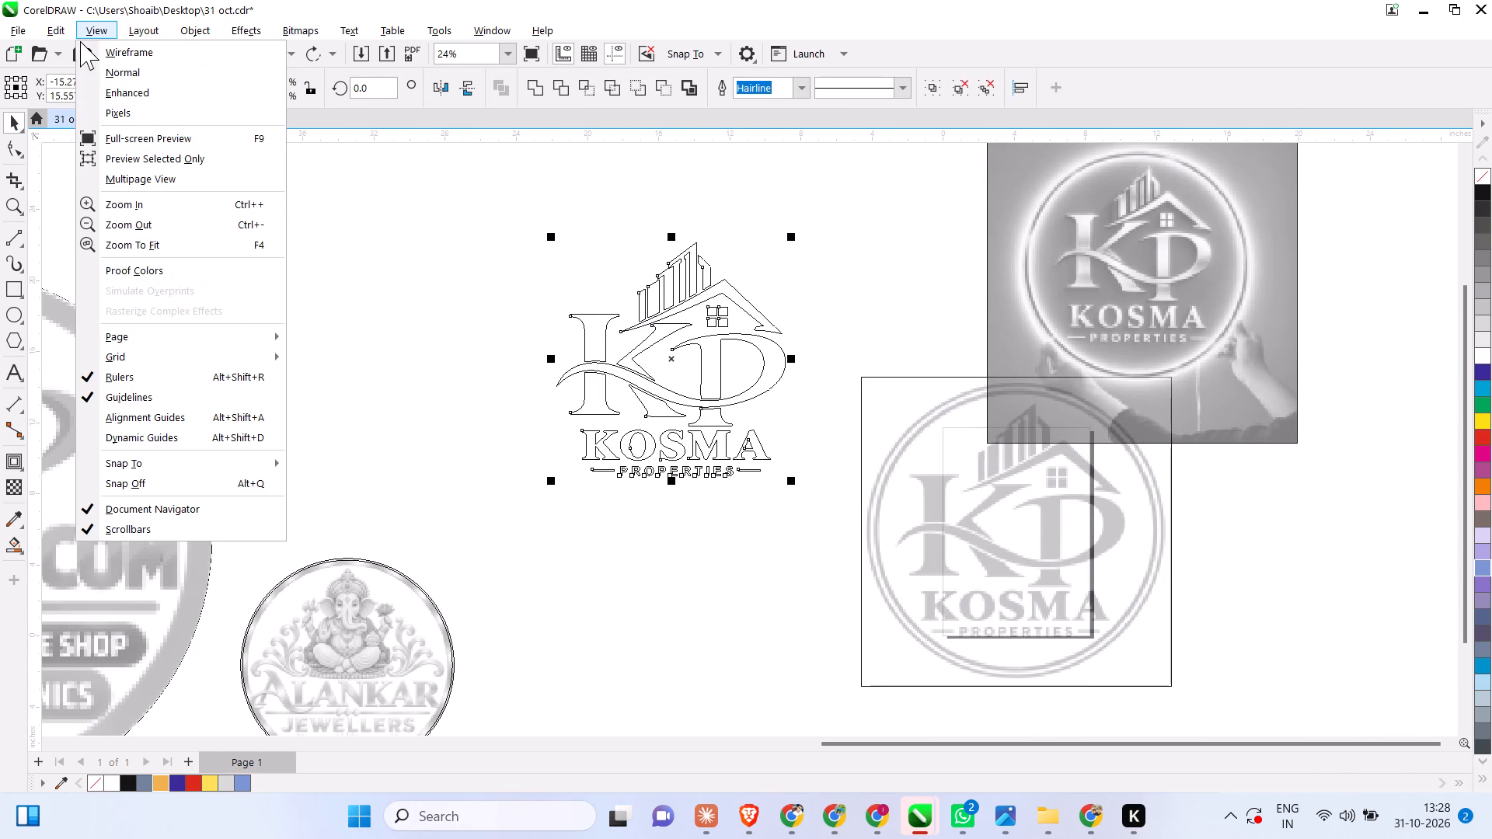
click(142, 67)
click(473, 385)
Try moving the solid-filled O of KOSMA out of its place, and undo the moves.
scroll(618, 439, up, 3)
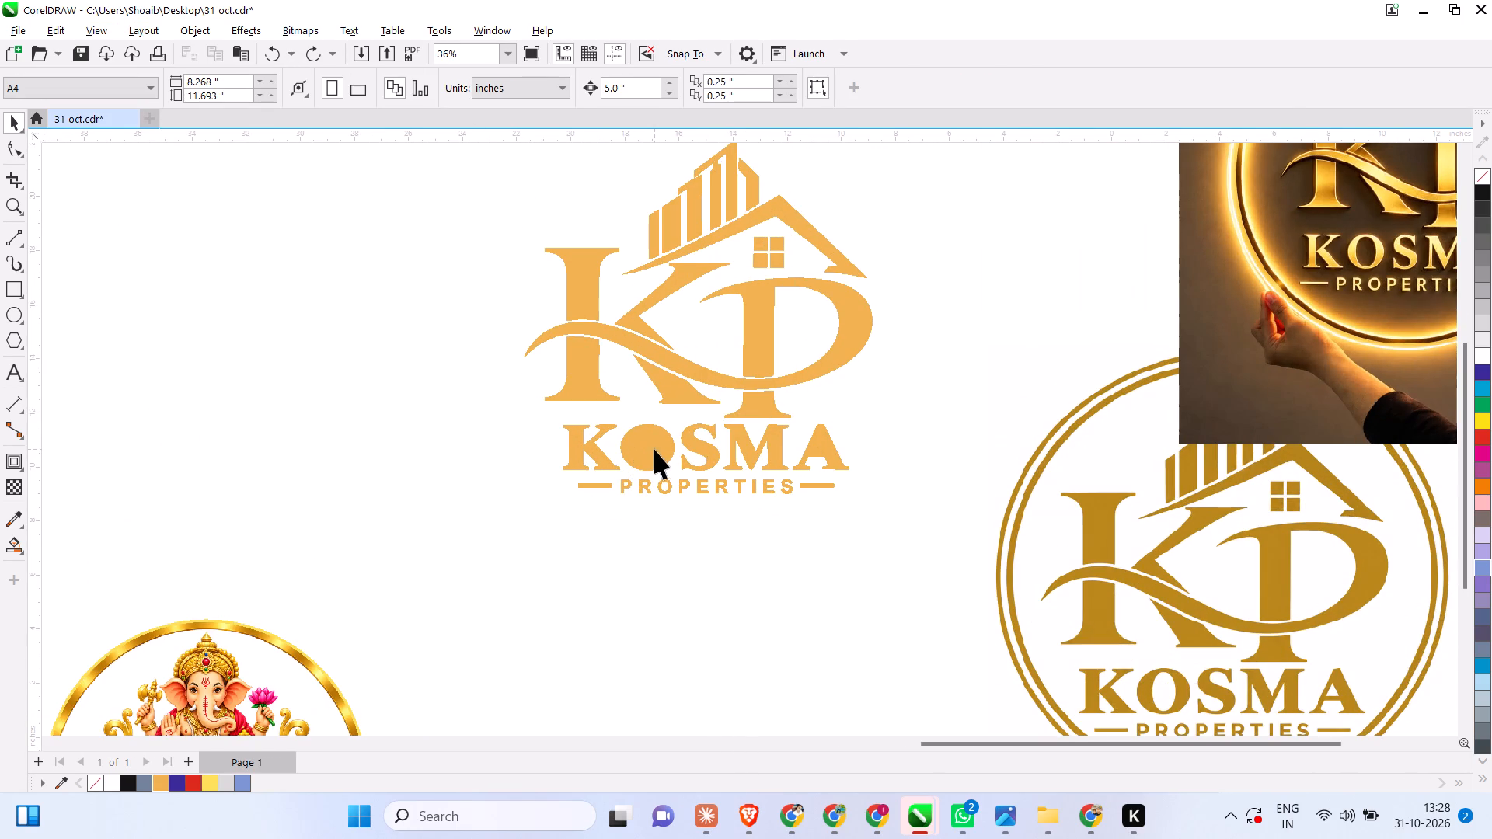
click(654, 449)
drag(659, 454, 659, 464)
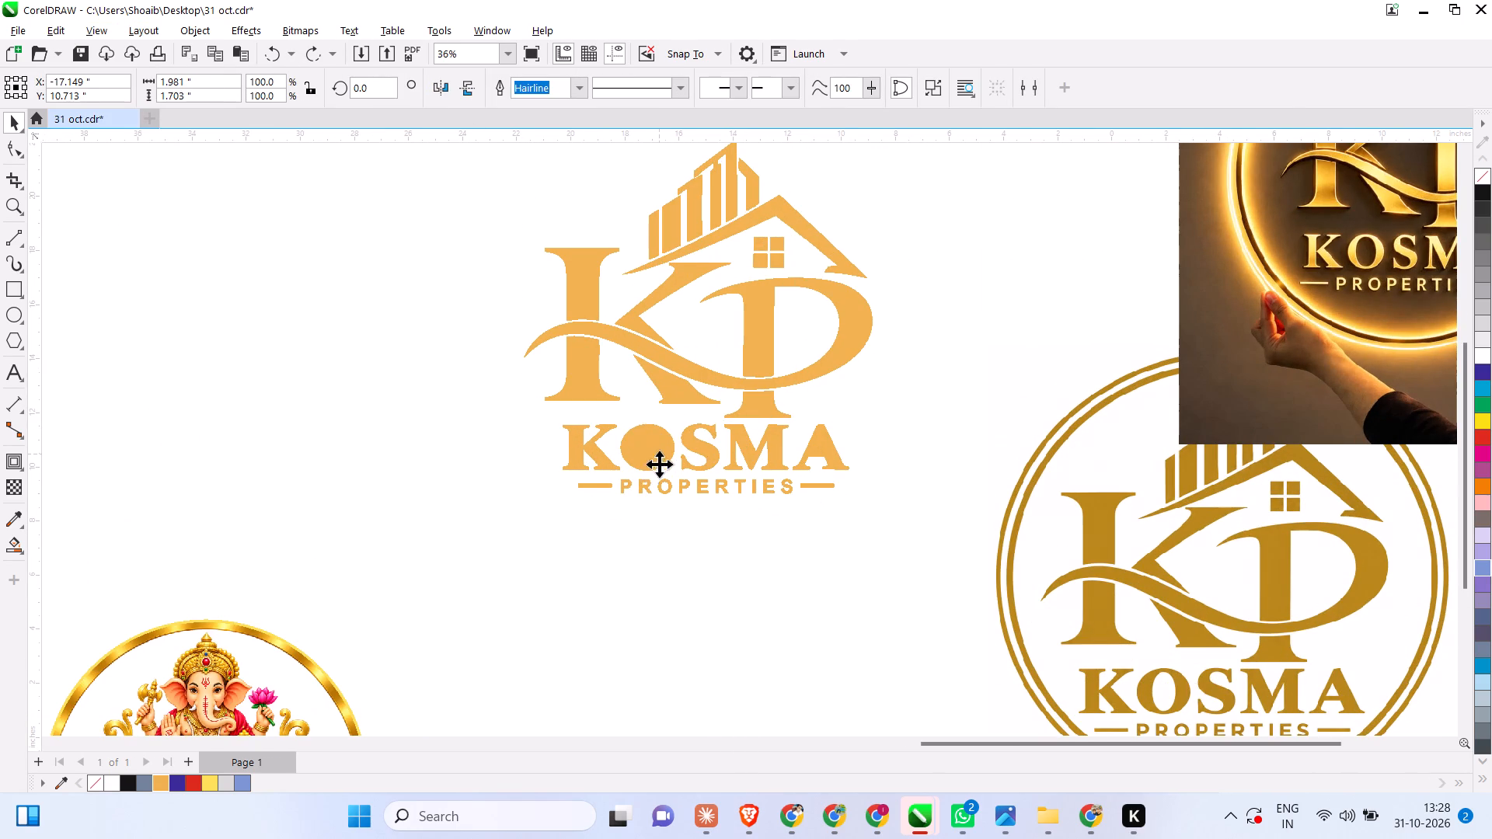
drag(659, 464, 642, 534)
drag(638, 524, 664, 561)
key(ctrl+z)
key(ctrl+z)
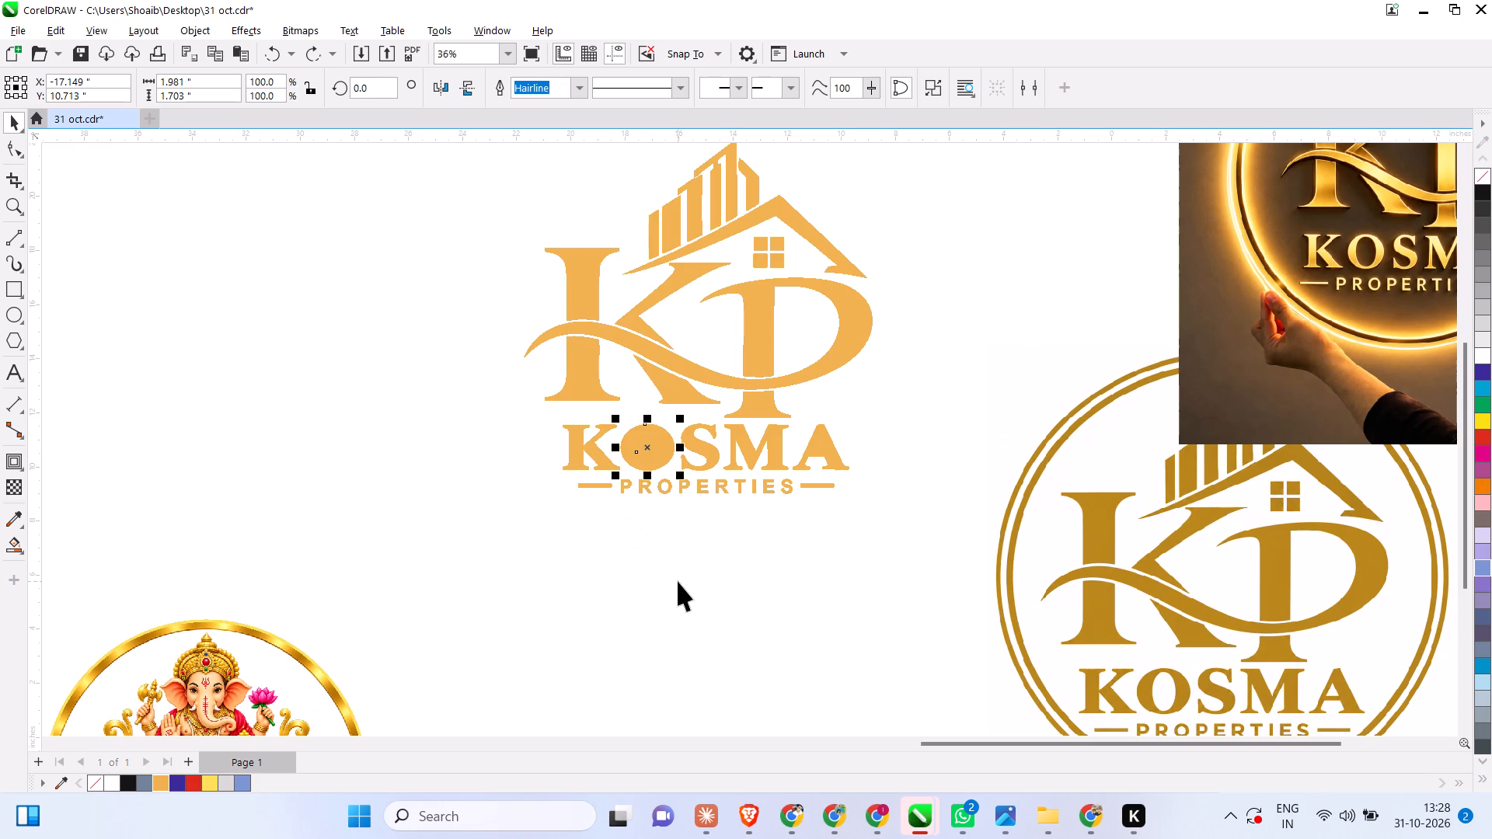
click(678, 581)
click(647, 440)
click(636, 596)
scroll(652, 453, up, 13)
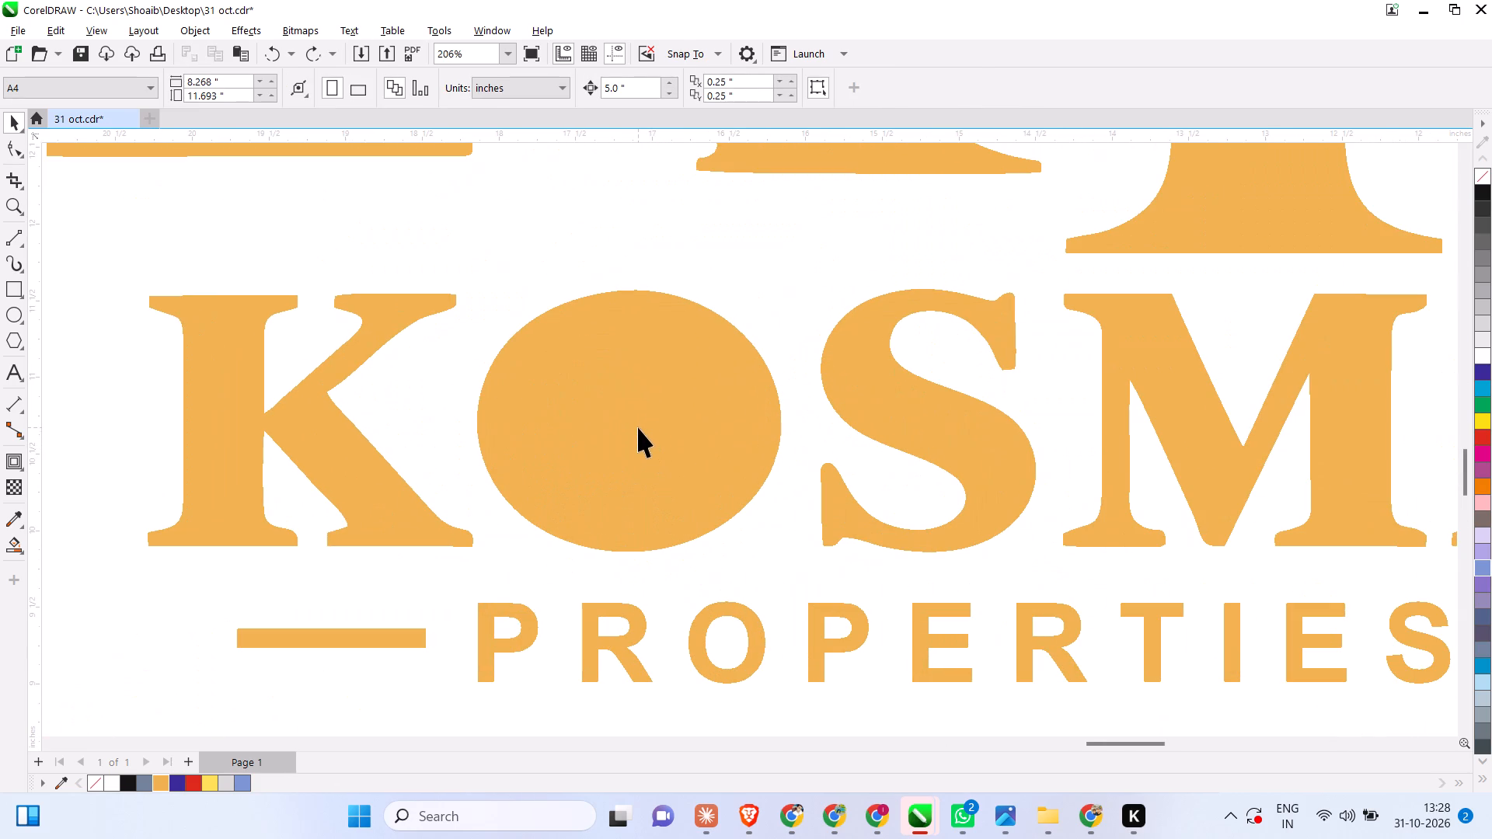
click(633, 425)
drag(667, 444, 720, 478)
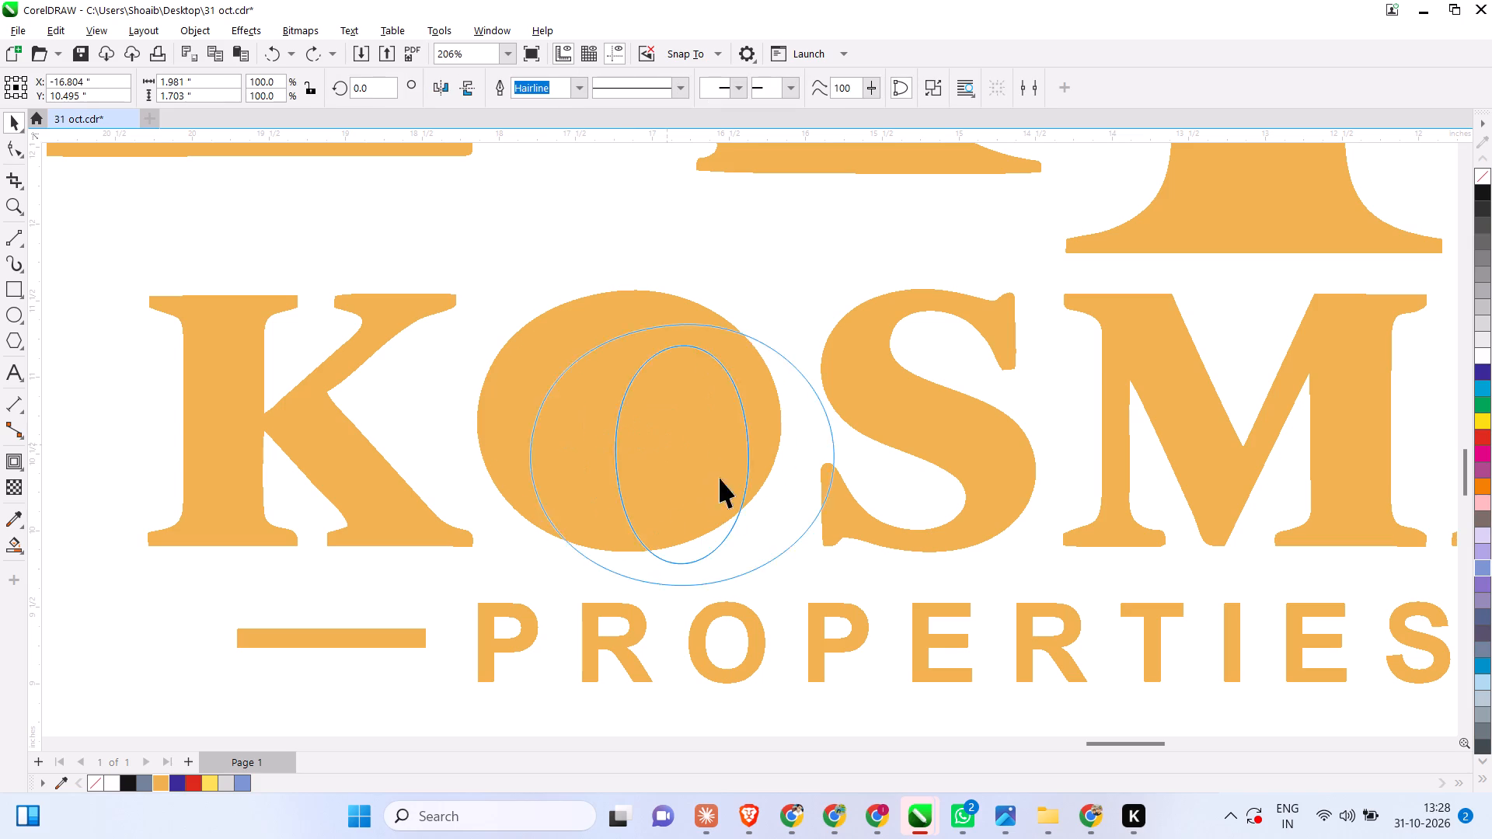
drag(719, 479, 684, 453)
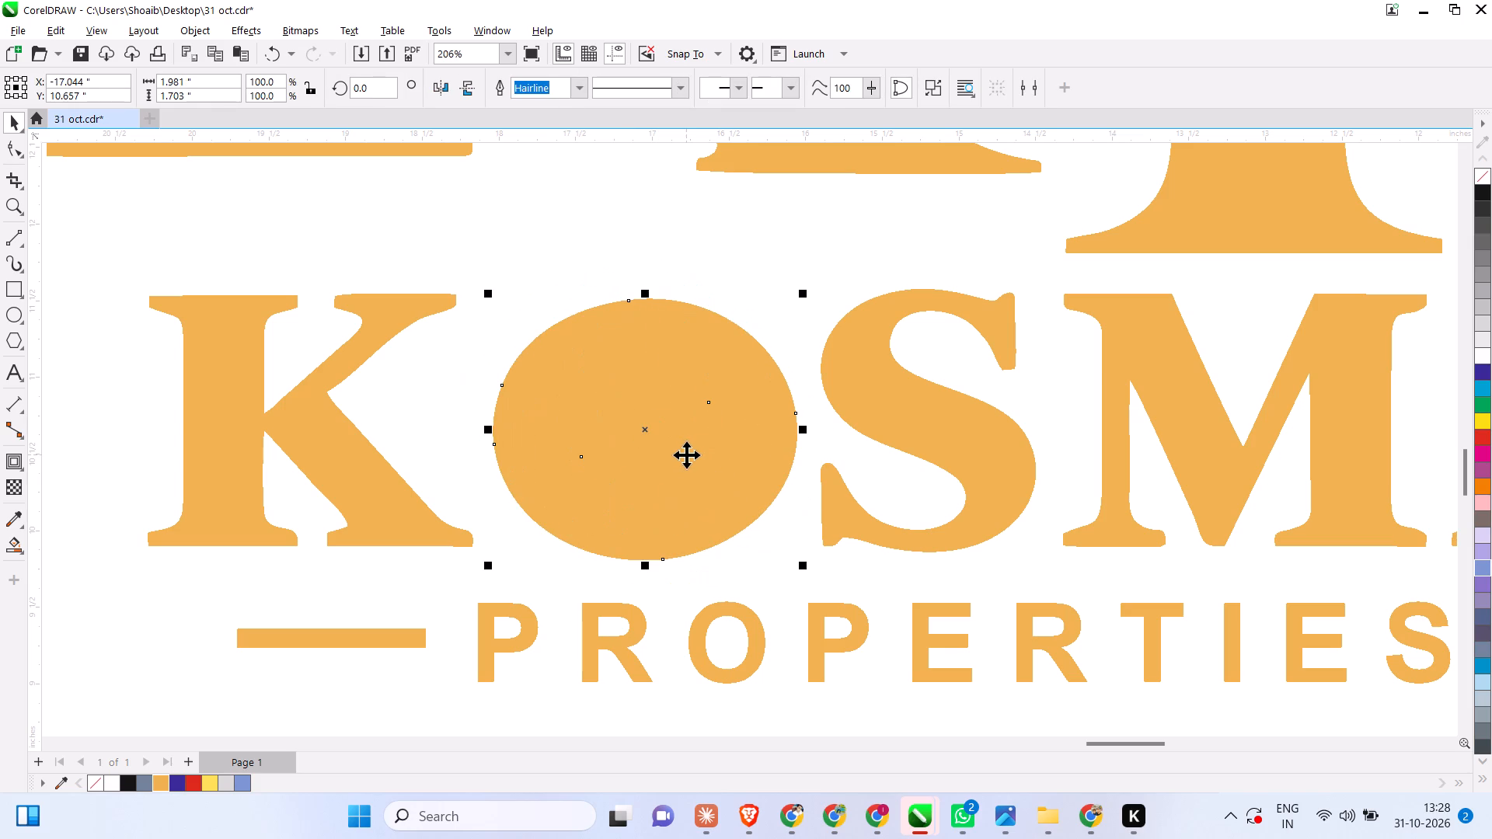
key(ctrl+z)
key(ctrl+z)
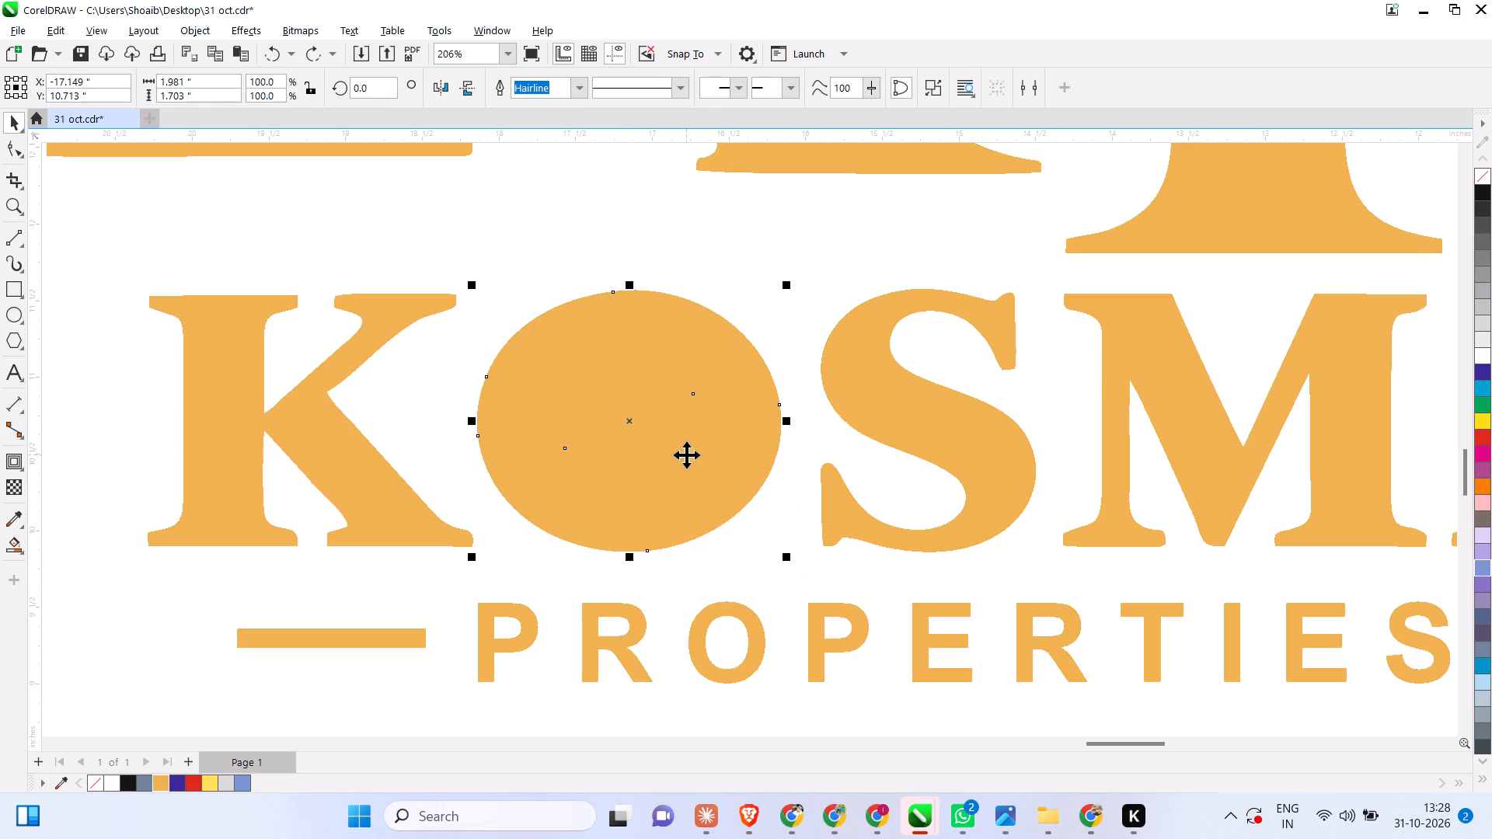
Break apart the O of KOSMA into its separate outer and inner ovals.
key(ctrl+k)
scroll(714, 426, down, 6)
click(171, 447)
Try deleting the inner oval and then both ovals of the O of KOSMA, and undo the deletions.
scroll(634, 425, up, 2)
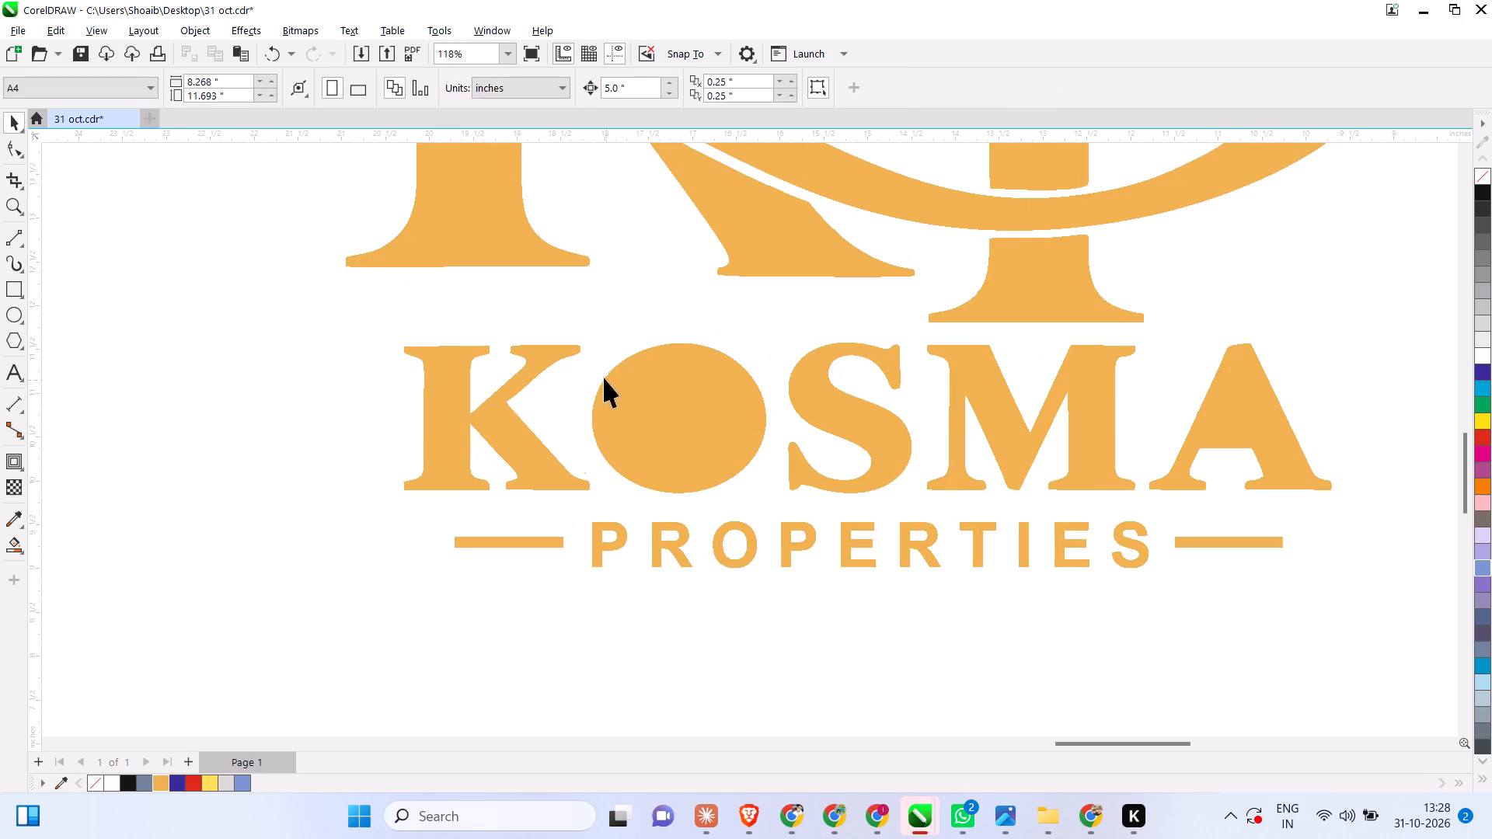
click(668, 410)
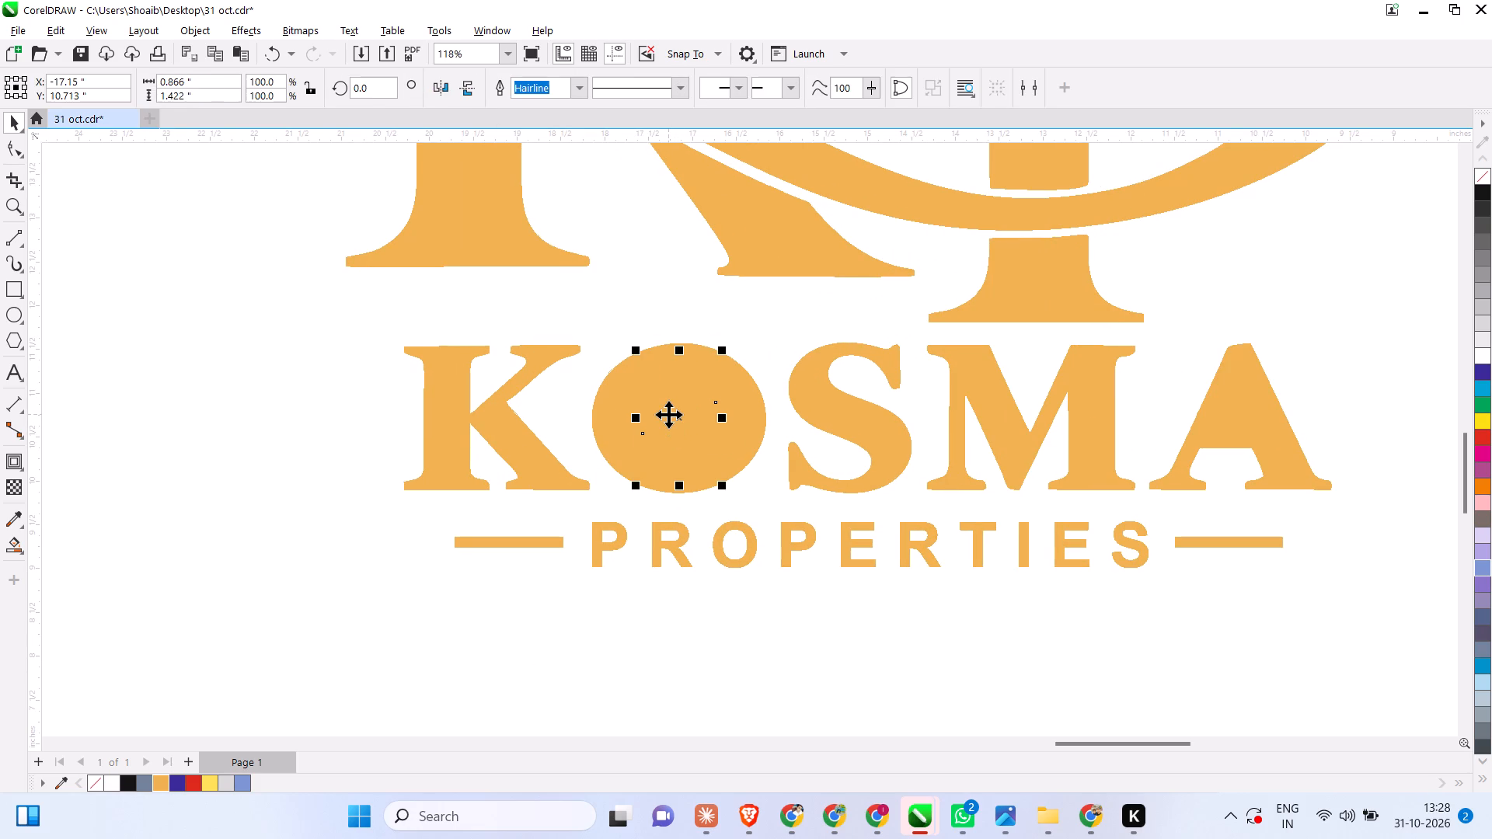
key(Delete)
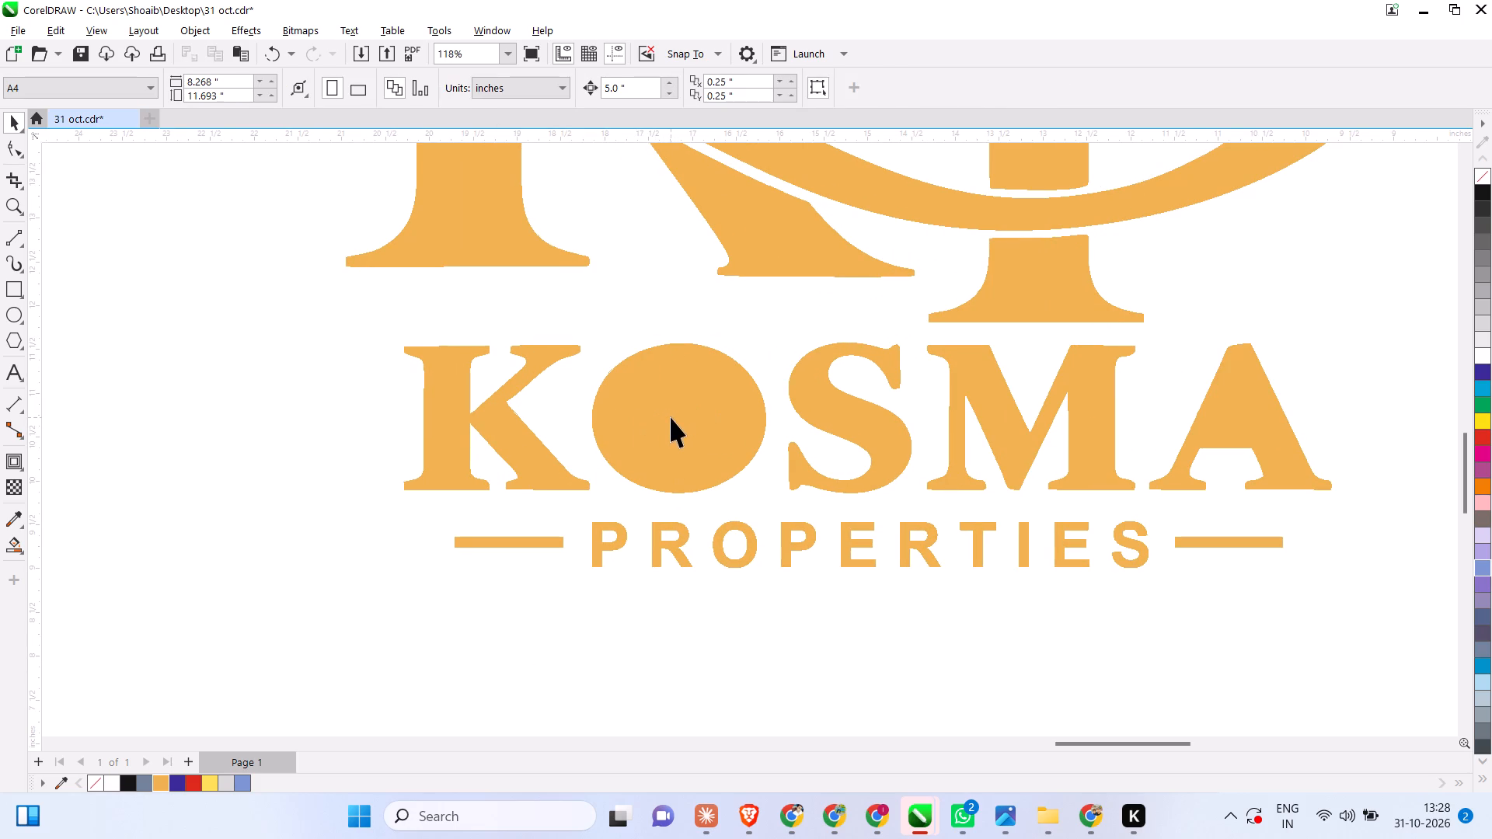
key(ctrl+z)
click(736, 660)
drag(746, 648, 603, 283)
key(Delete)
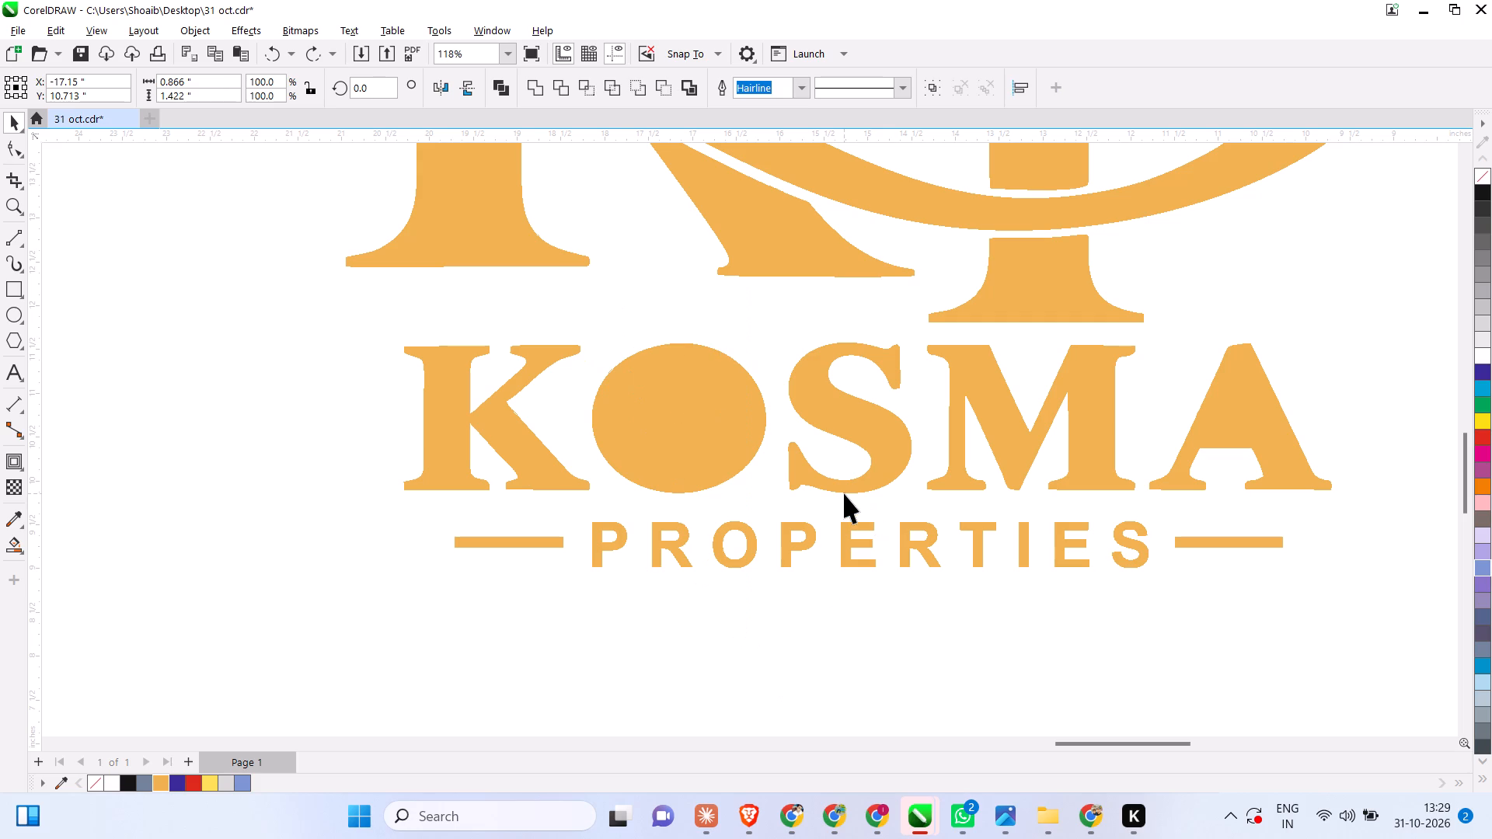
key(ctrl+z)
Remove the fill from both ovals of the O of KOSMA, keeping only their outlines.
drag(800, 681, 583, 312)
click(1475, 182)
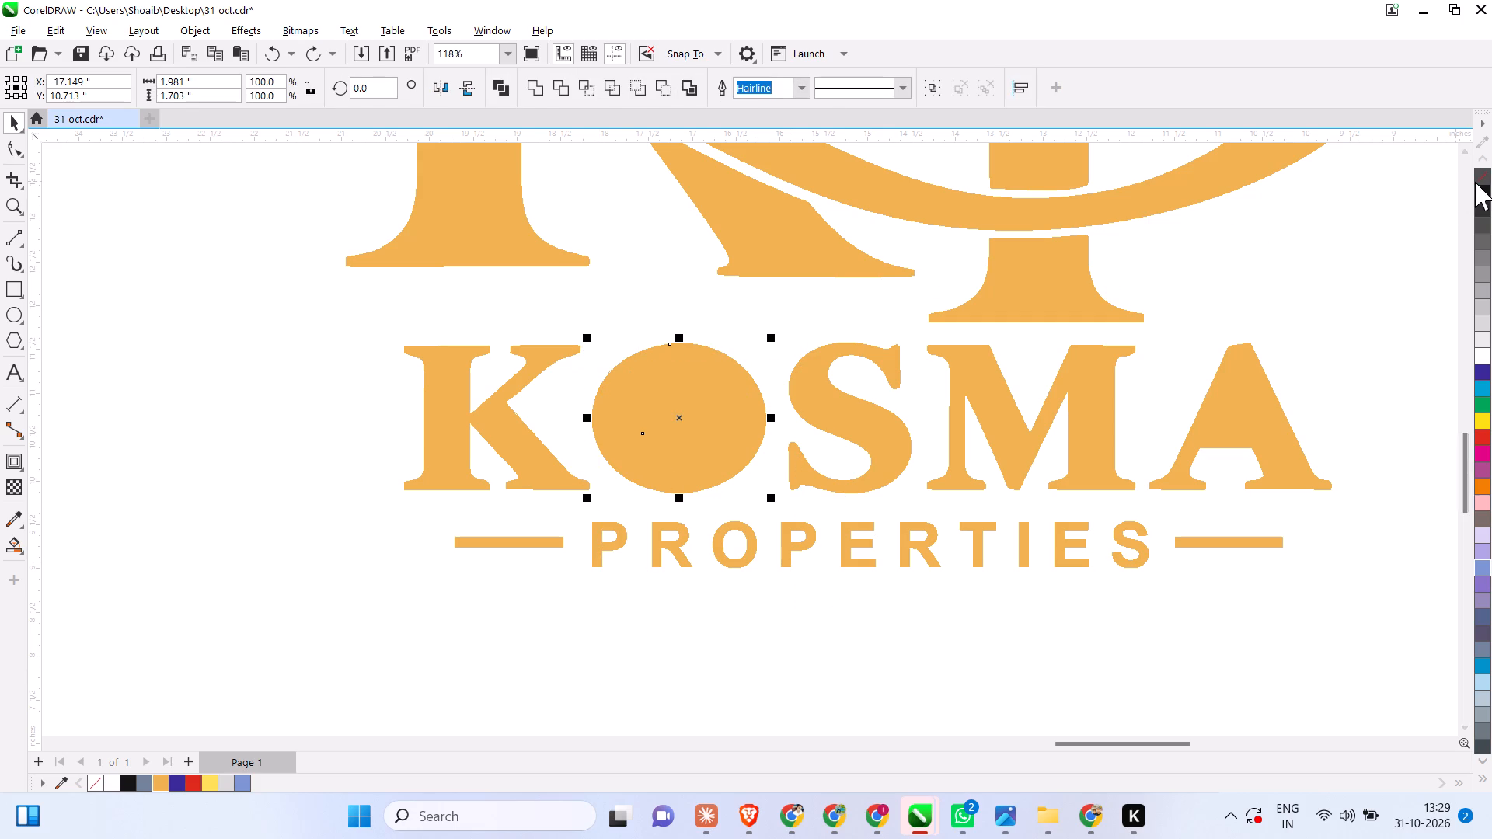
click(1404, 335)
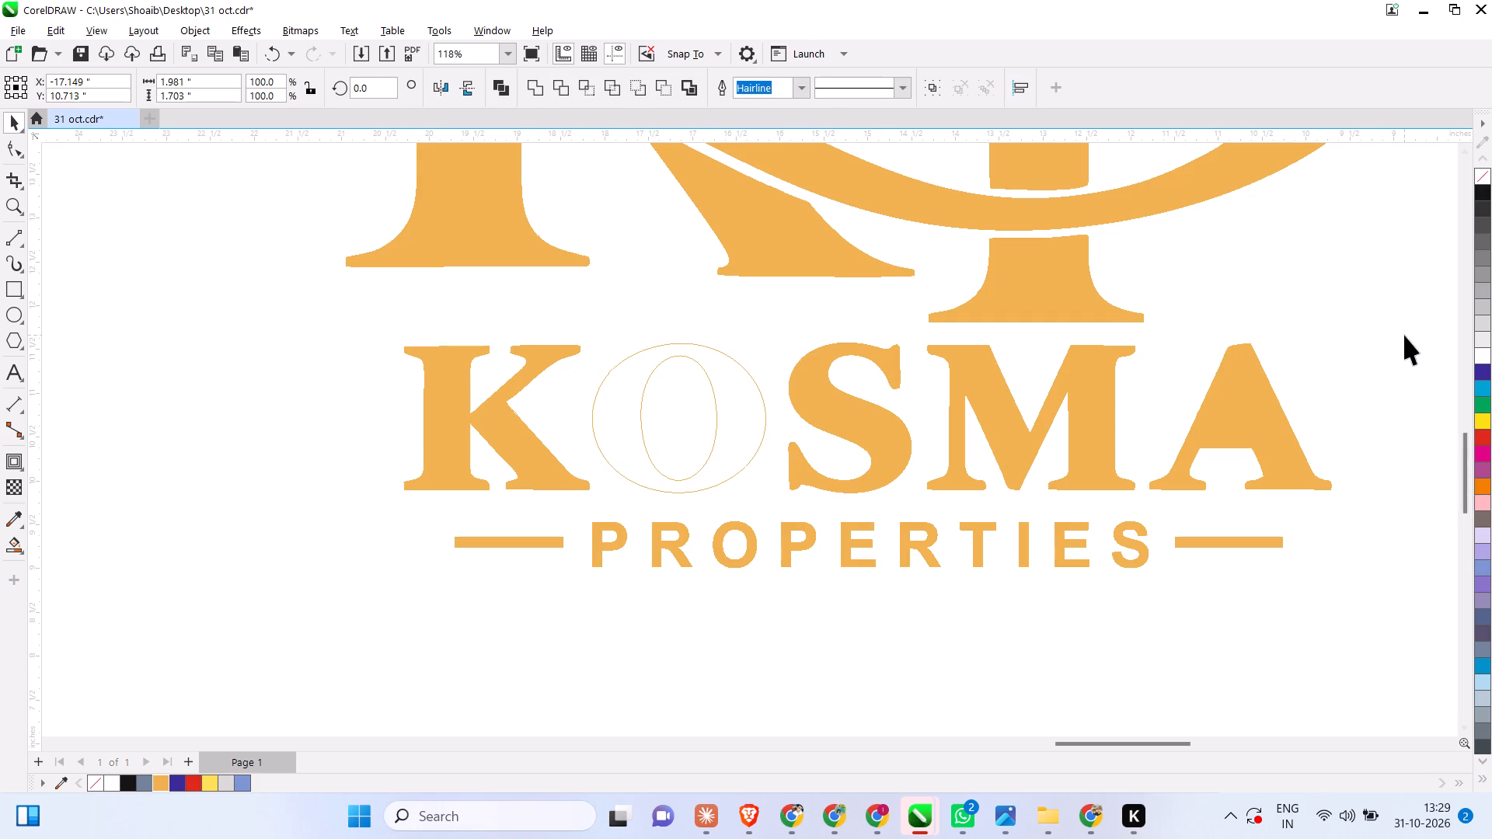
Combine the outer and inner ovals of the O of KOSMA into one curve.
scroll(668, 498, down, 2)
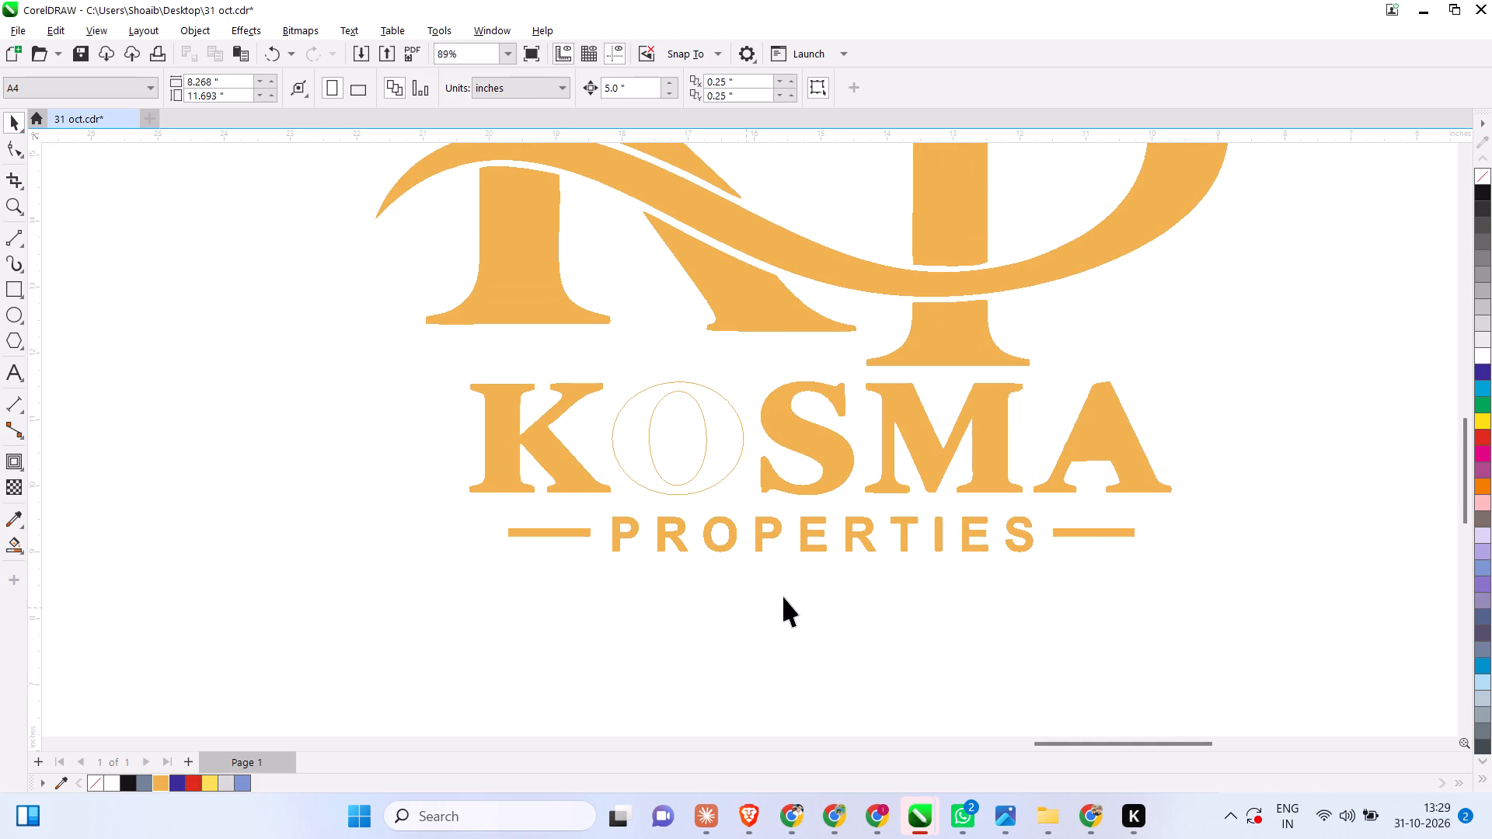
drag(790, 597, 592, 355)
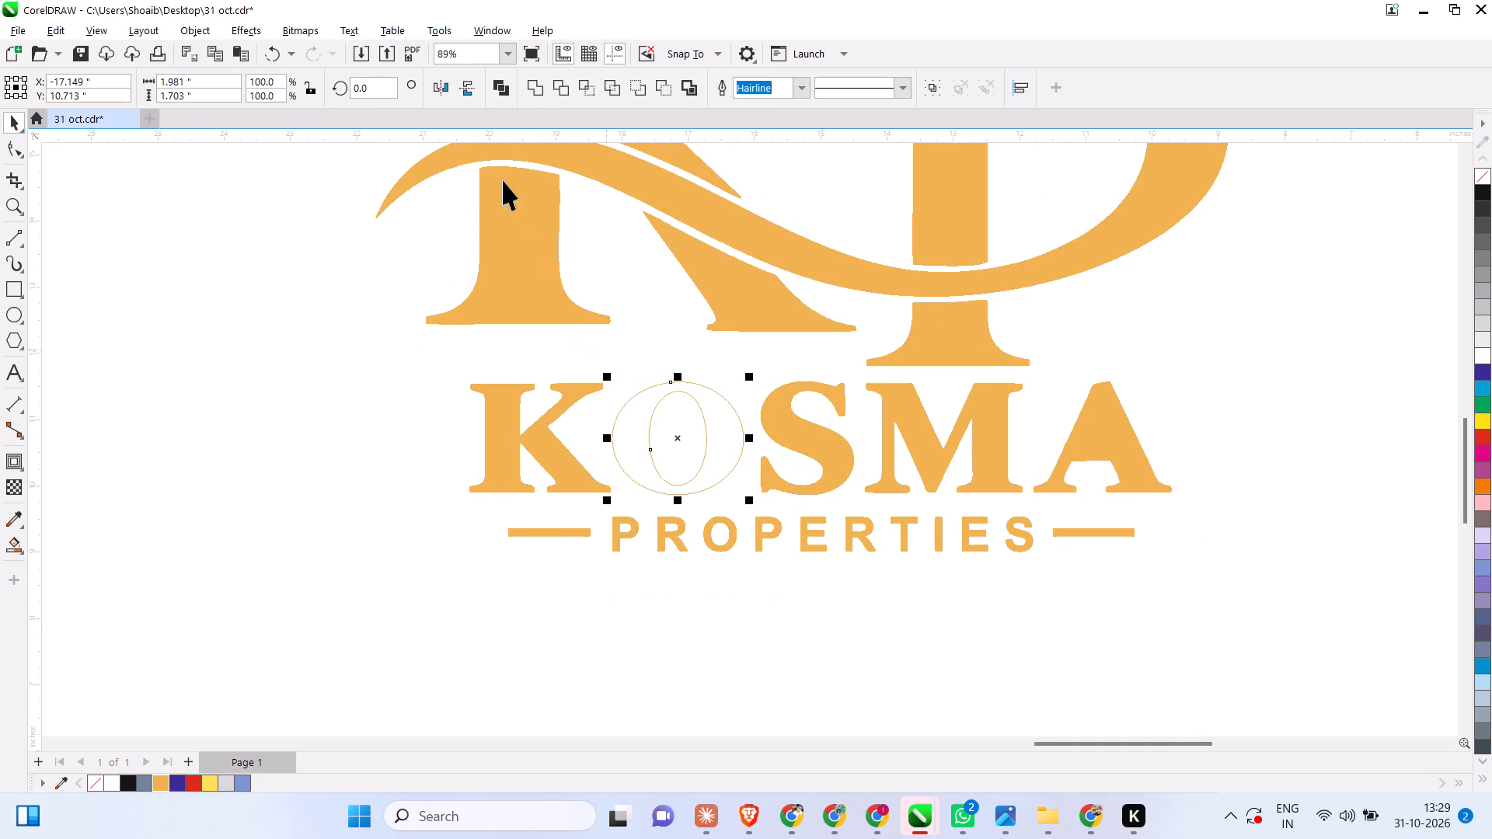
click(498, 90)
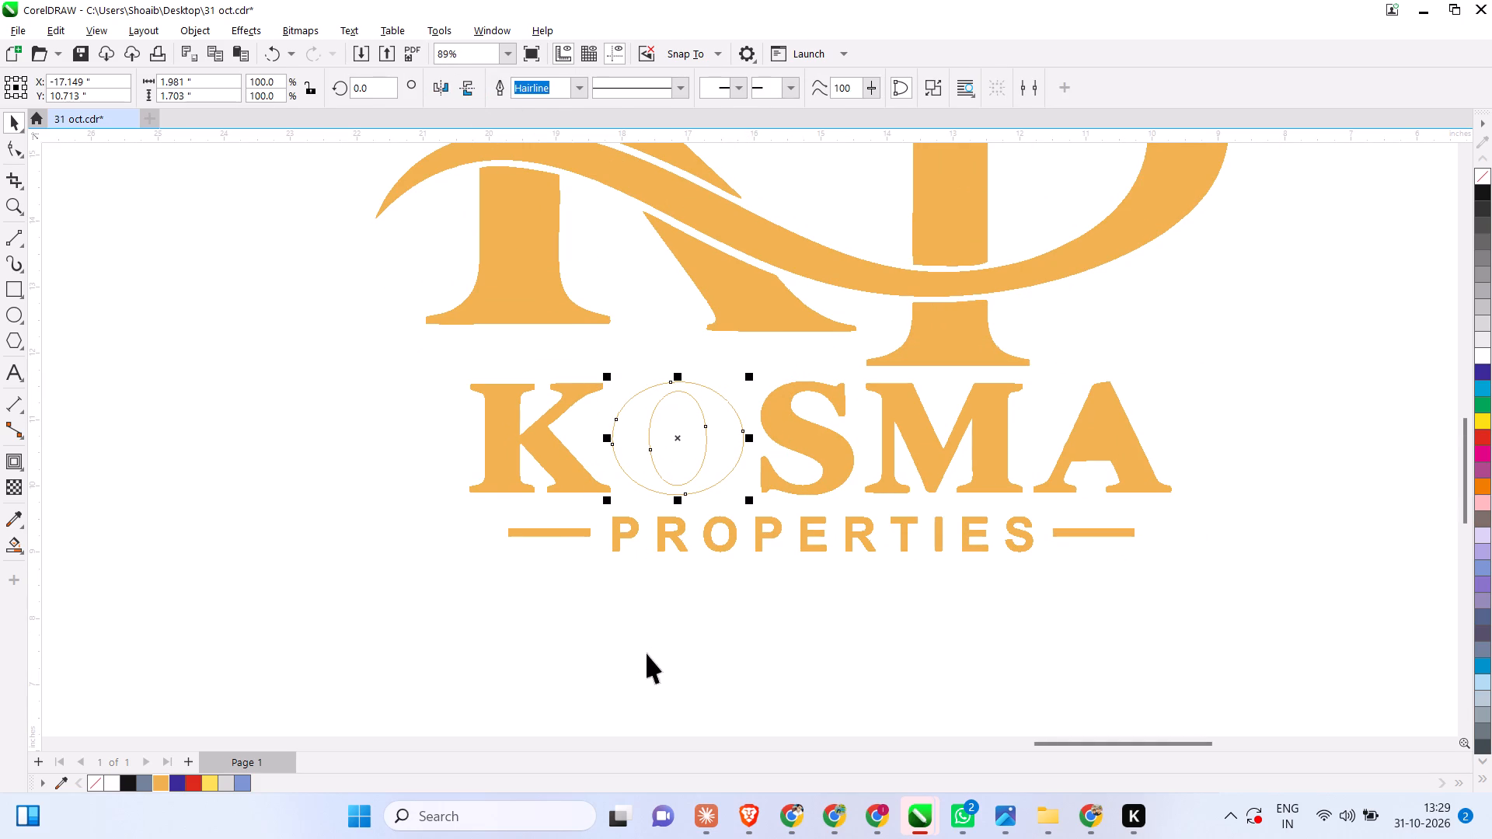
drag(647, 653, 652, 639)
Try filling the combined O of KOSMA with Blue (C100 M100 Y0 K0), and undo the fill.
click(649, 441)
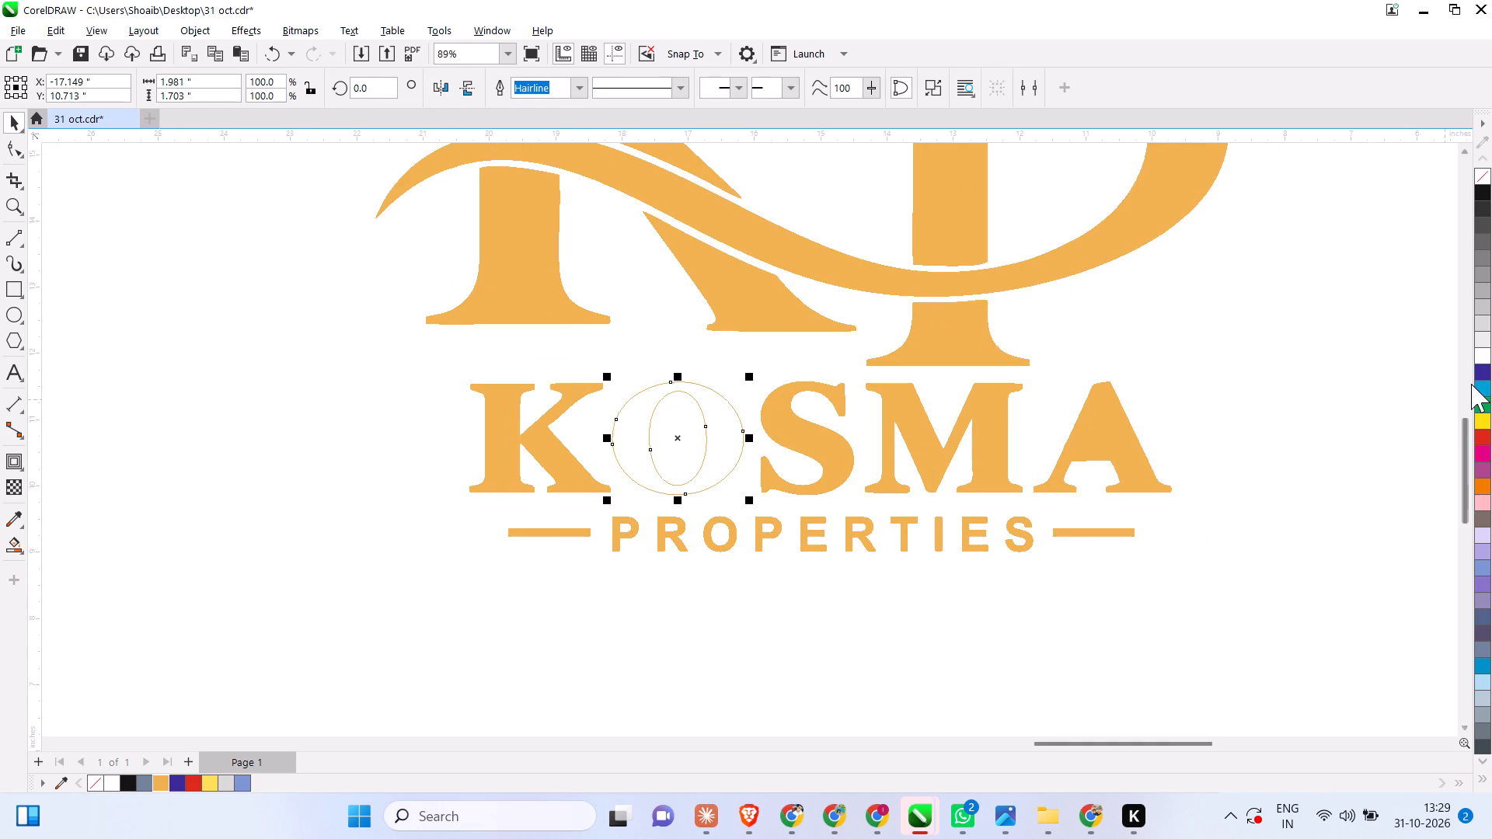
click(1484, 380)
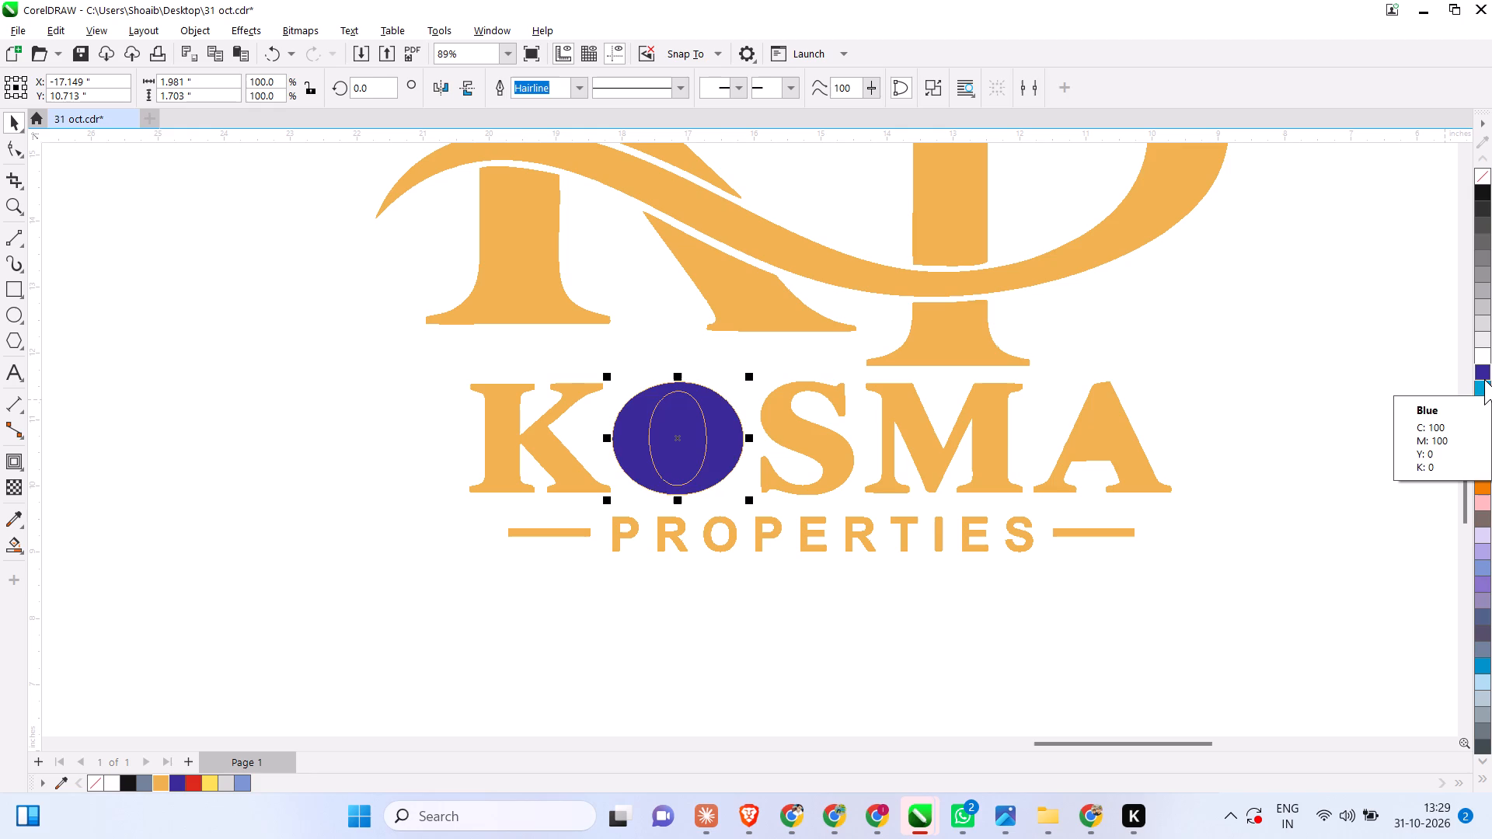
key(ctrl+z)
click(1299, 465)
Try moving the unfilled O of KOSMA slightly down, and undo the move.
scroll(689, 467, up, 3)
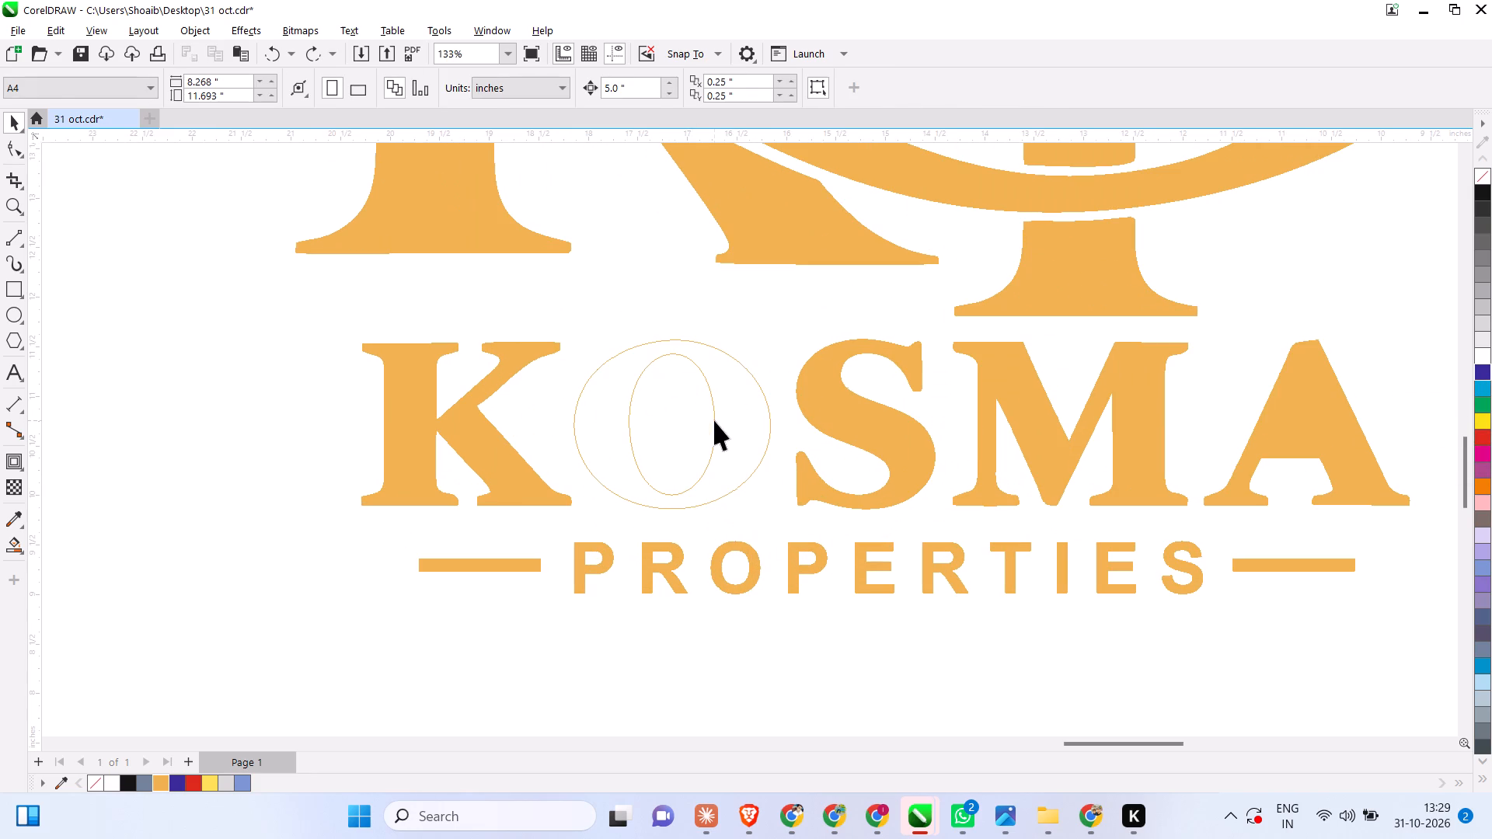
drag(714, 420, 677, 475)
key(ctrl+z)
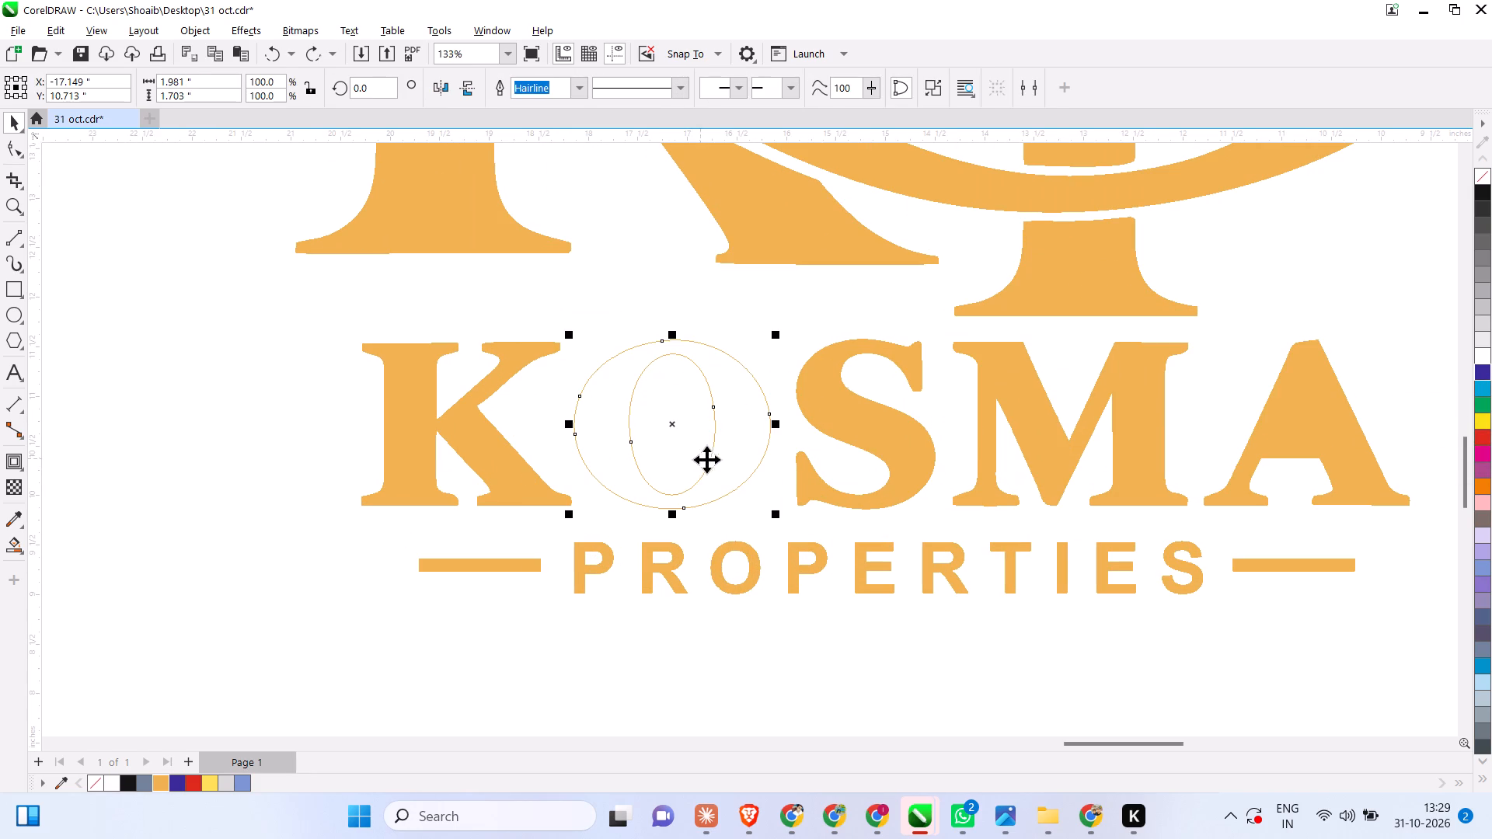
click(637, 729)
Examine the redrawn logo and its unfilled O beside the gold reference logo.
scroll(596, 649, down, 4)
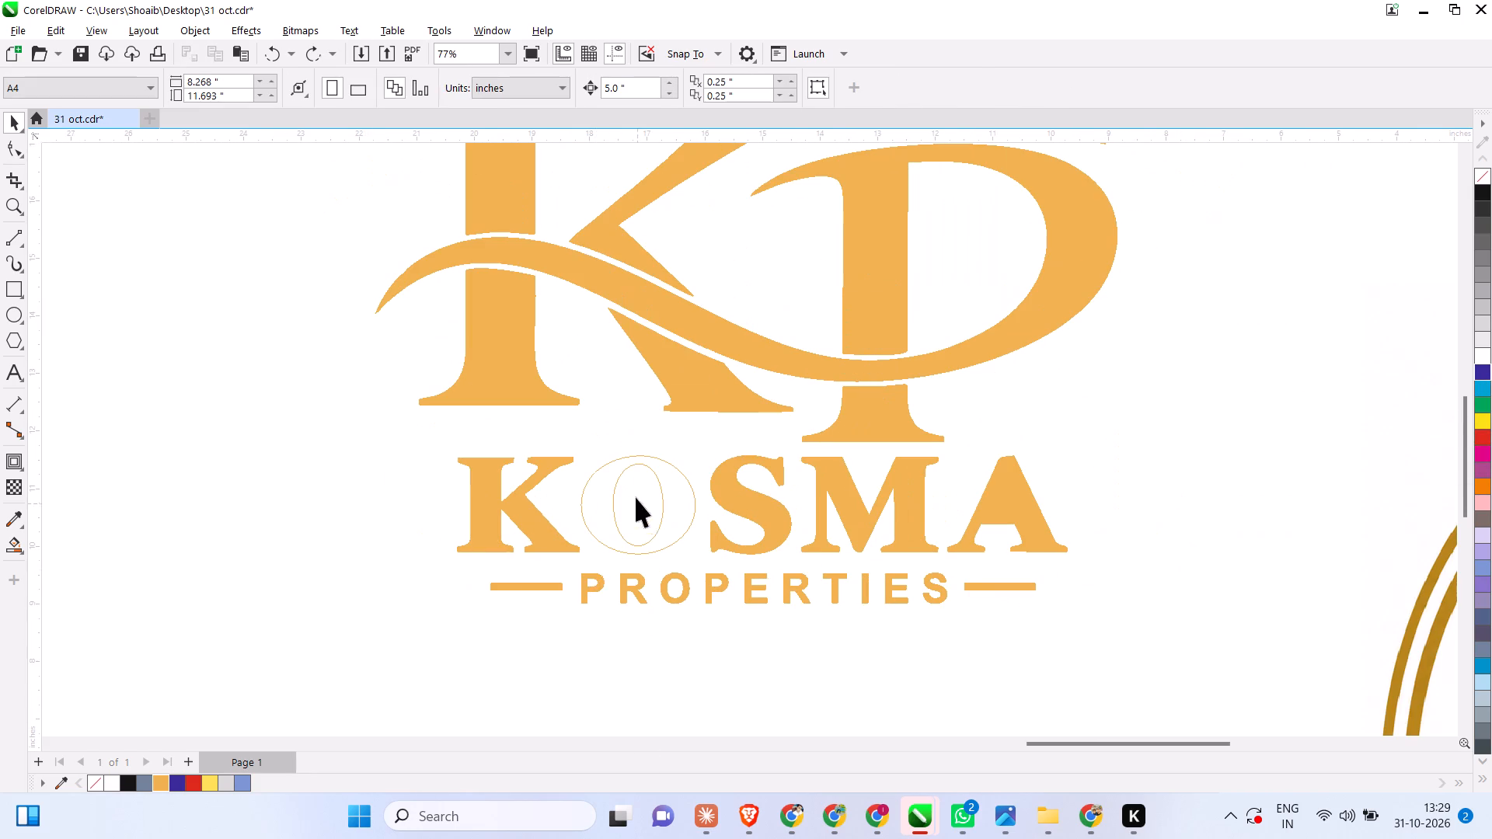
scroll(634, 475, down, 3)
scroll(657, 345, down, 3)
scroll(657, 340, up, 5)
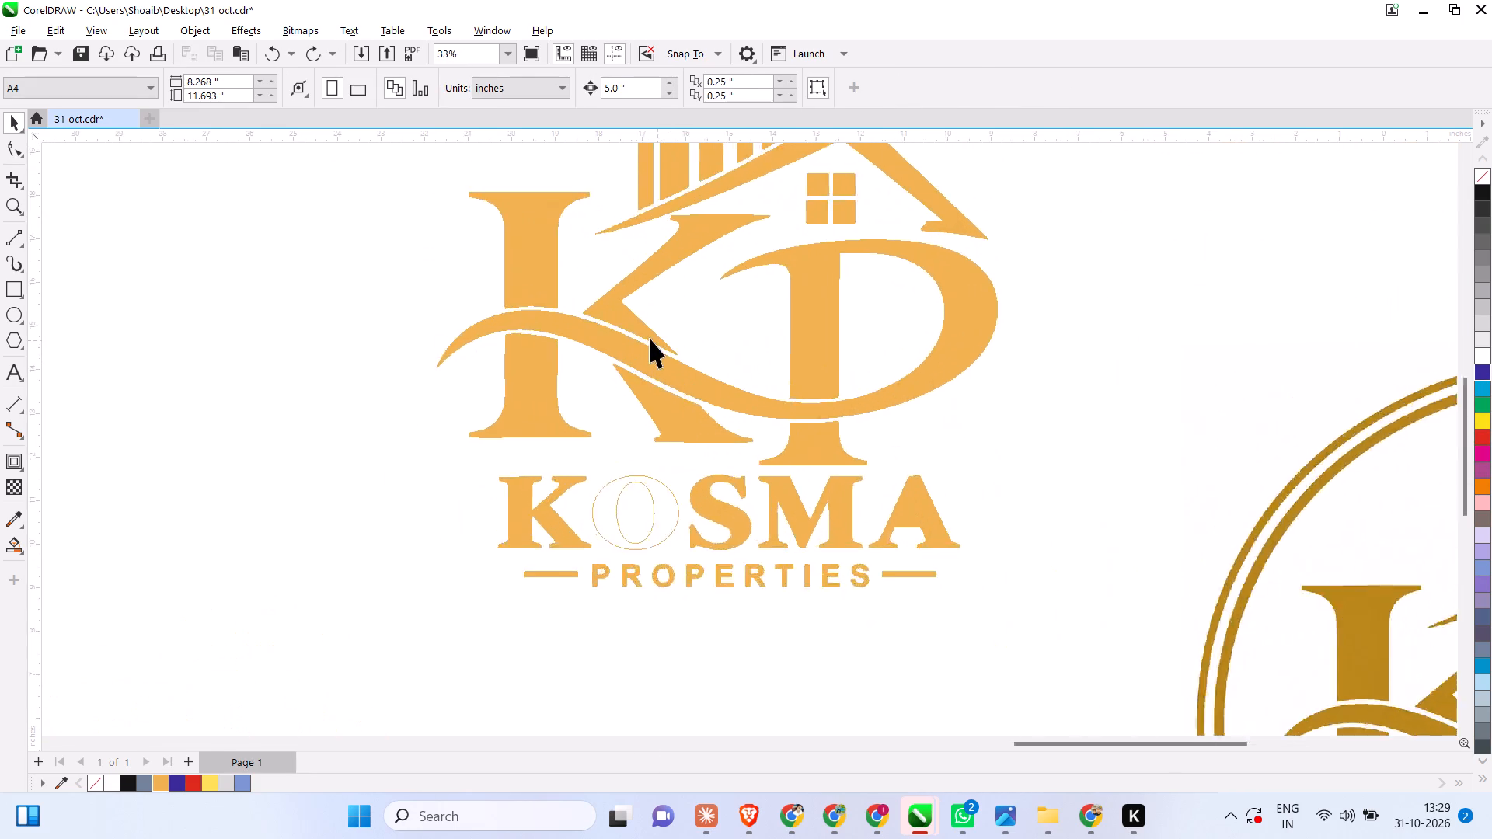
scroll(650, 338, up, 3)
scroll(641, 334, down, 9)
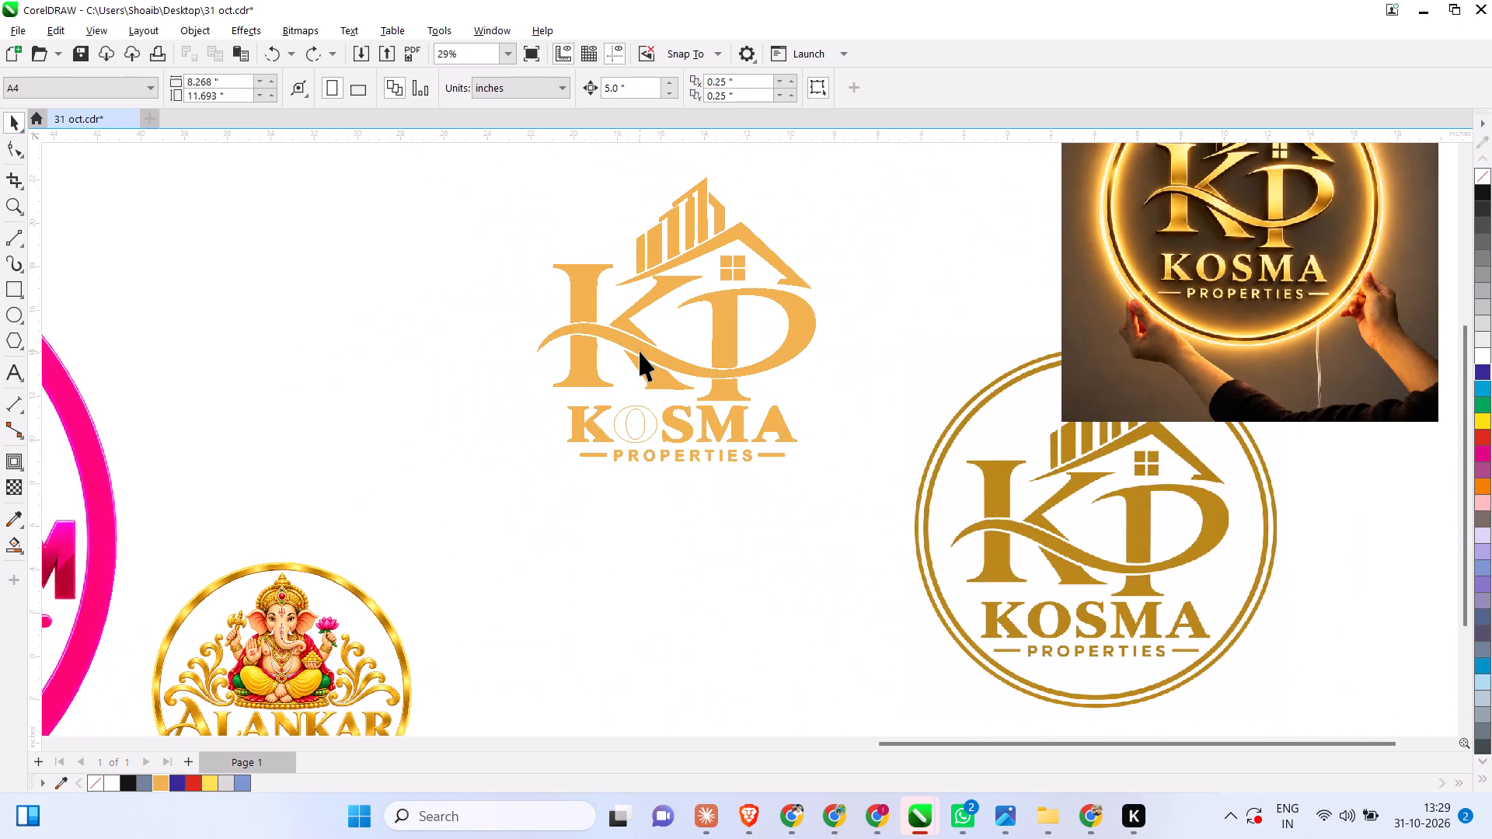
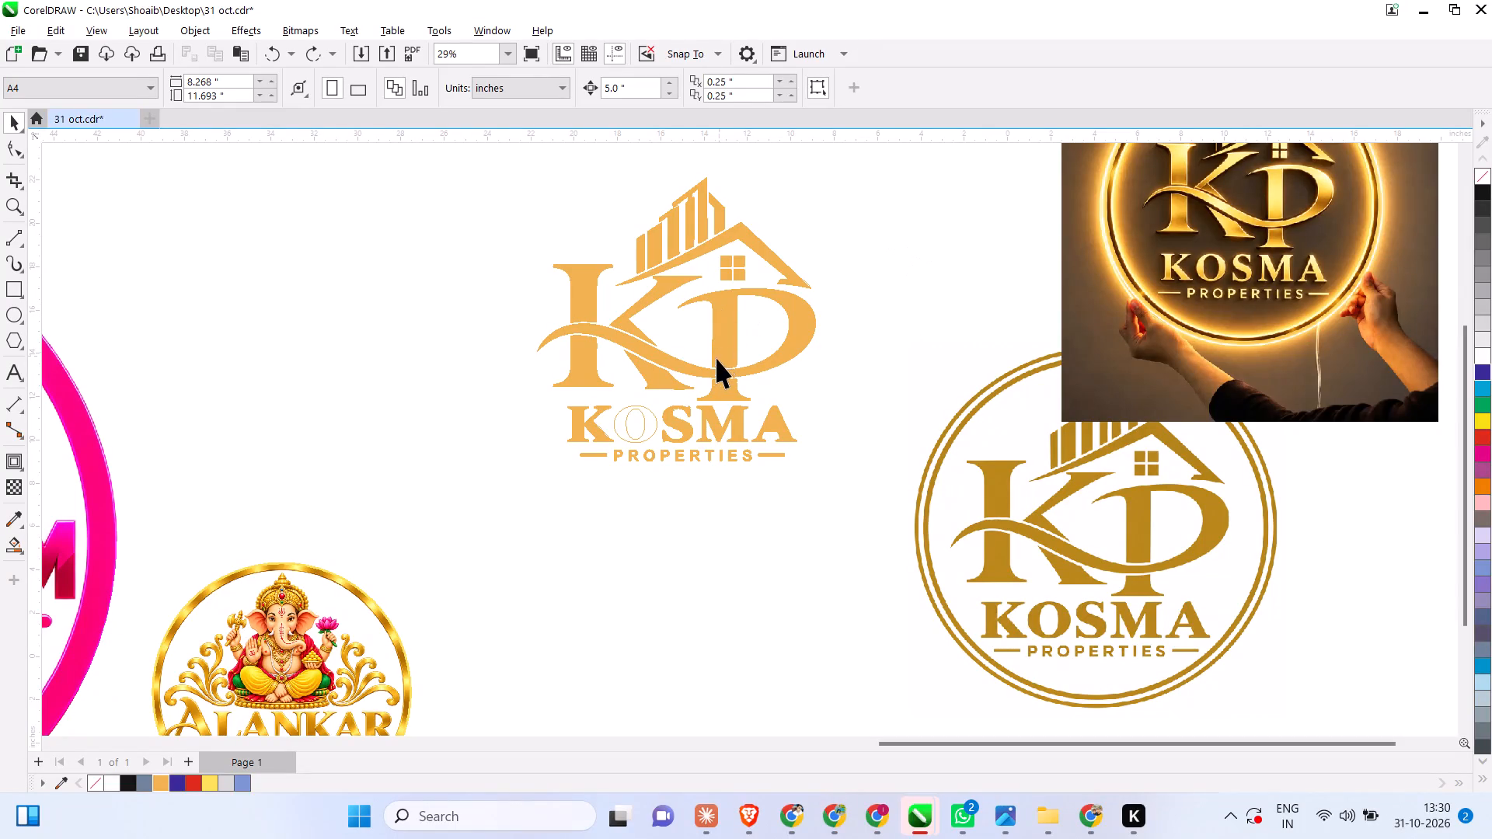
Add the text KOSMA in Arial at 100 pt beside the K of the gold KOSMA lettering.
scroll(713, 385, down, 2)
scroll(750, 235, up, 8)
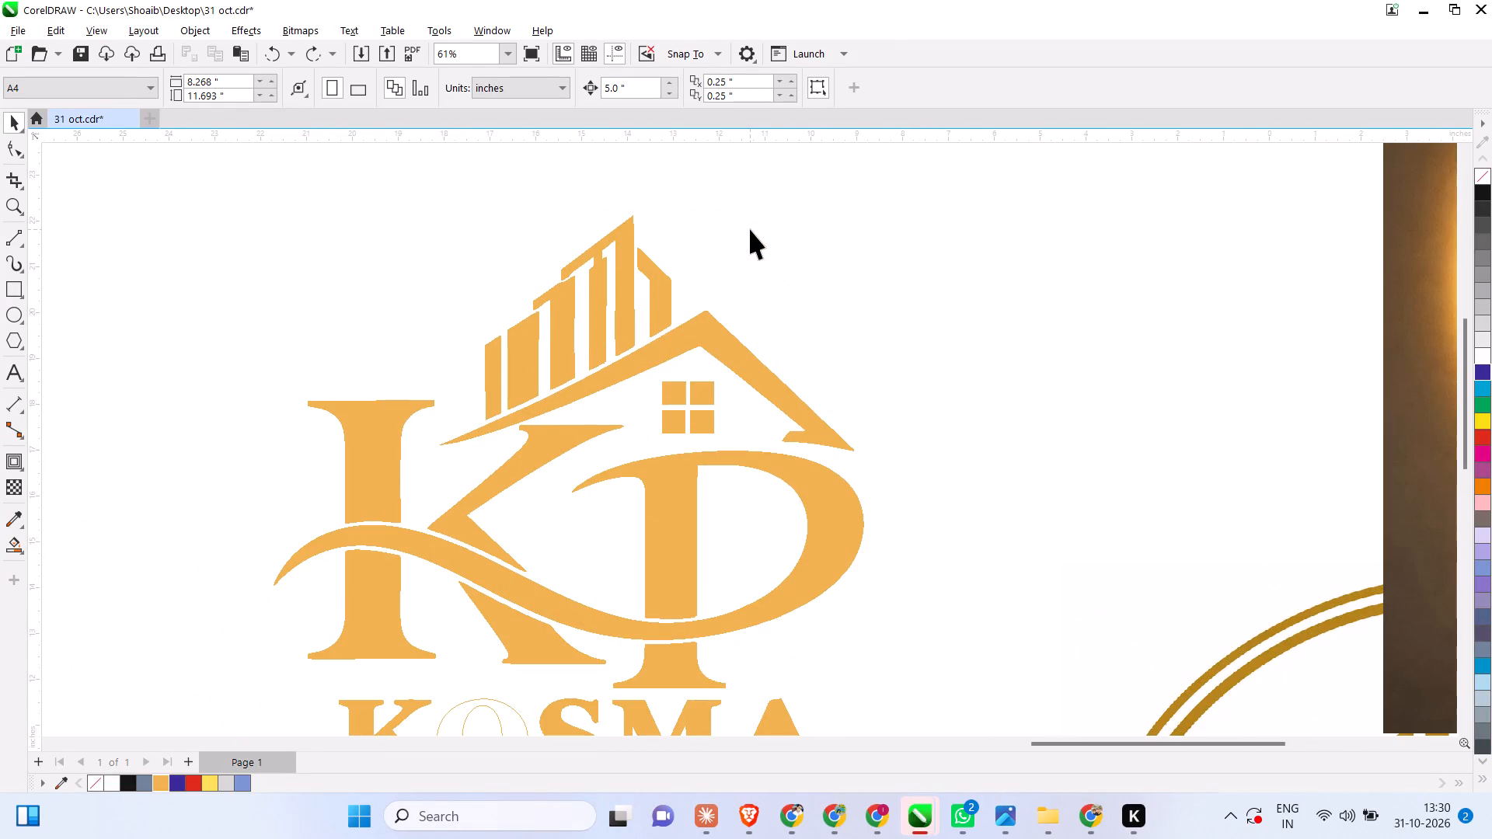
scroll(748, 228, down, 5)
scroll(607, 445, up, 6)
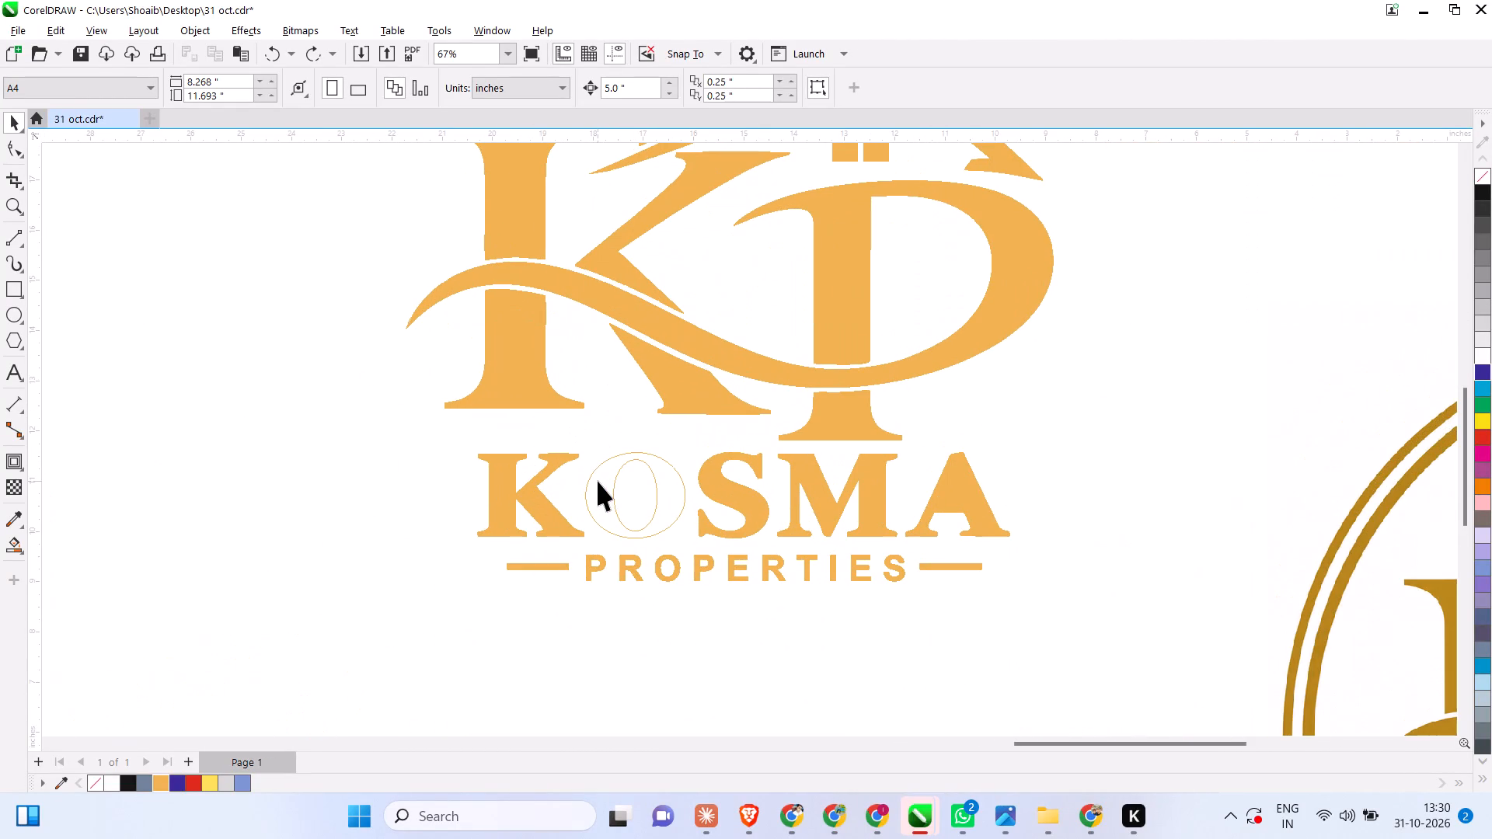
click(2, 369)
click(347, 500)
key(k)
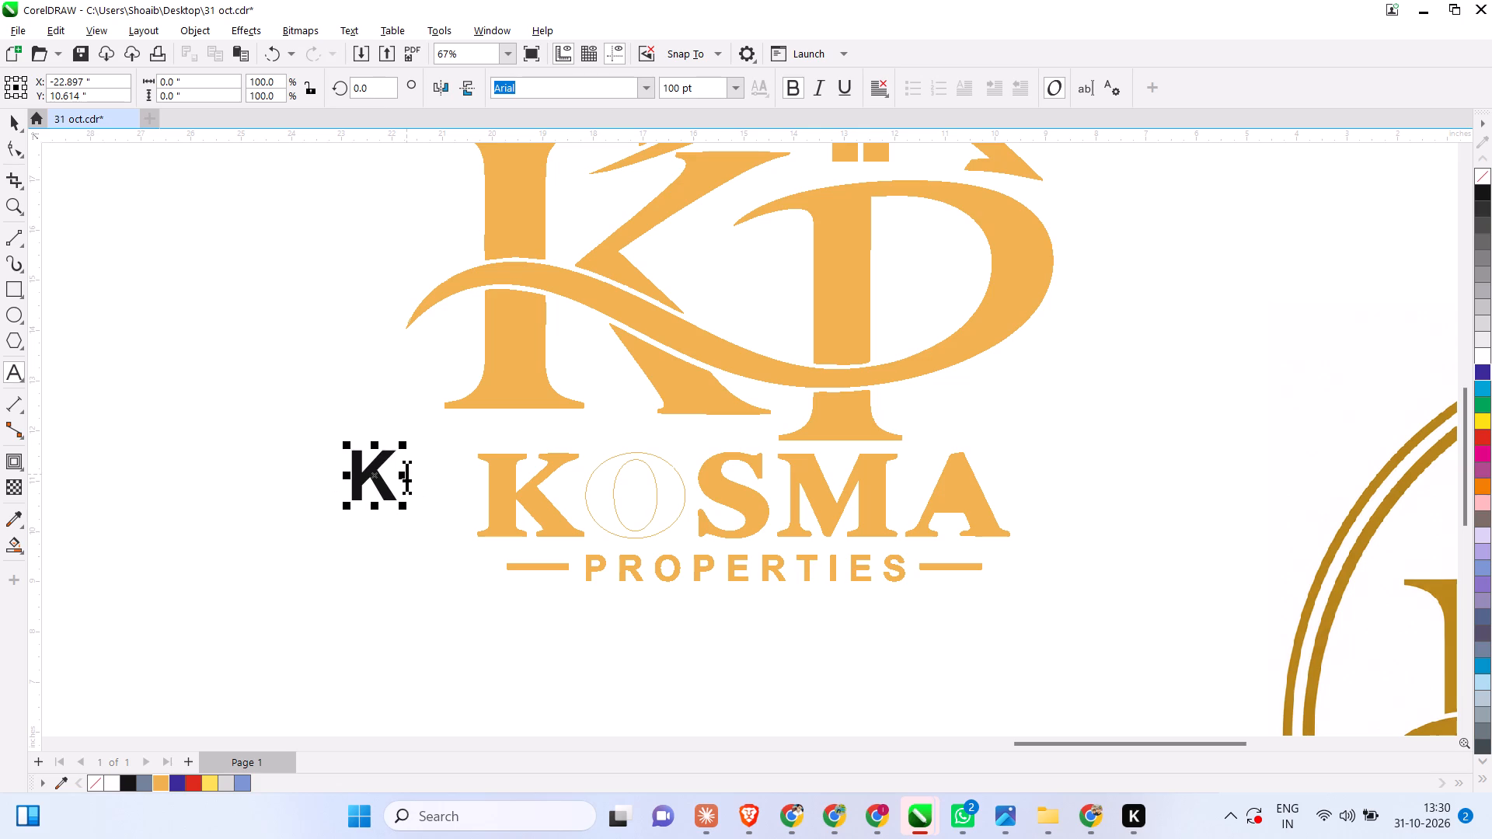
text(OS,)
key(BackSpace)
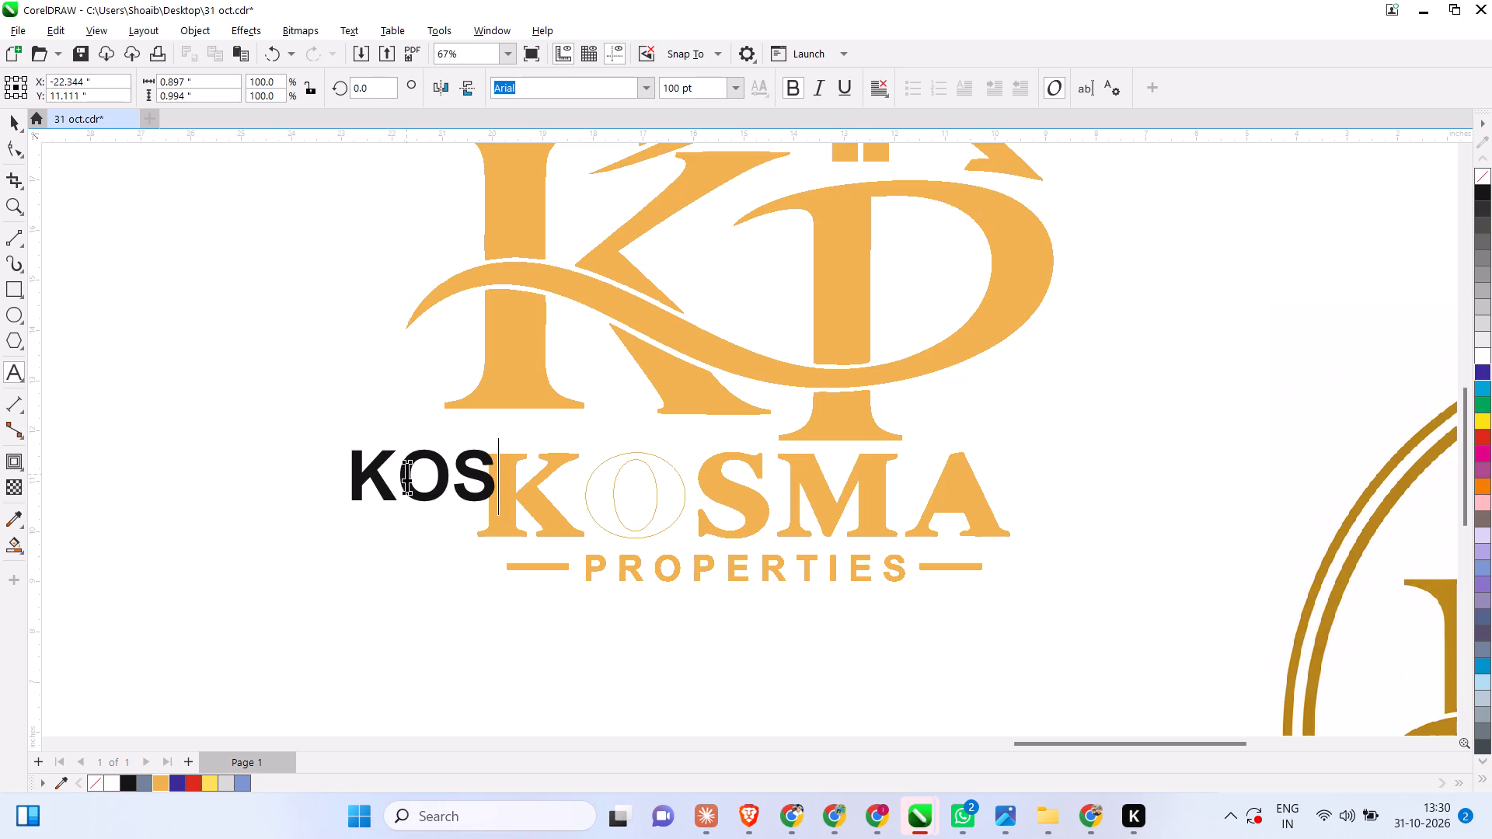
text(MA)
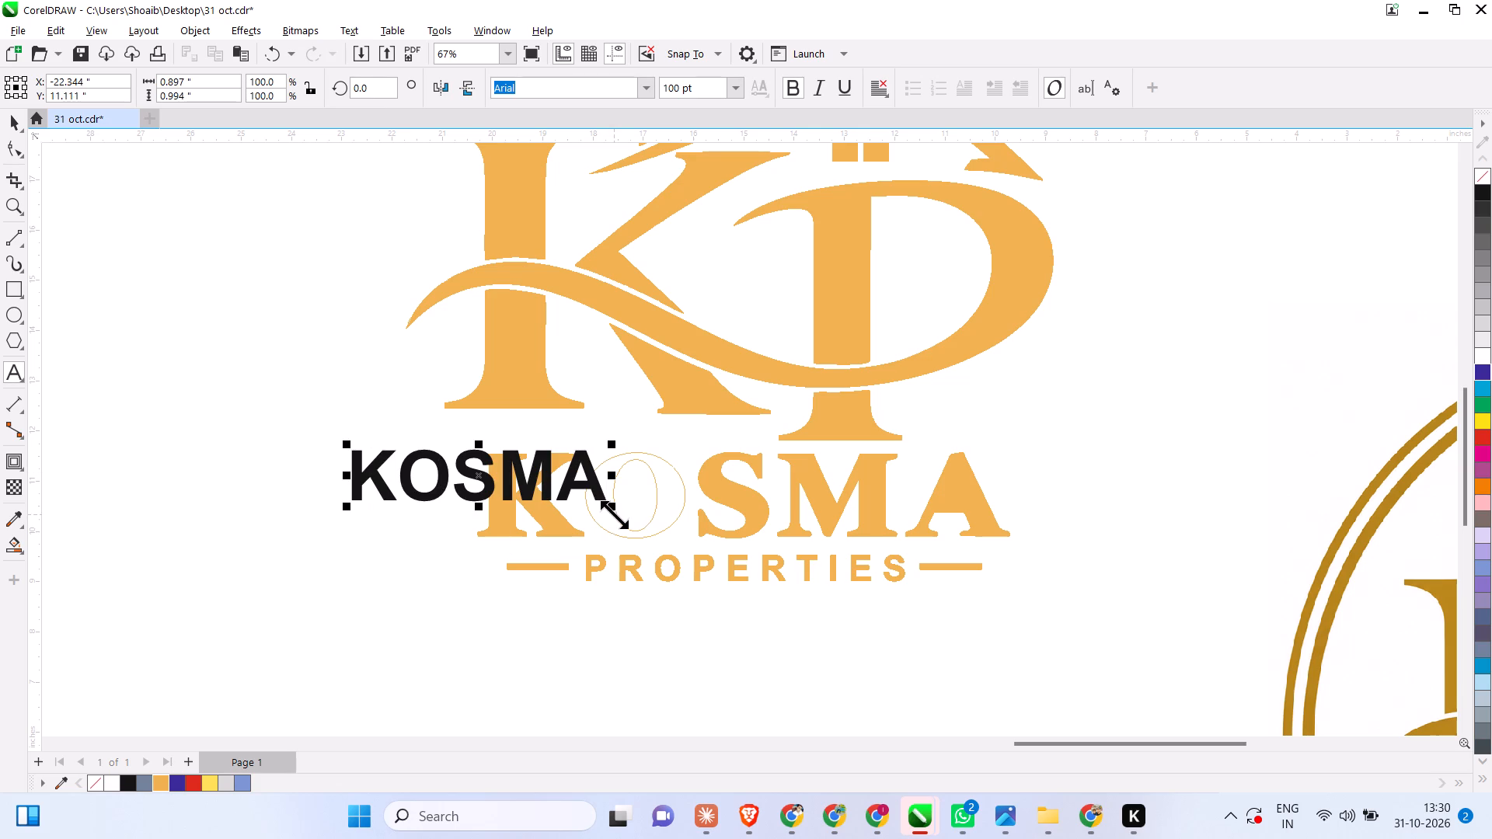
Enlarge the new KOSMA text to about 127 pt and place it just above the gold KOSMA lettering.
drag(614, 513, 723, 577)
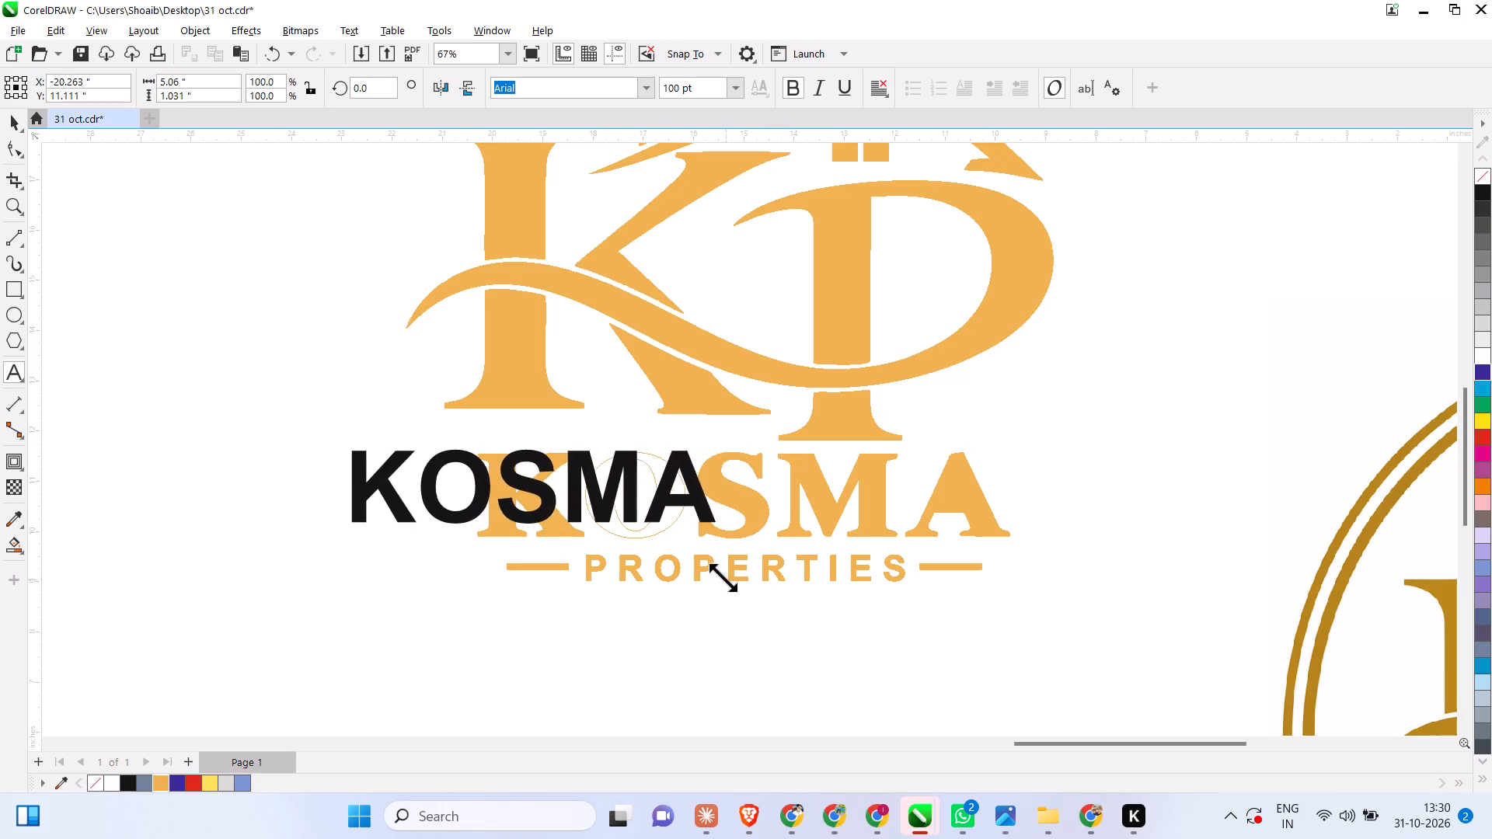
drag(723, 577, 677, 529)
drag(515, 477, 673, 433)
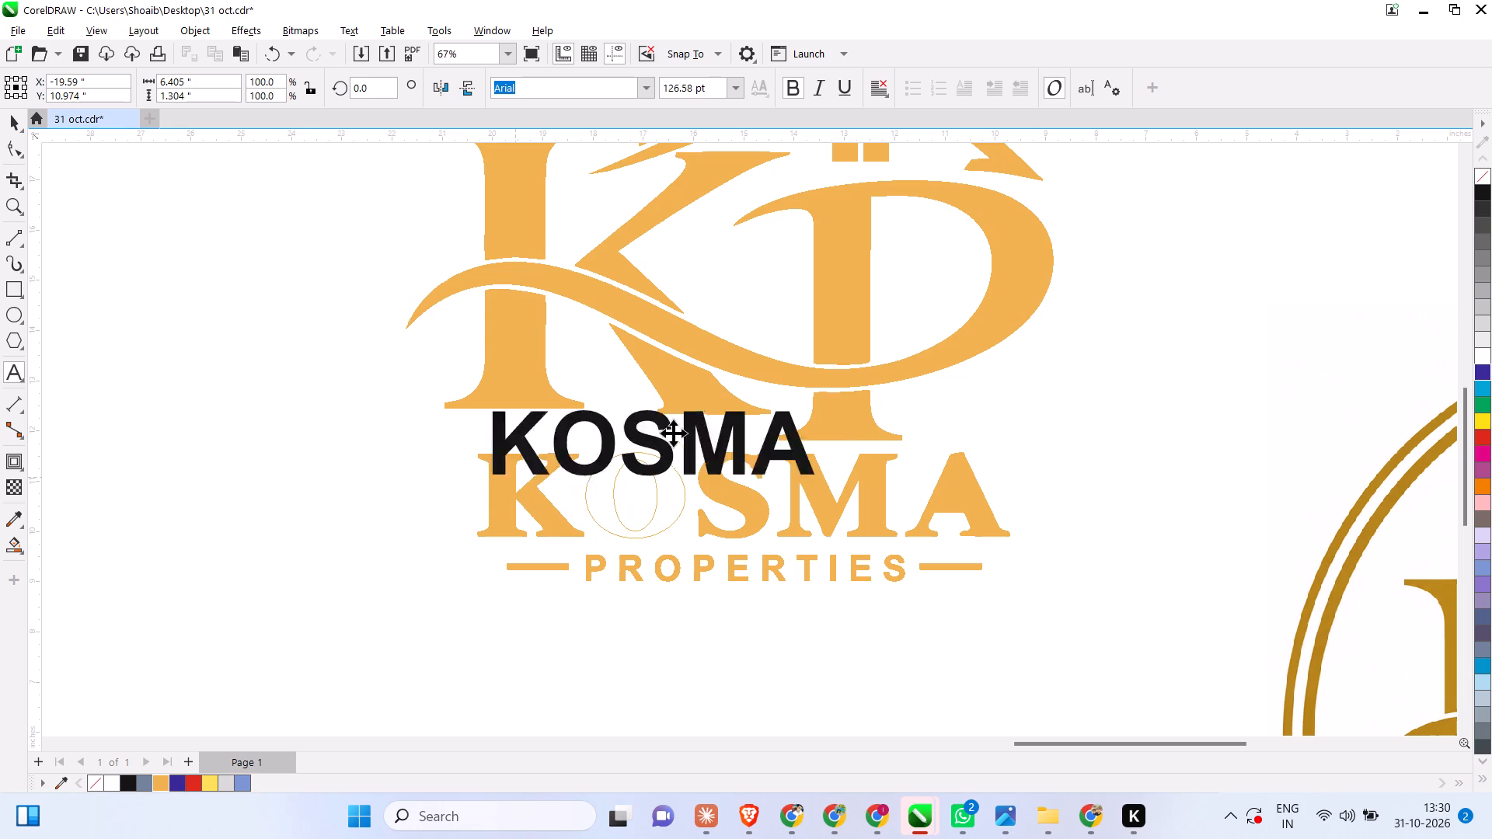
drag(673, 433, 739, 398)
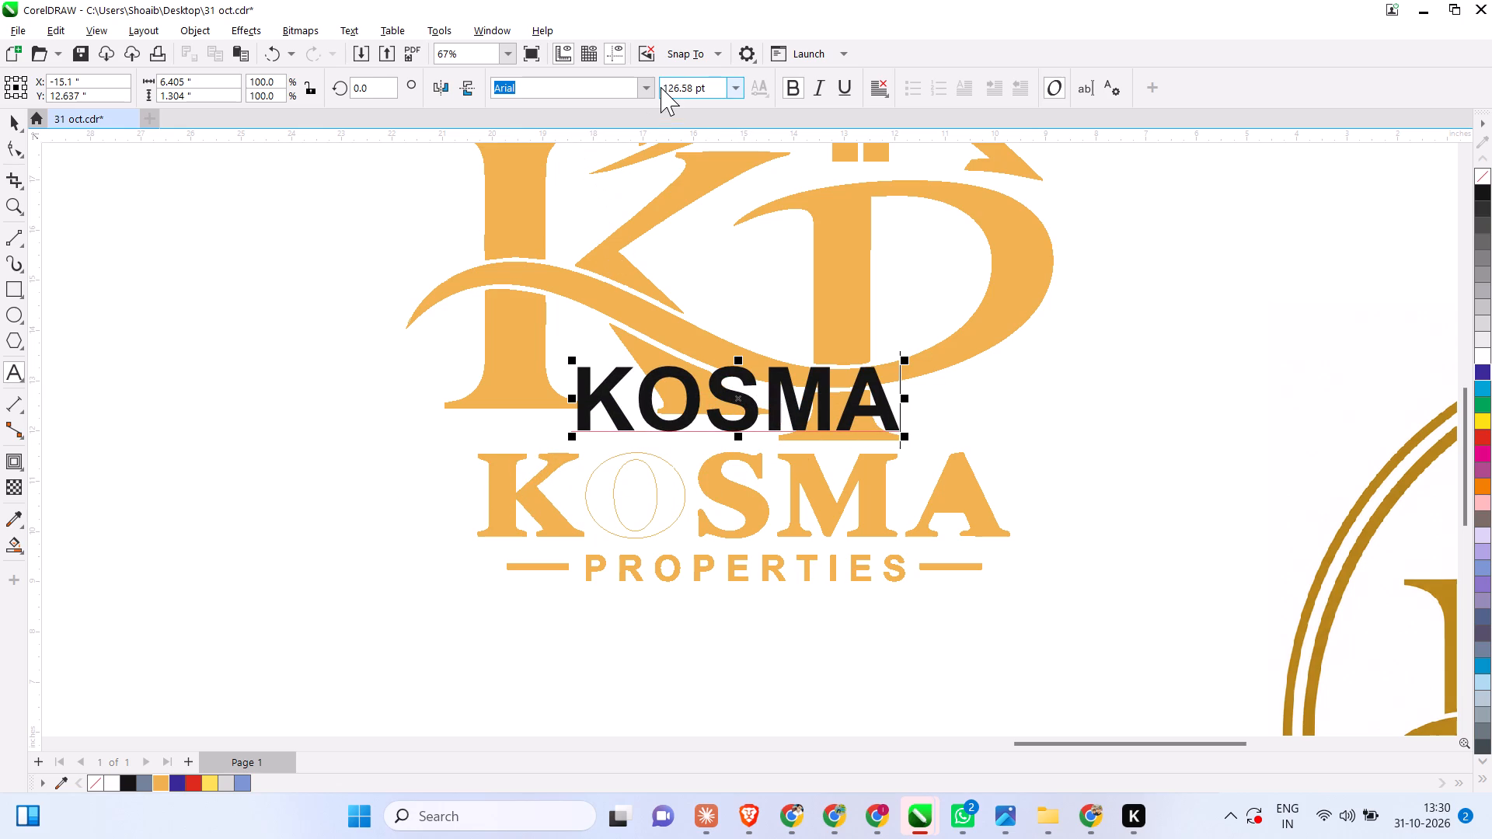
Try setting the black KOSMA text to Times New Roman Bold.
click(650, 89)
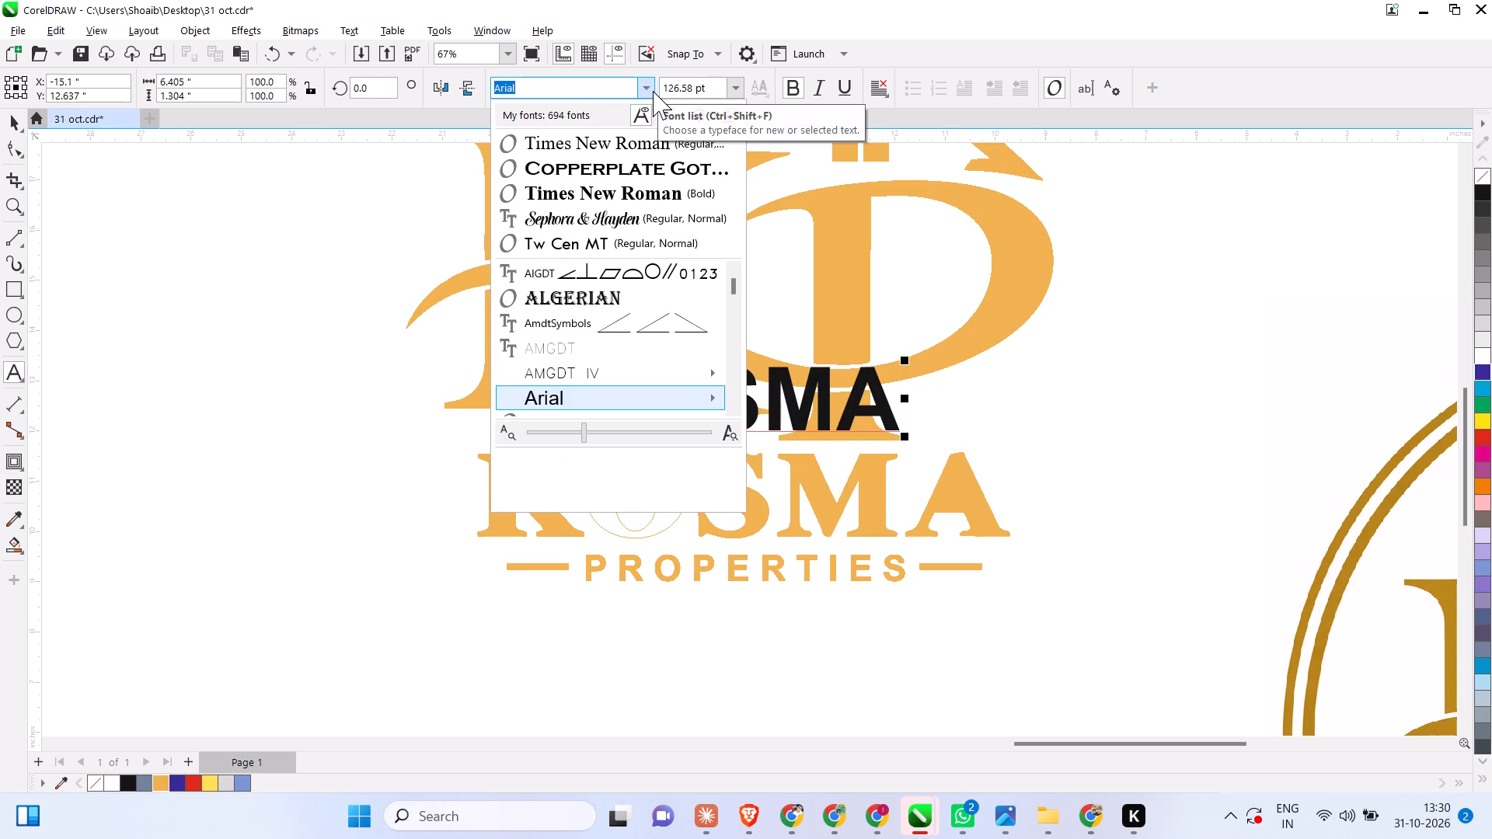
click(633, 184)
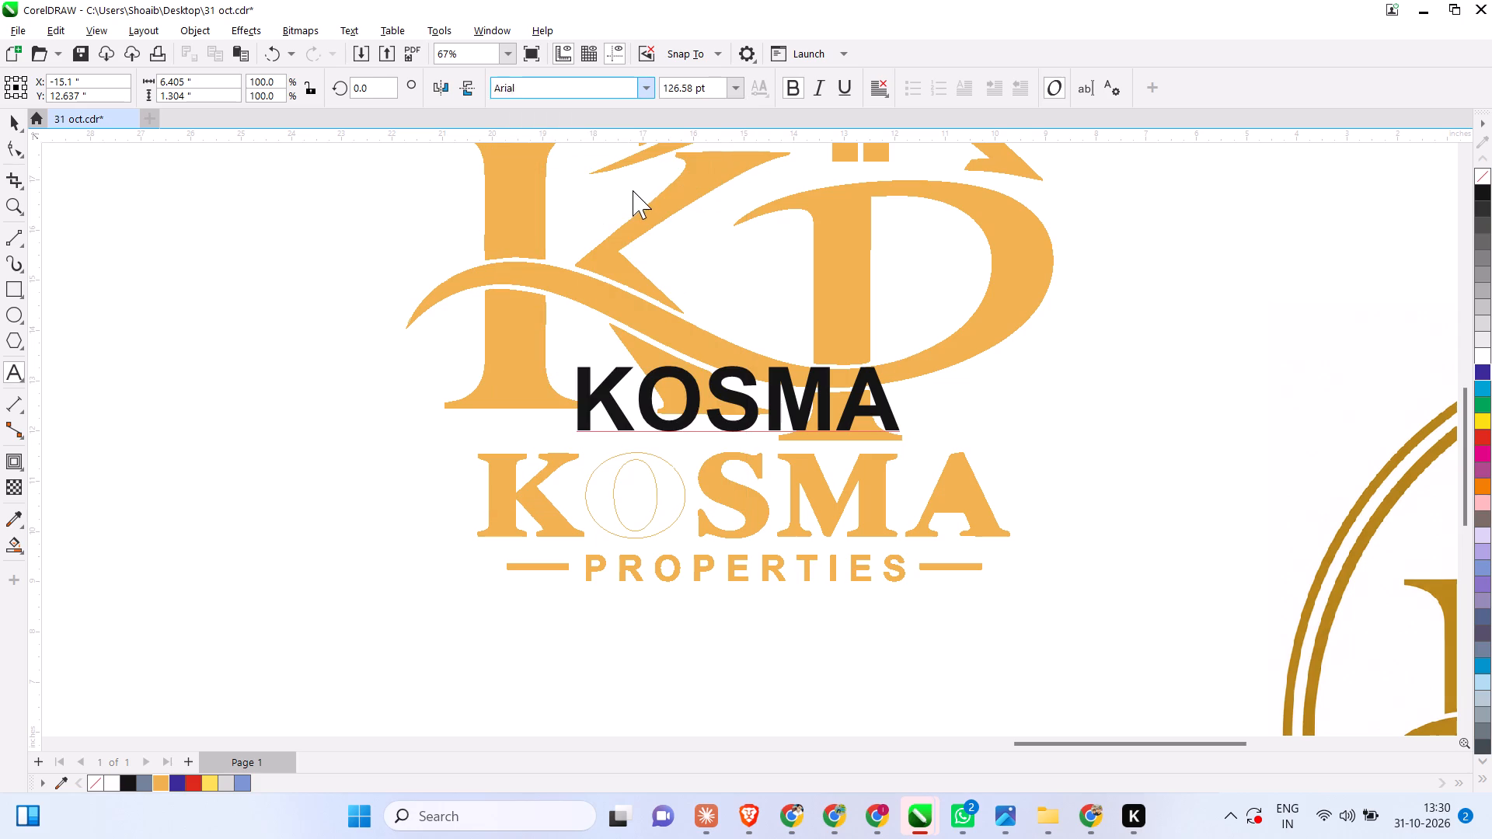
Move the black KOSMA text to the blank area between the redrawn P and the circular reference logo.
click(8, 127)
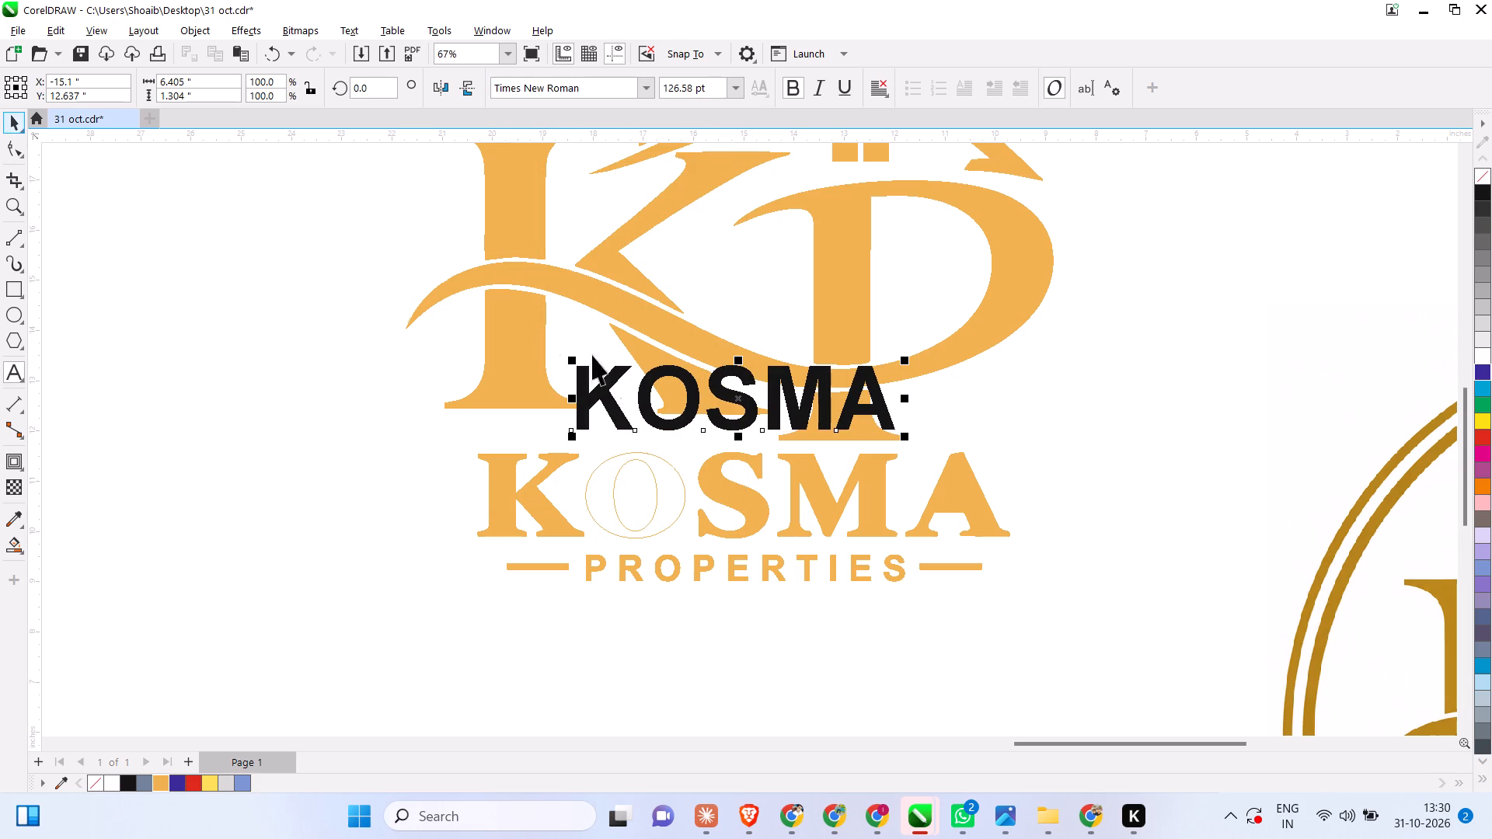
drag(747, 405, 1211, 345)
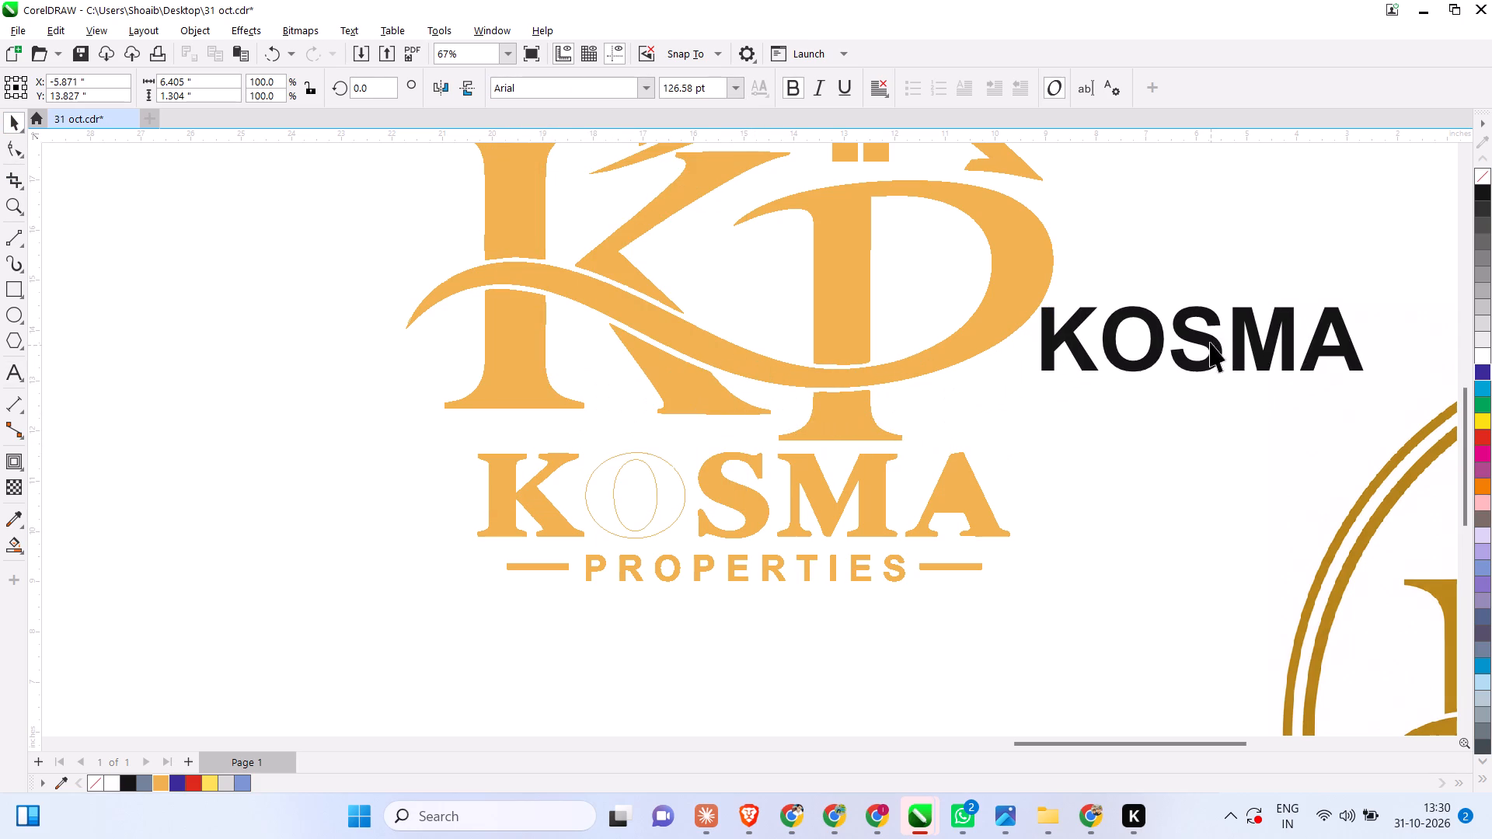
Set the font of the black KOSMA text to Bell MT Bold.
click(646, 90)
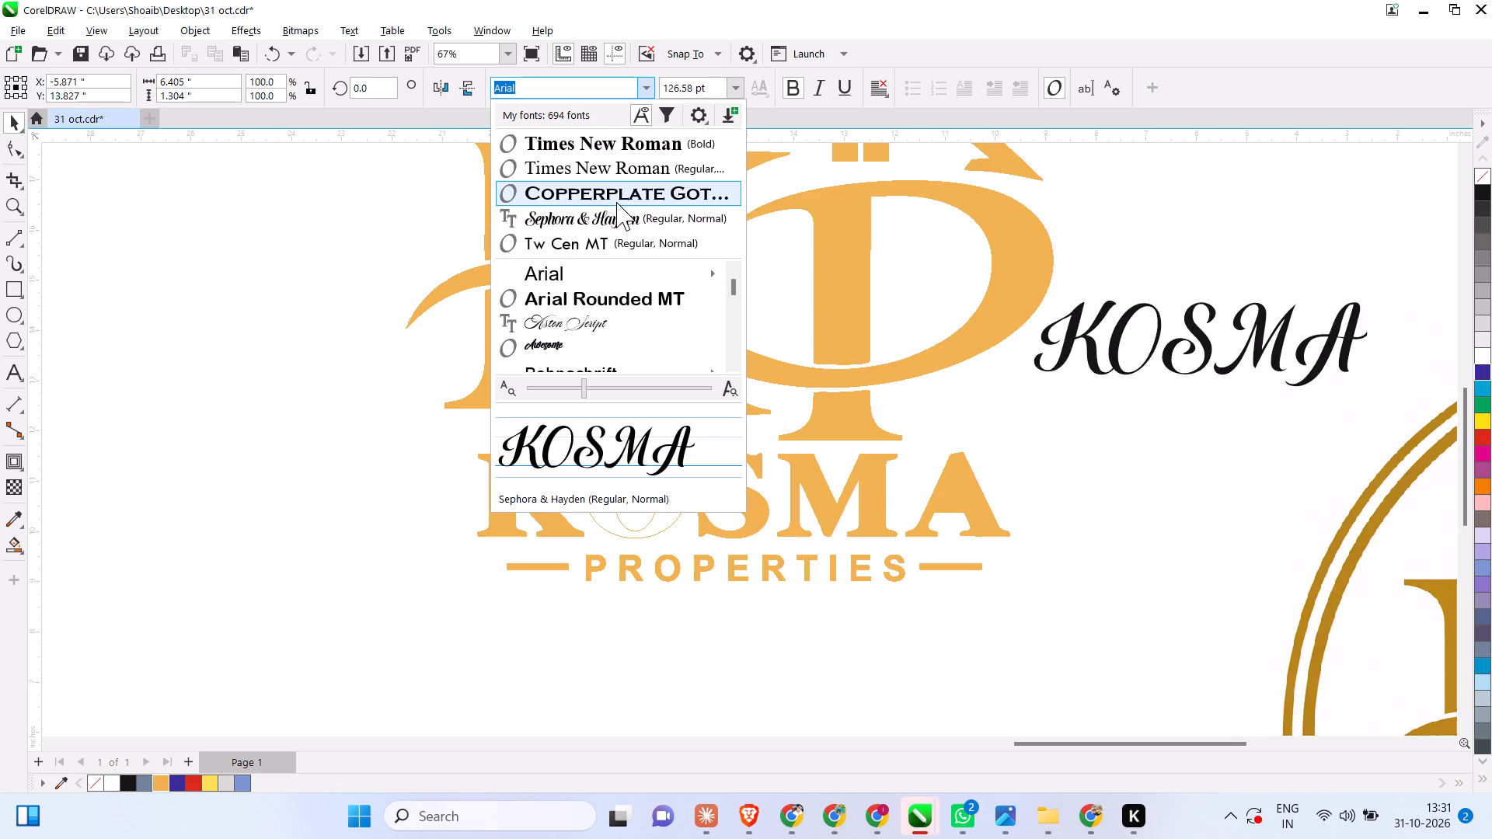
scroll(616, 202, down, 4)
scroll(622, 283, down, 4)
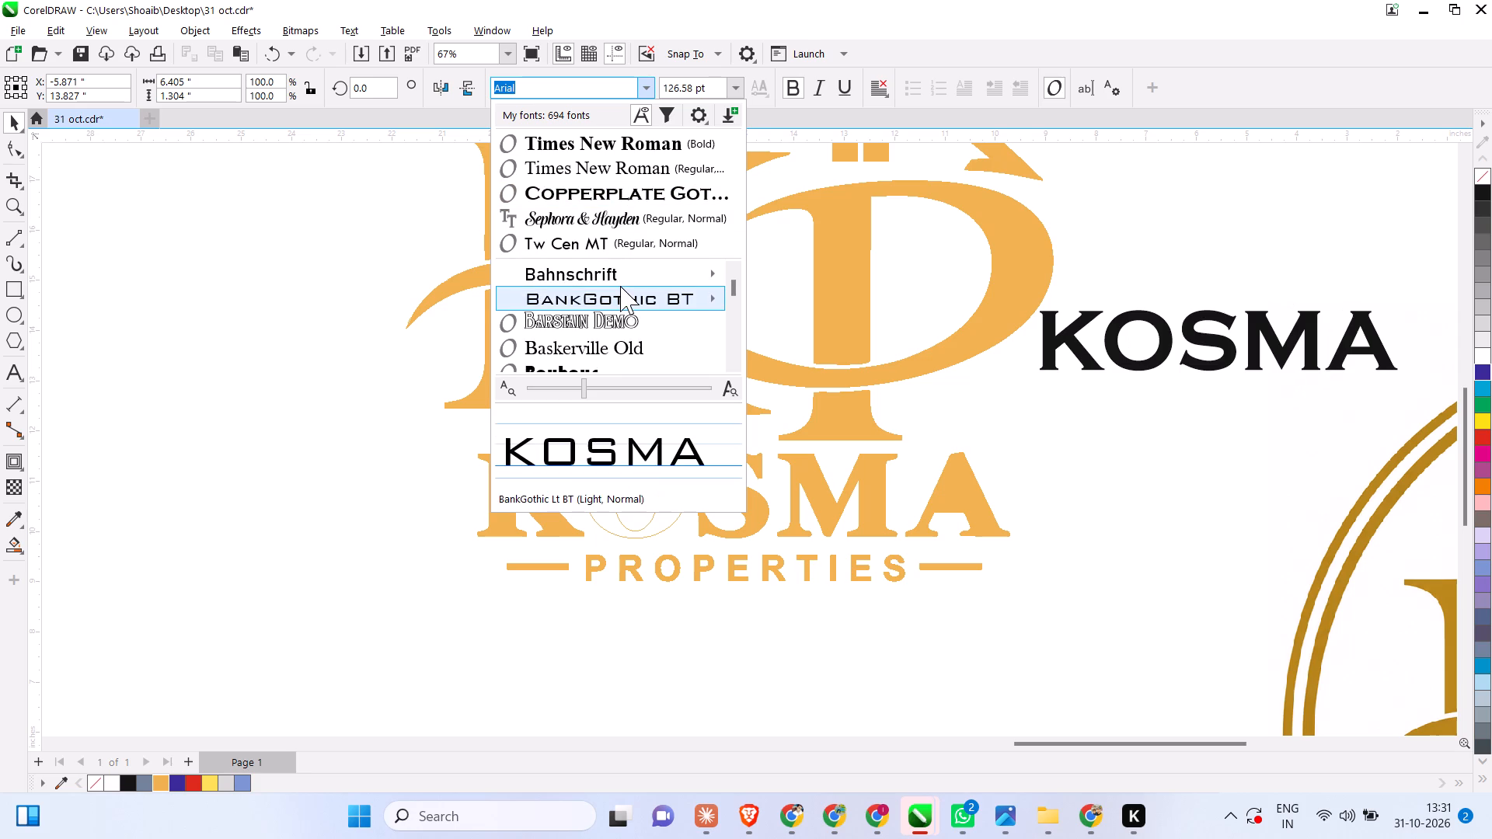
scroll(620, 286, down, 1)
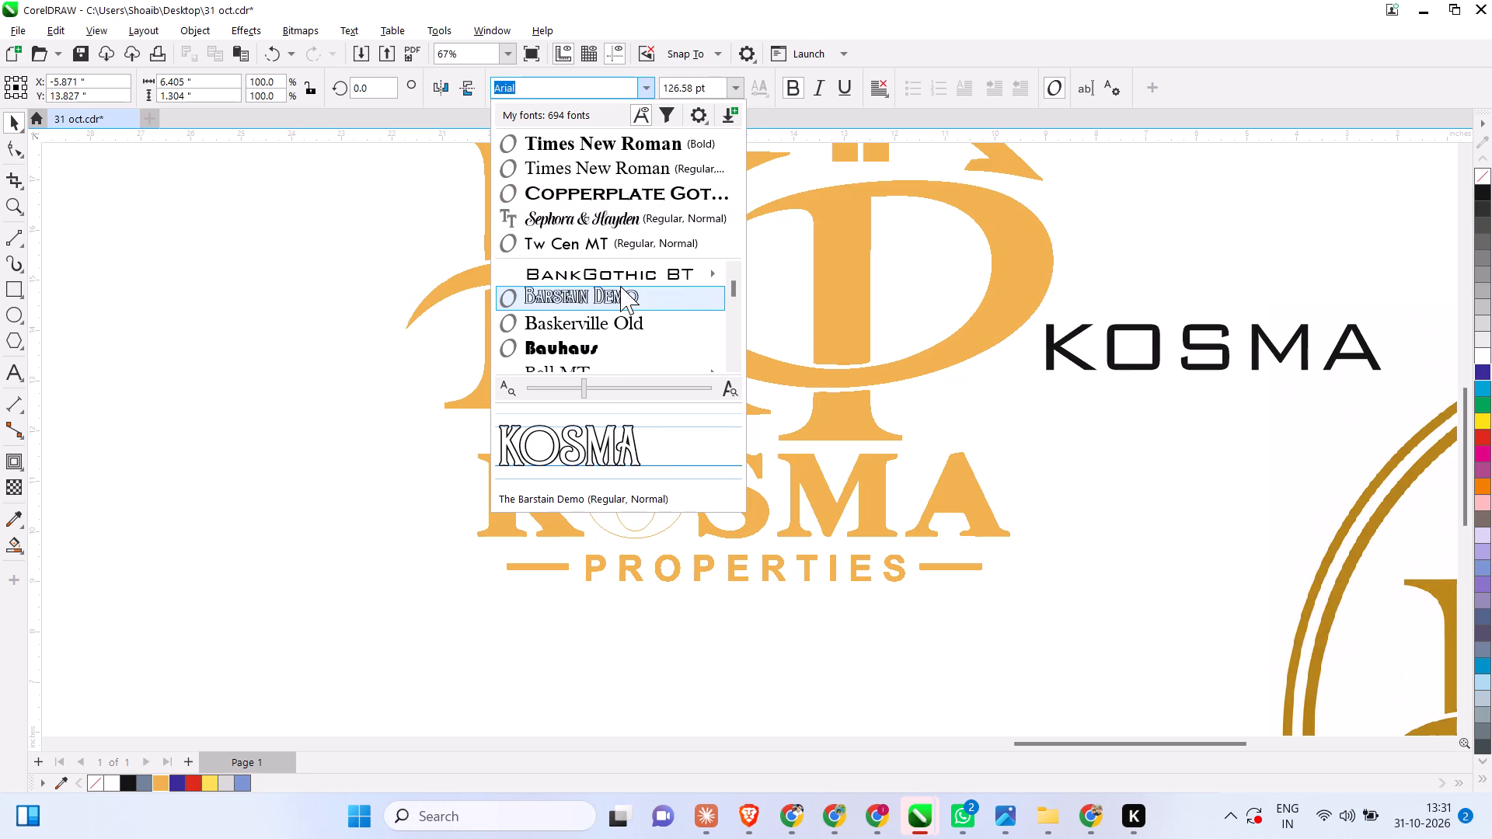
scroll(620, 287, down, 2)
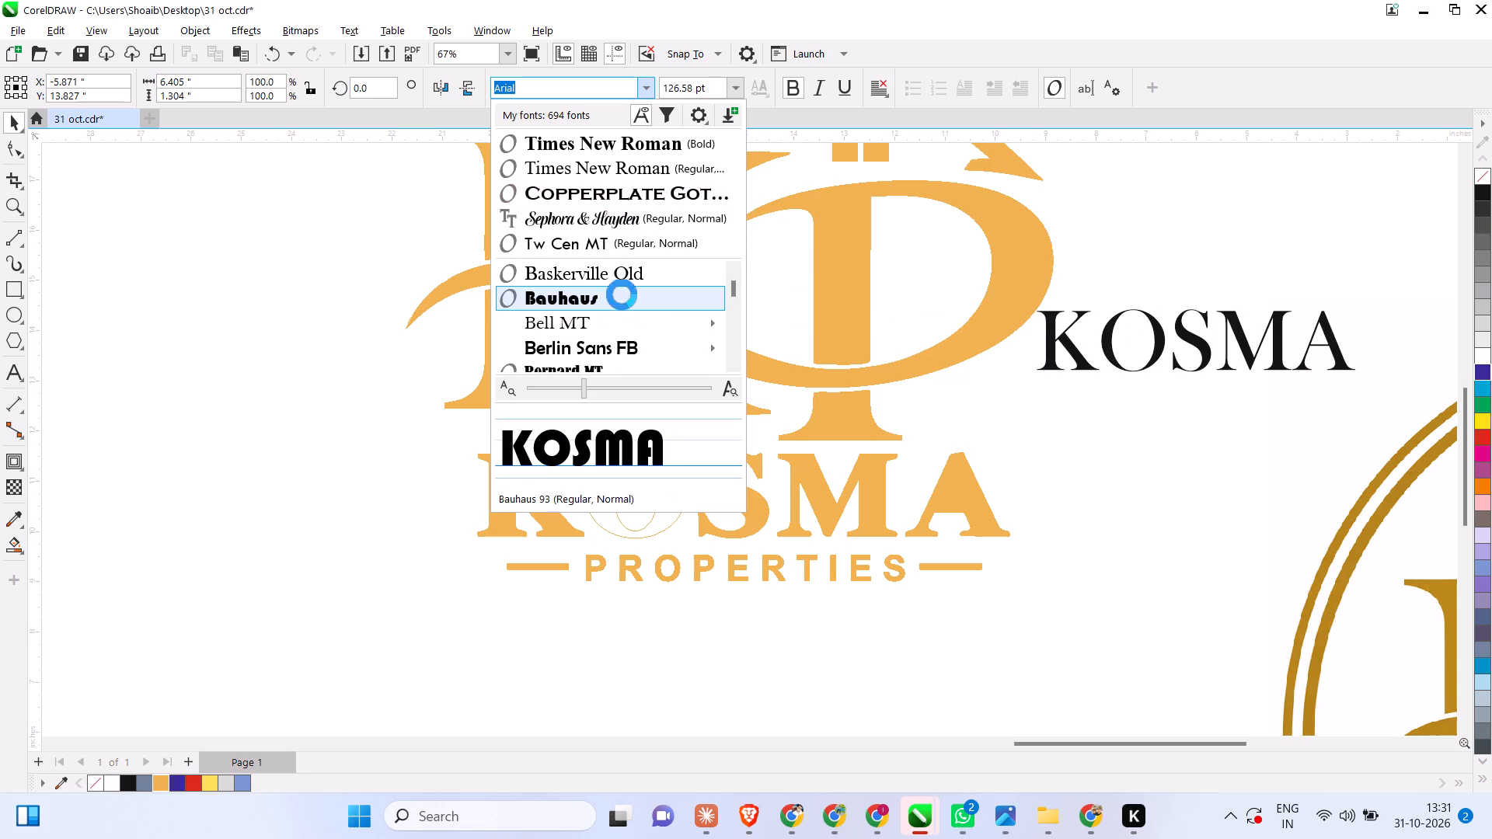
scroll(622, 294, down, 1)
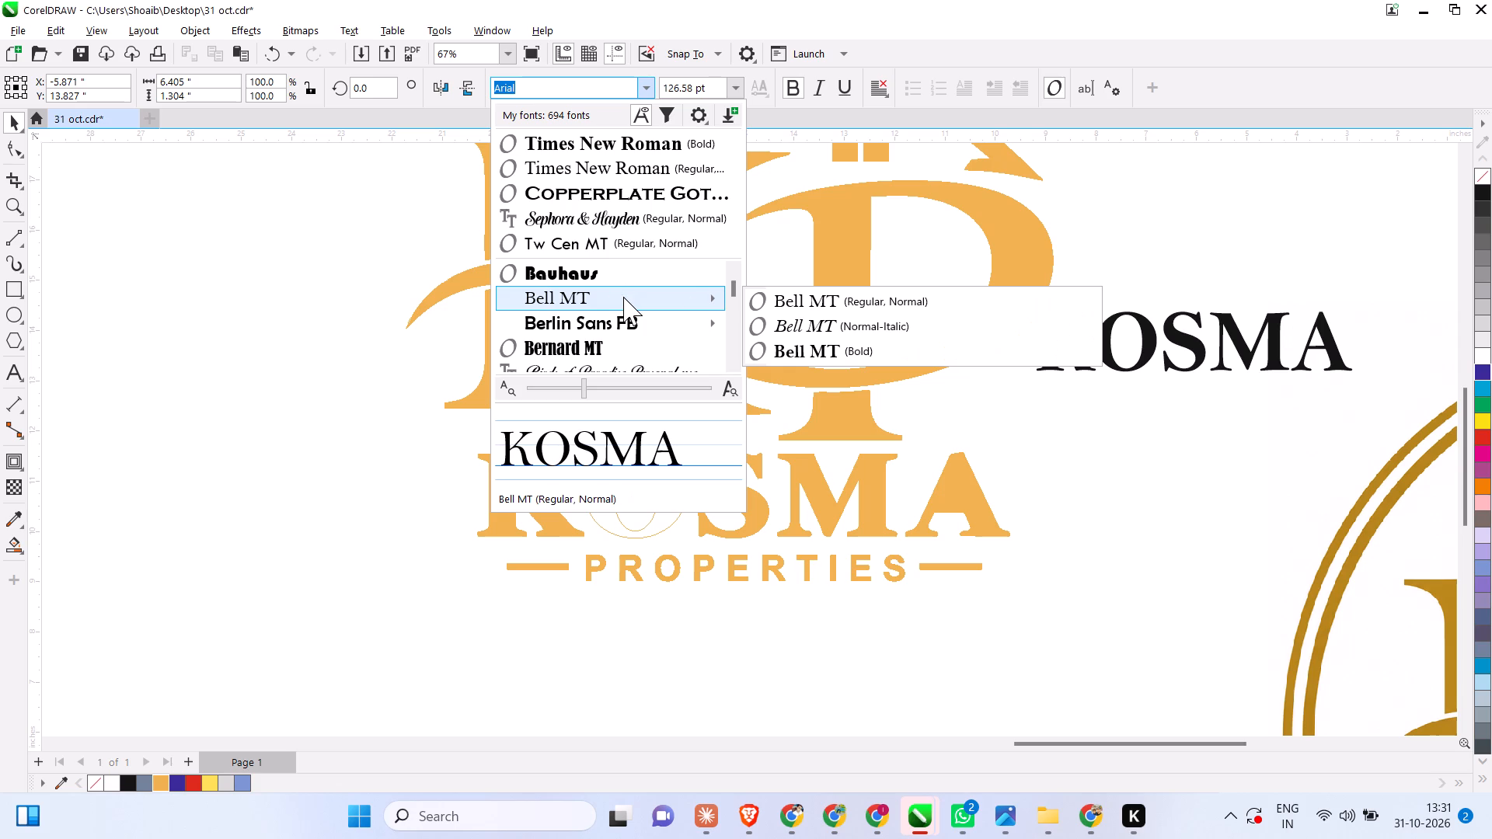
click(800, 354)
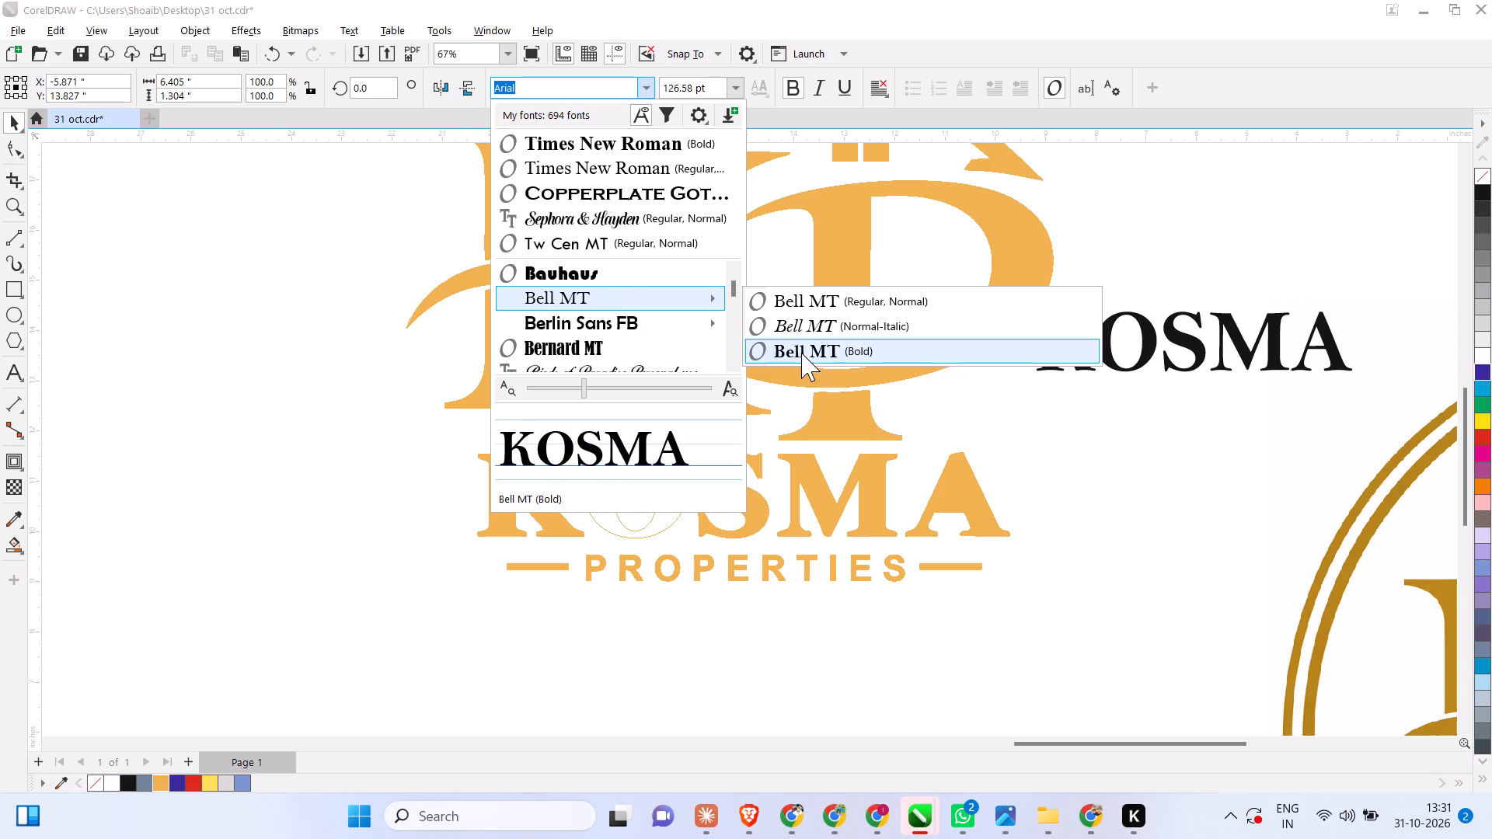
Browse the font list from the B fonts through Modern No. 20, previewing serif candidates on the black KOSMA text against the gold lettering.
click(652, 92)
scroll(637, 344, down, 4)
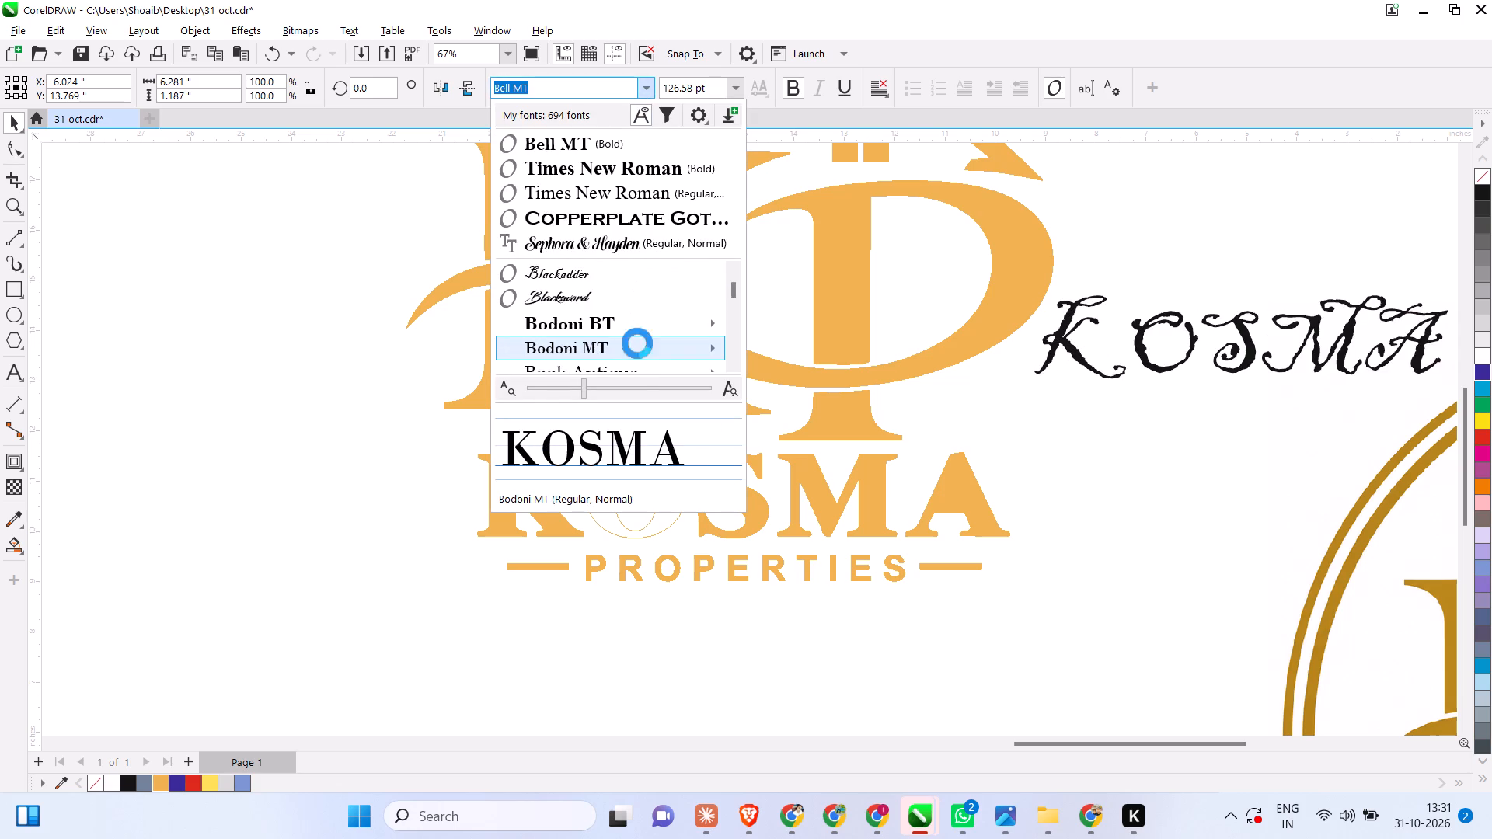
scroll(638, 342, down, 2)
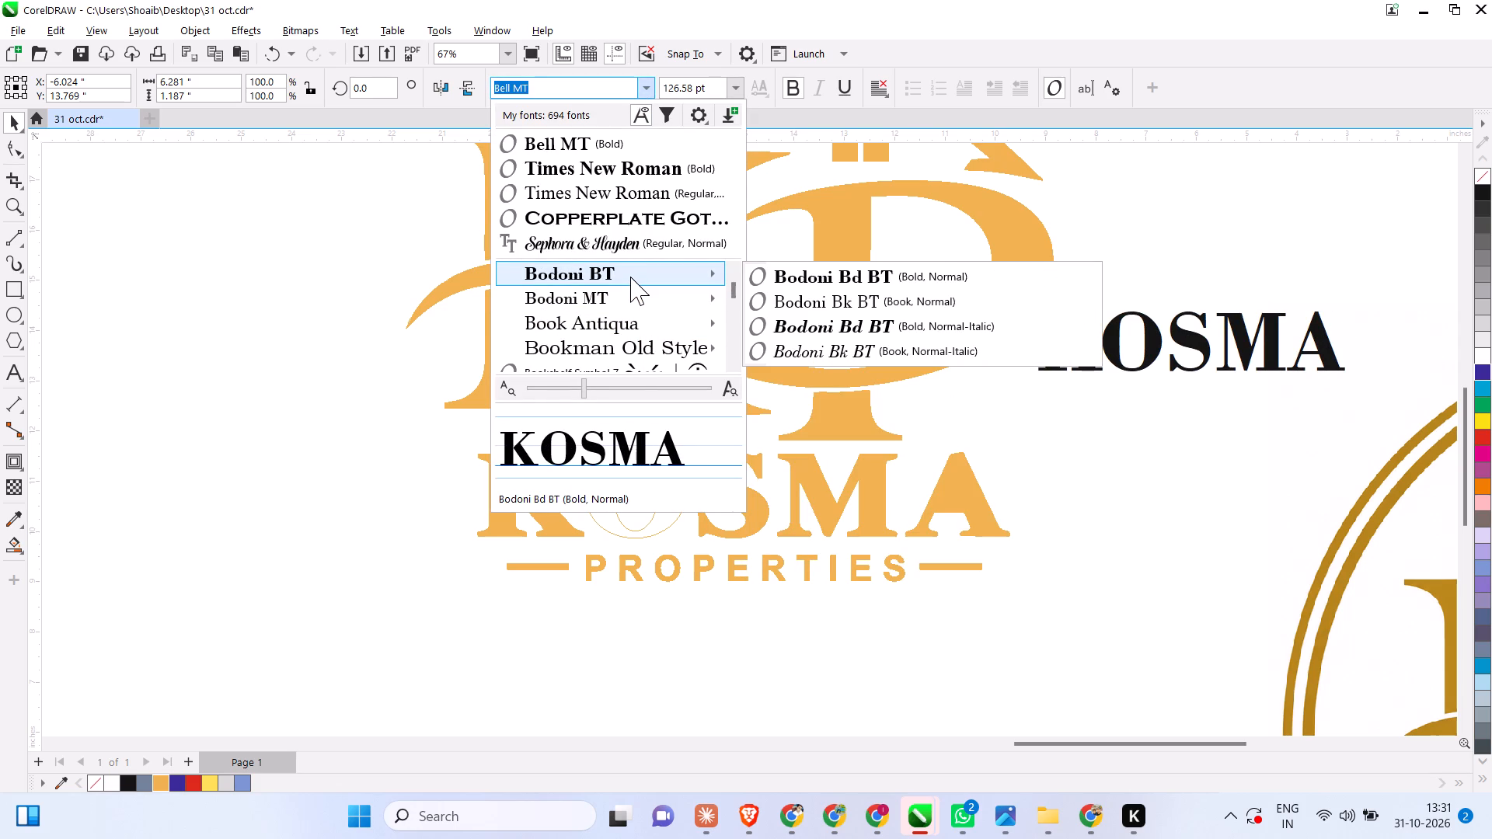
scroll(637, 305, down, 1)
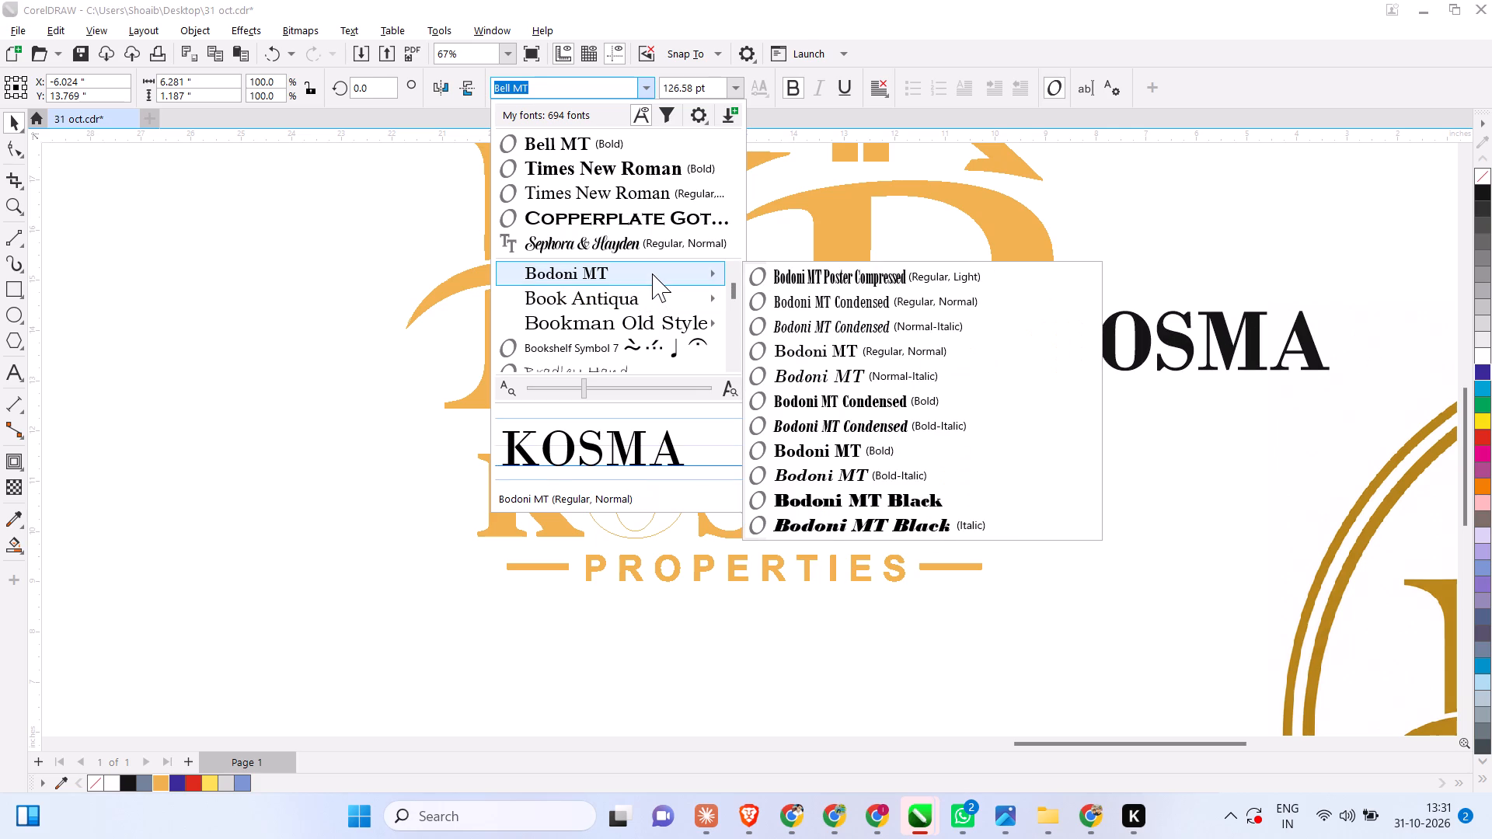
scroll(655, 293, down, 3)
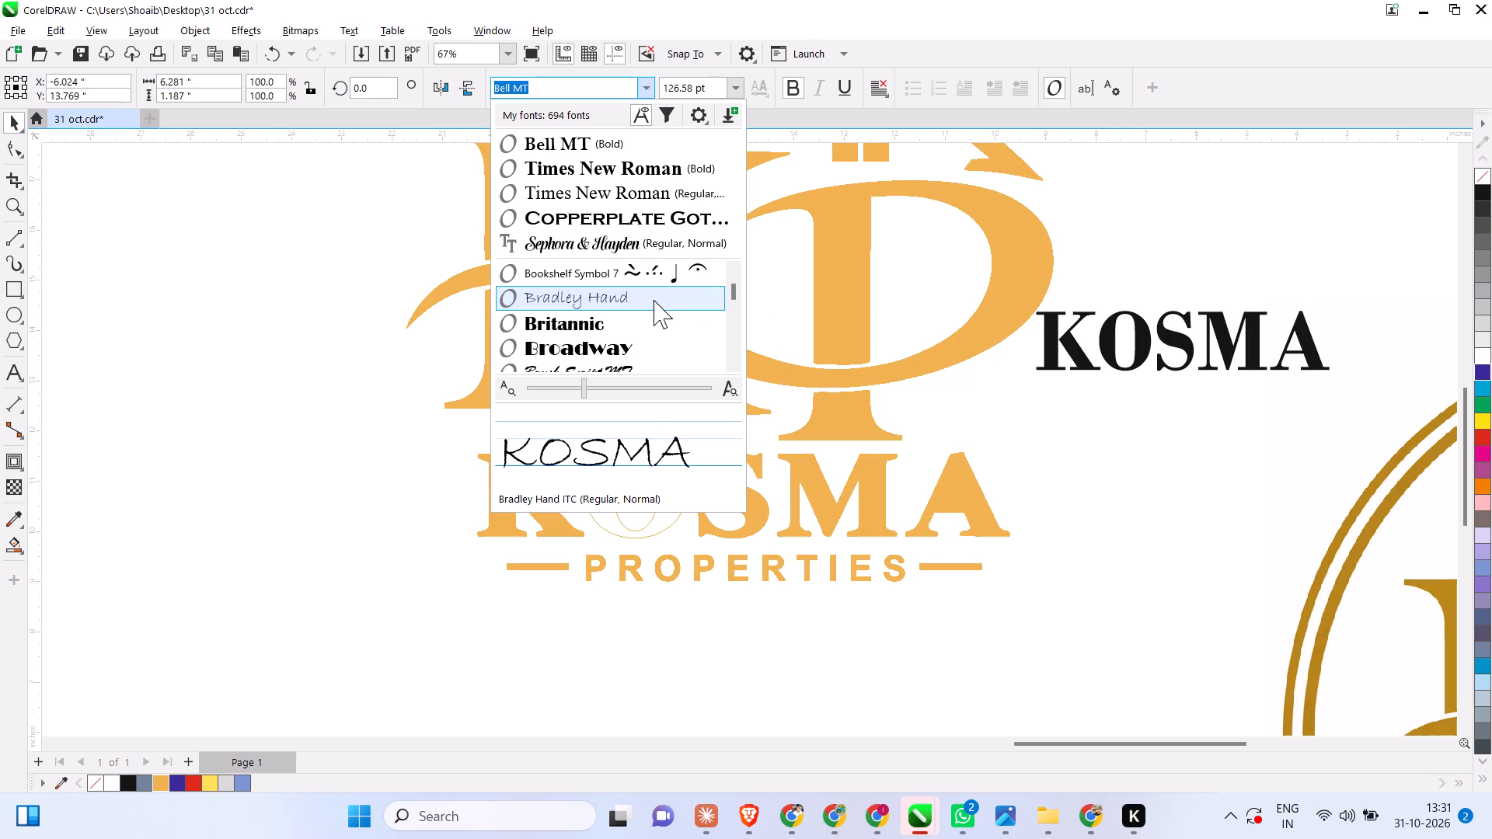
scroll(654, 300, down, 4)
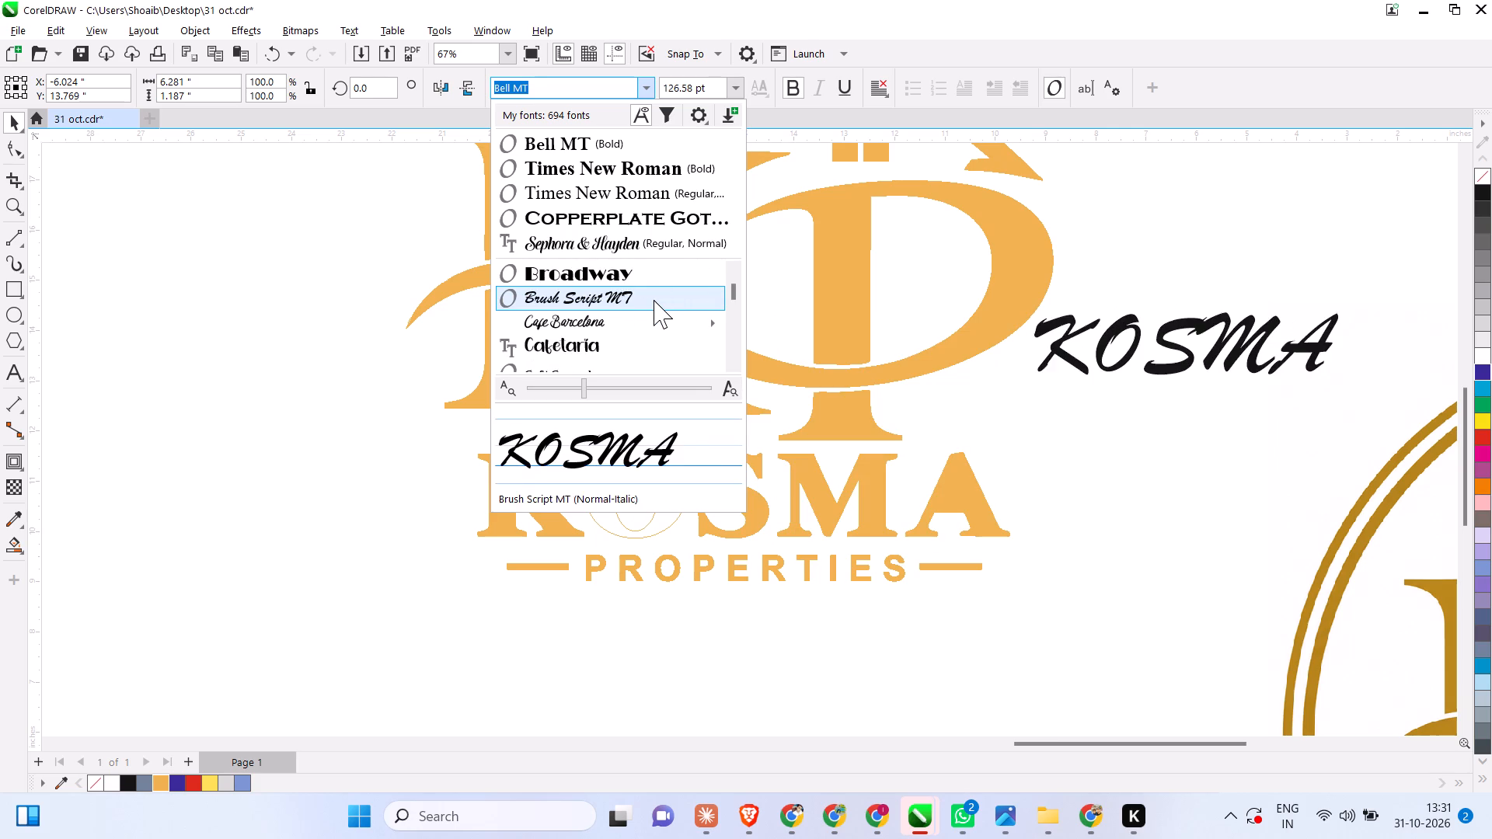
scroll(654, 300, down, 3)
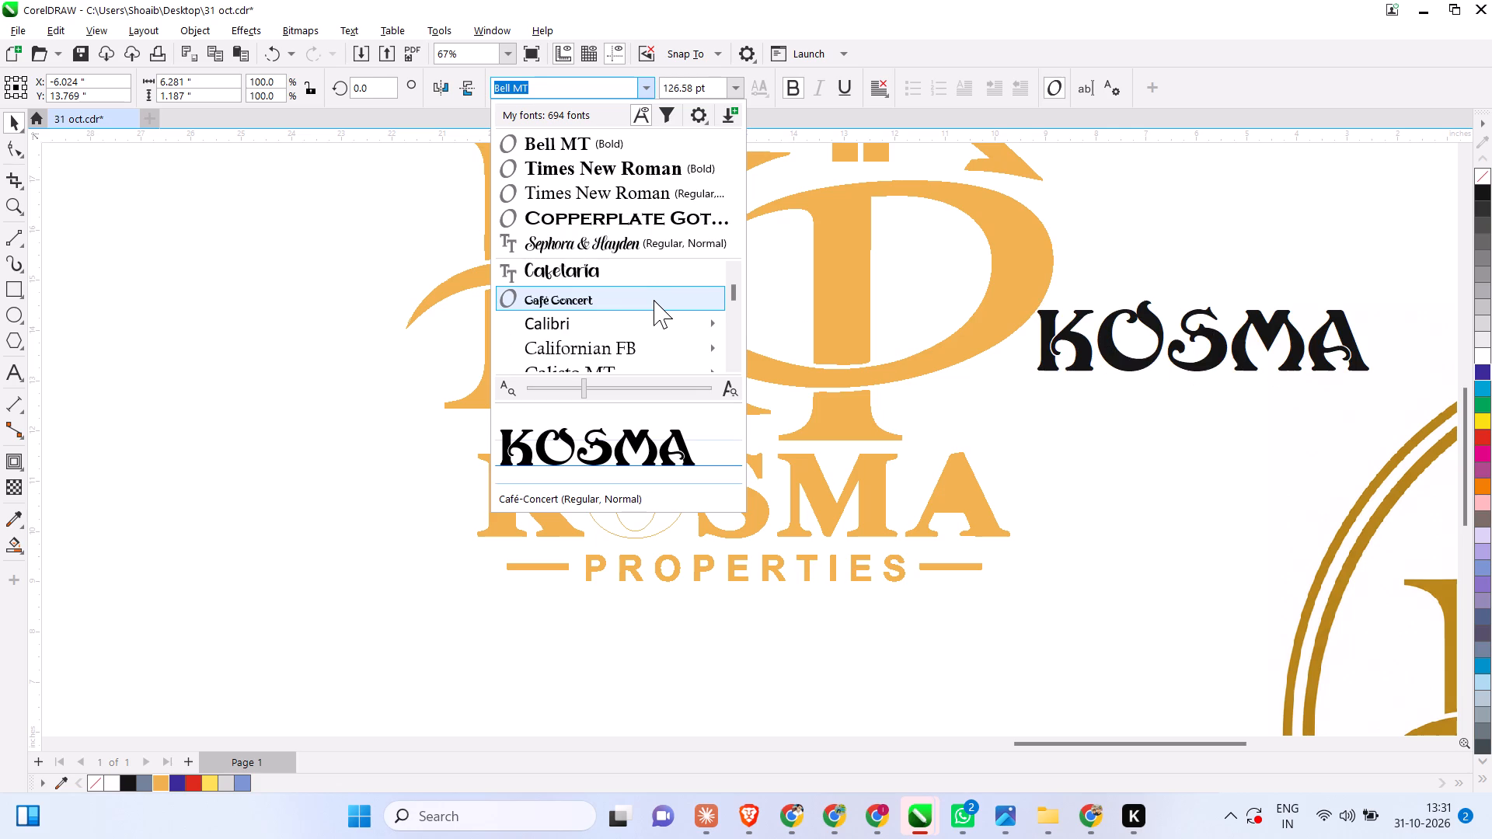
scroll(654, 300, down, 3)
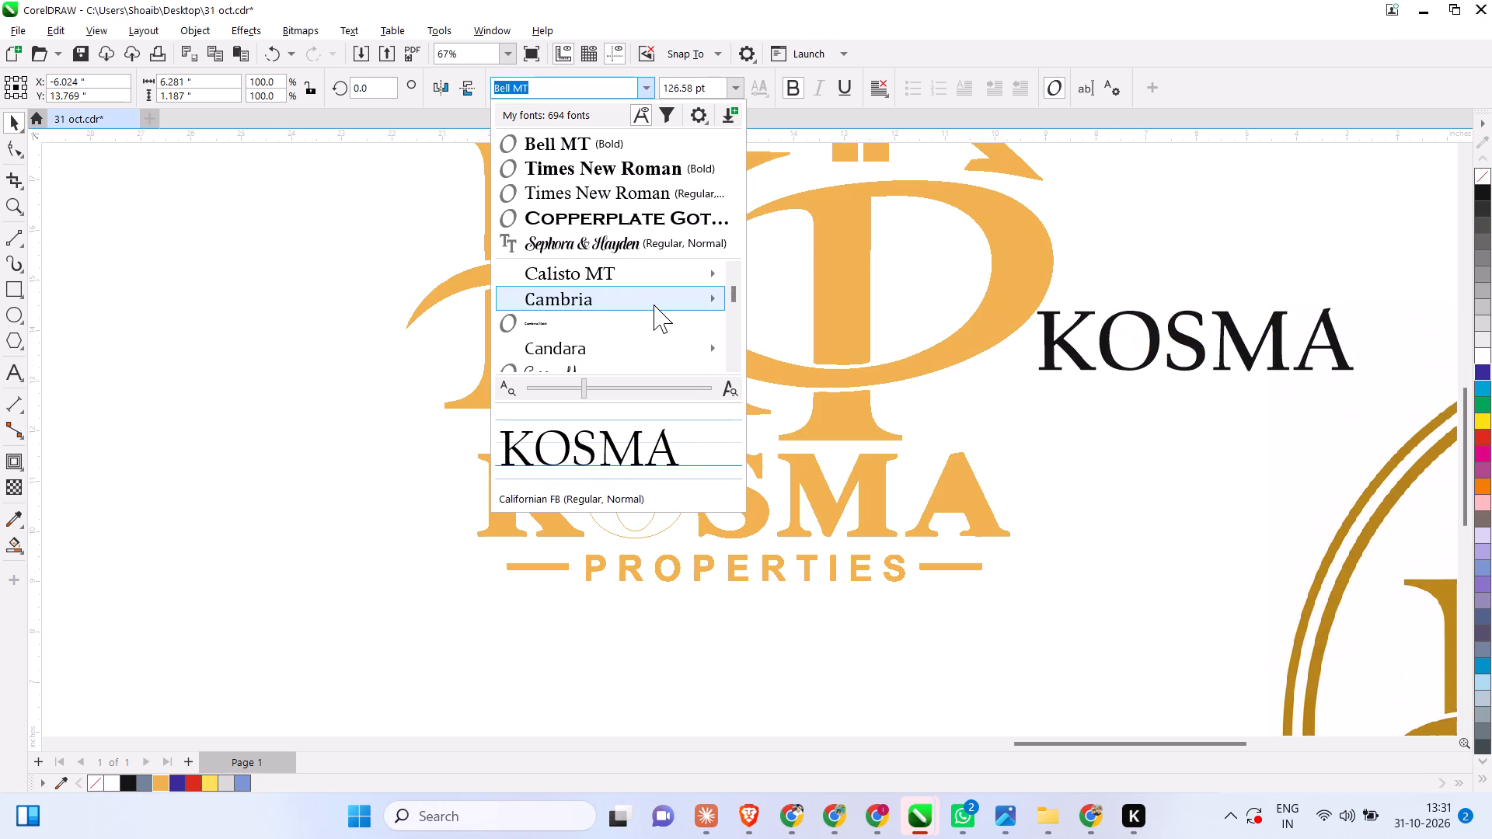
scroll(654, 306, down, 1)
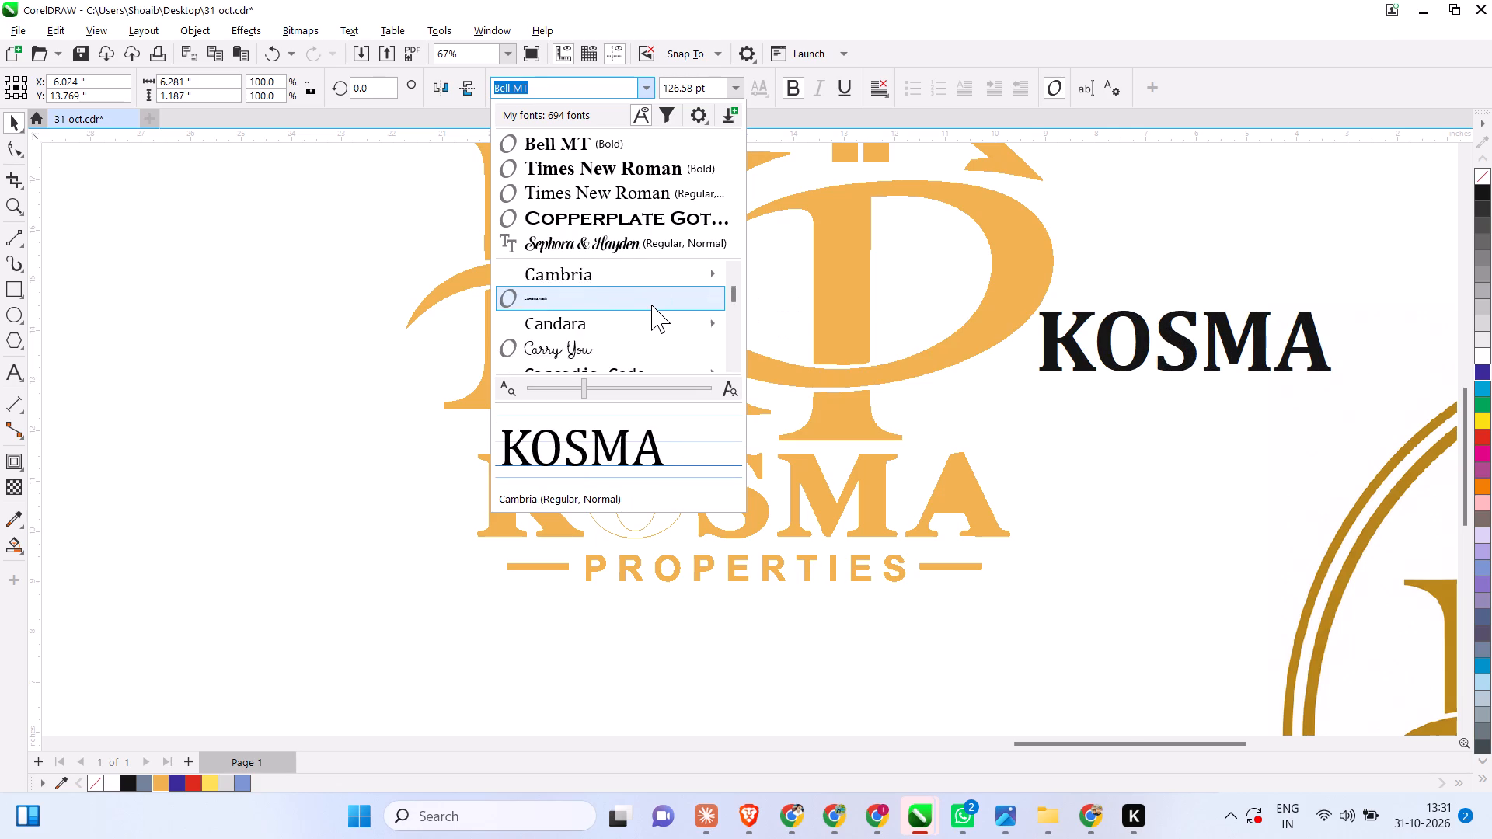
scroll(651, 305, down, 5)
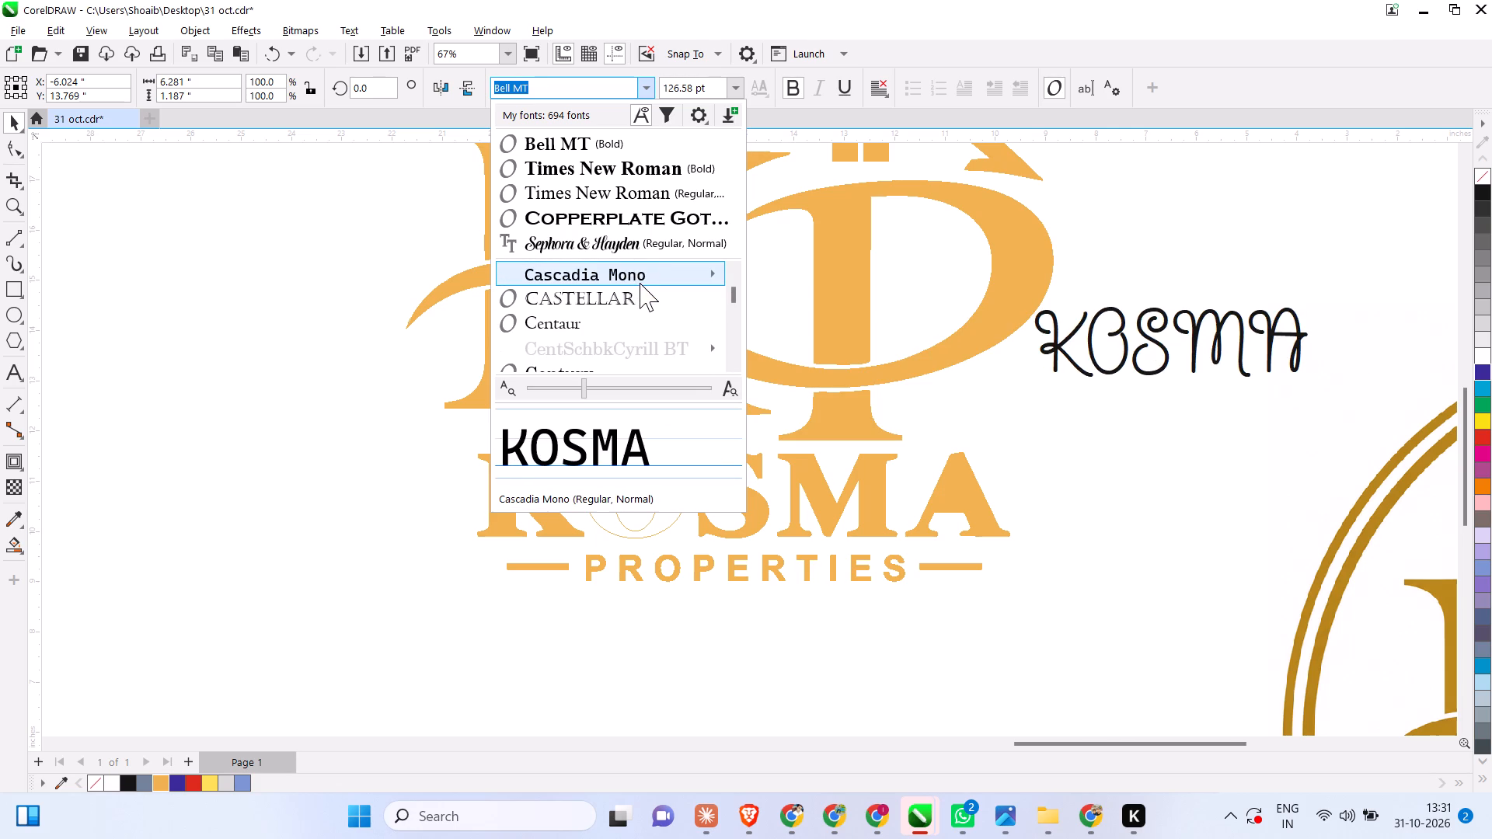
scroll(640, 283, down, 3)
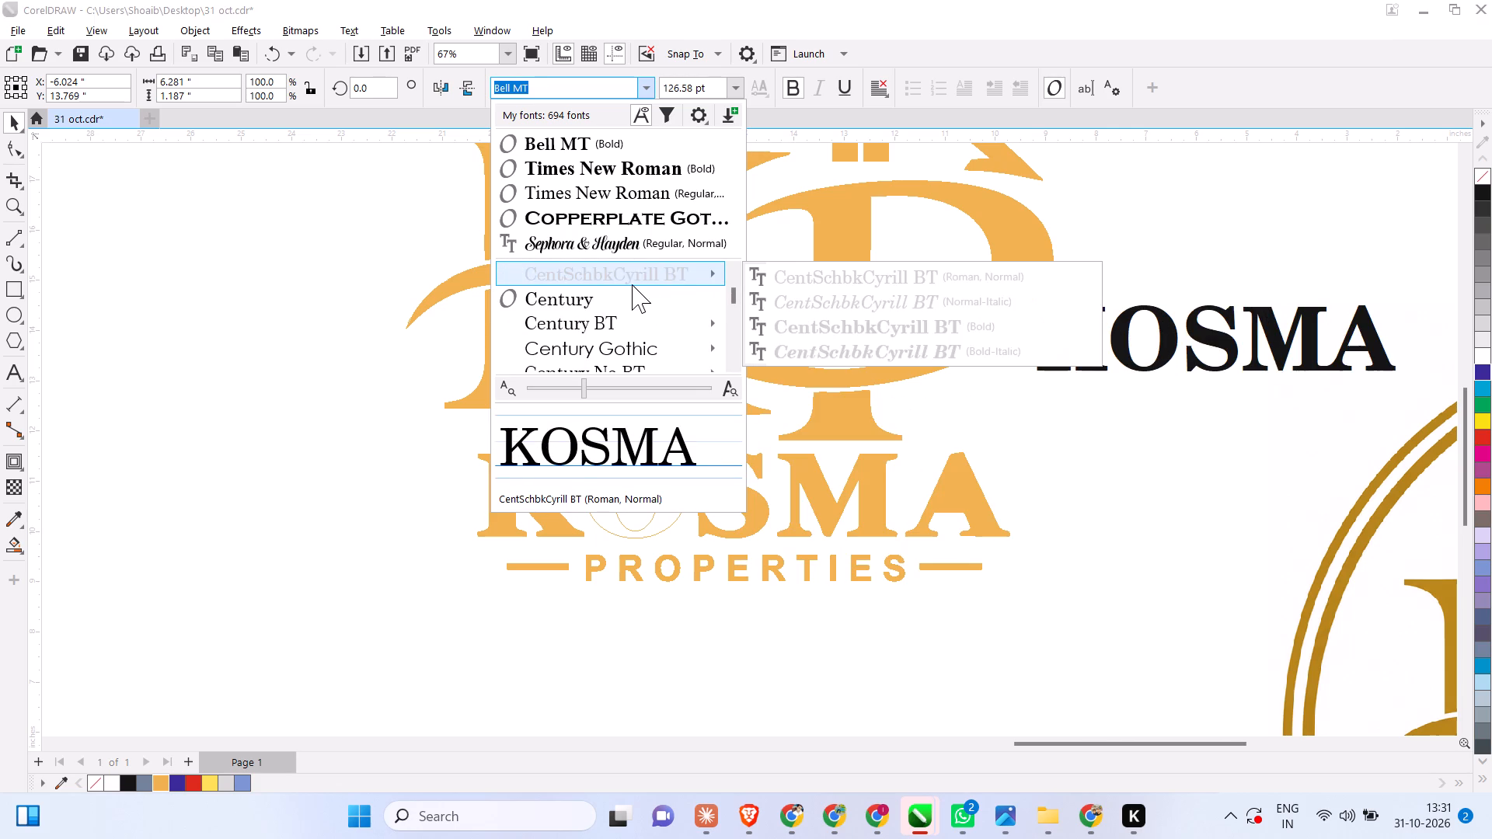
scroll(632, 297, down, 2)
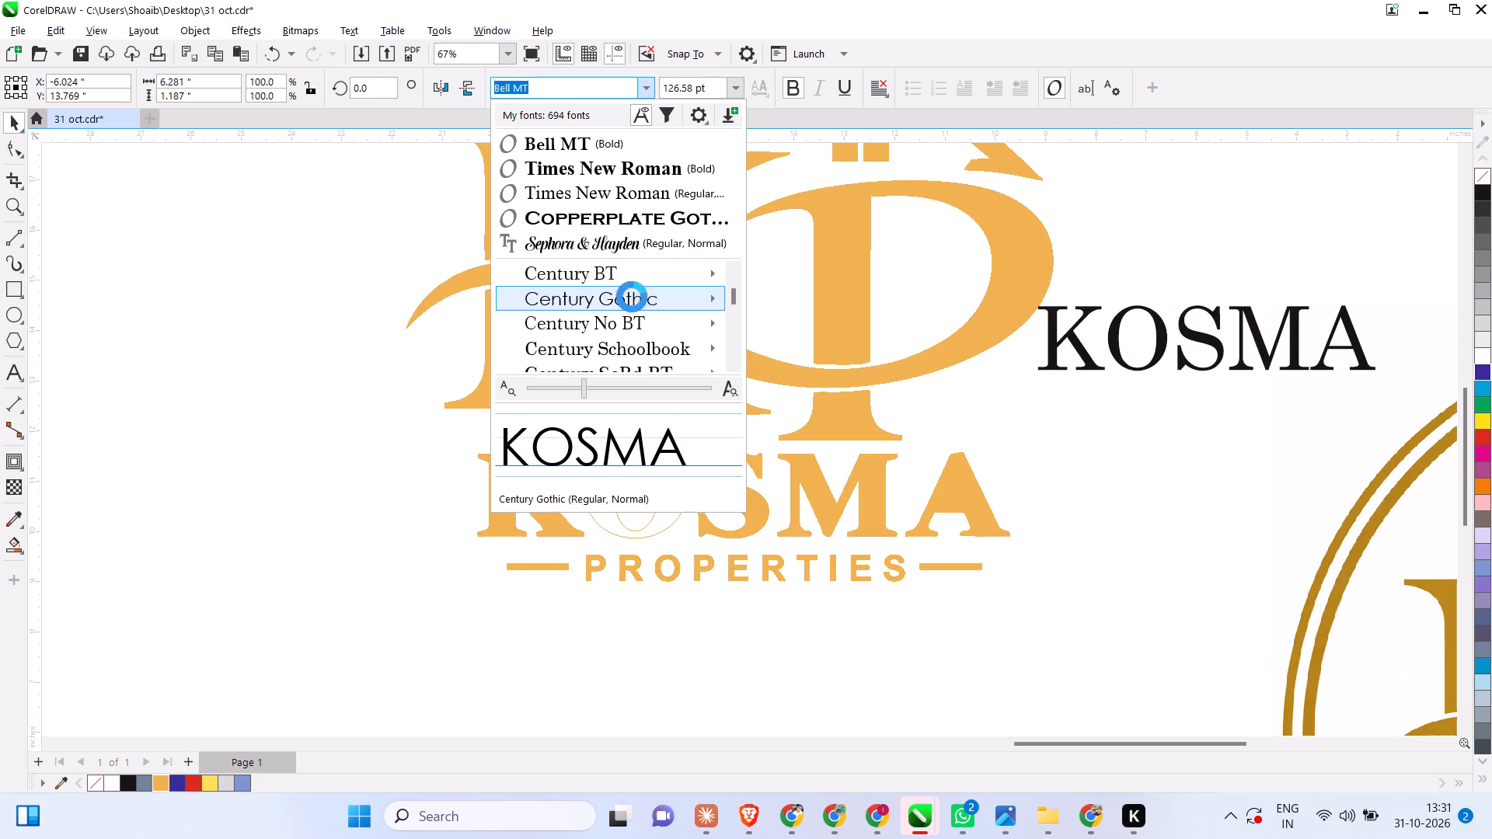
scroll(632, 297, down, 6)
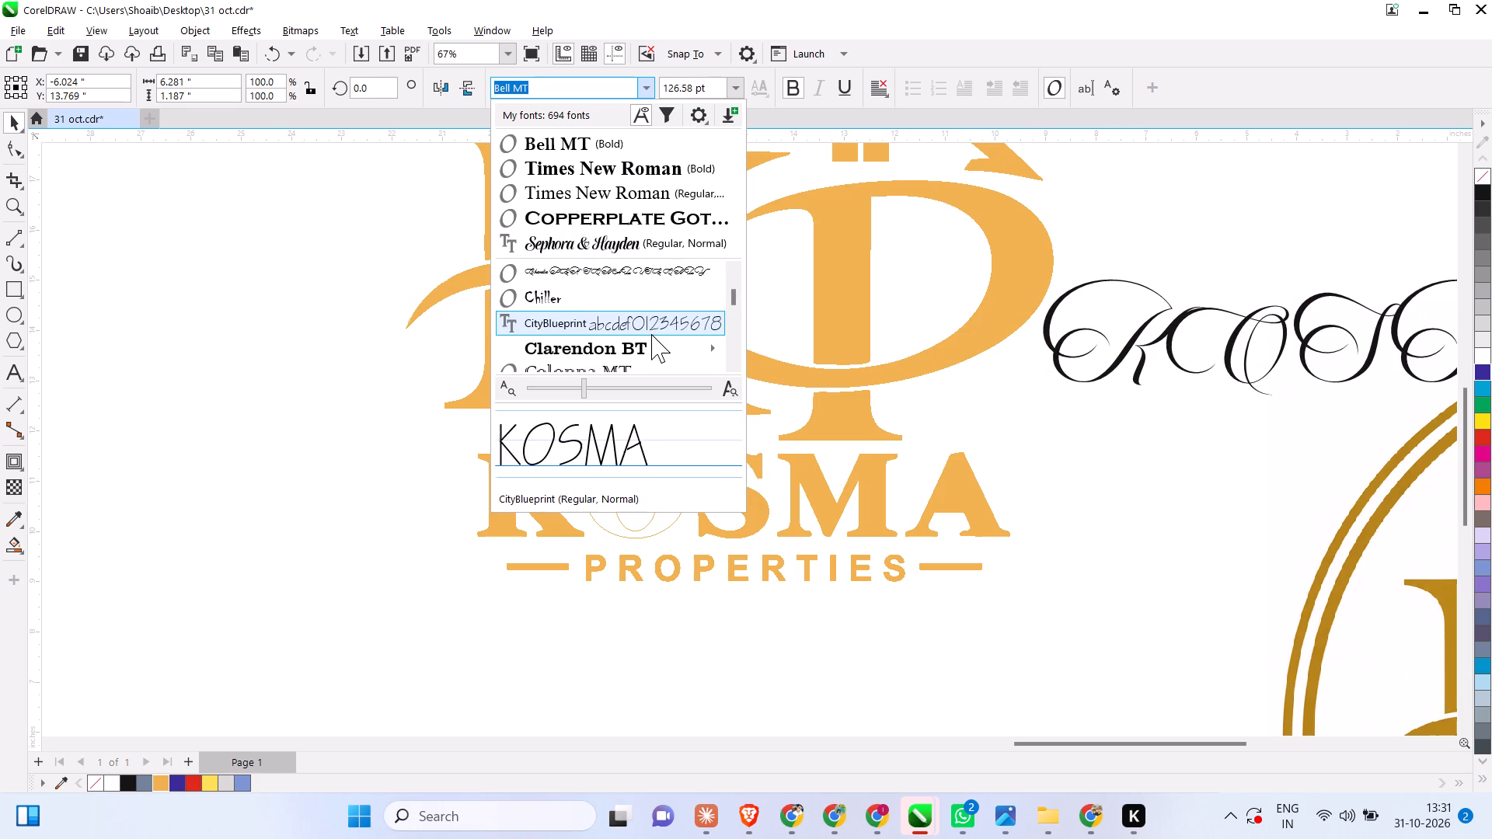
scroll(651, 334, down, 1)
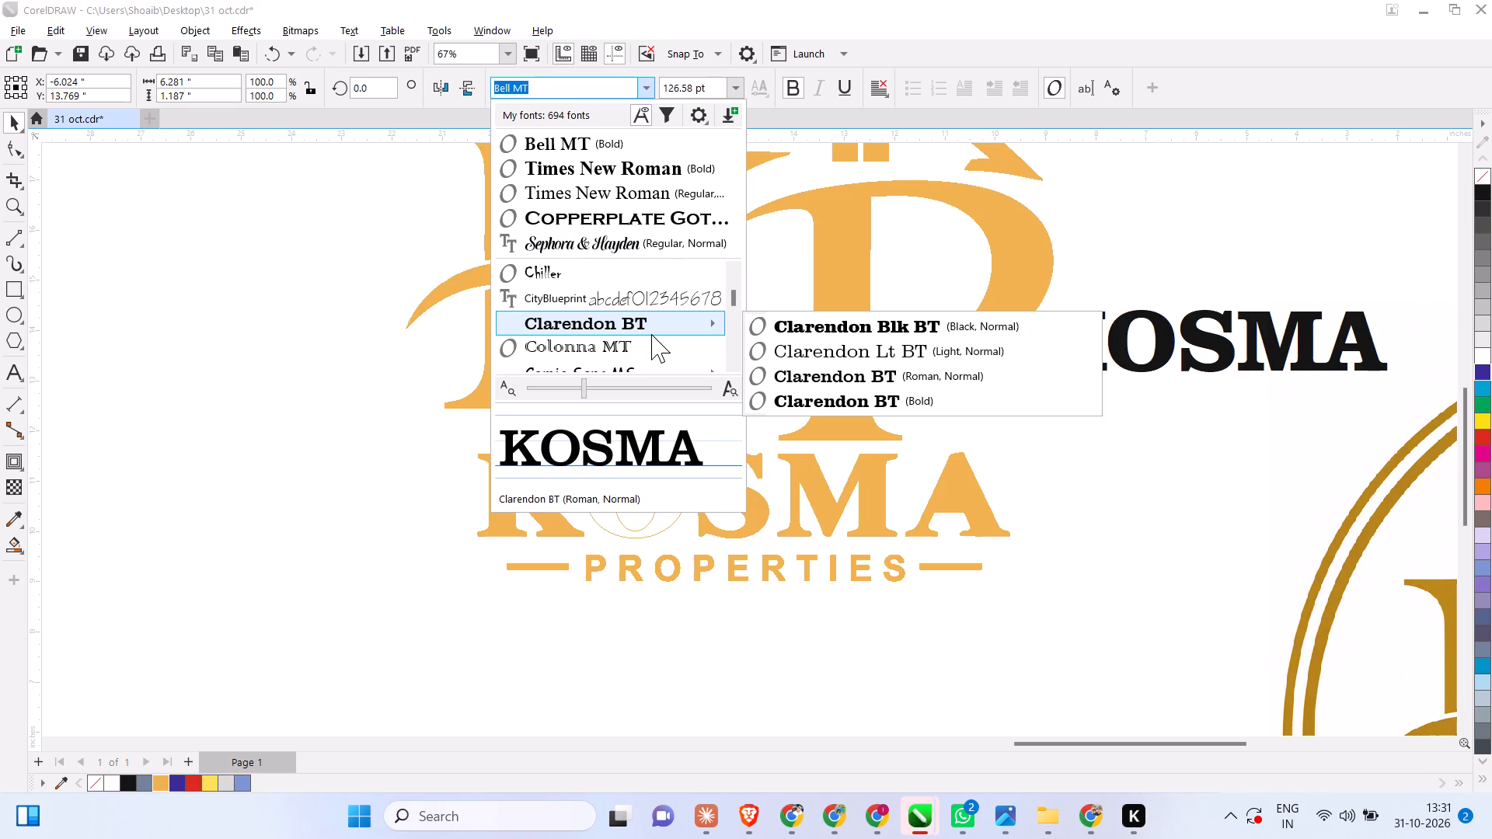
scroll(651, 334, down, 1)
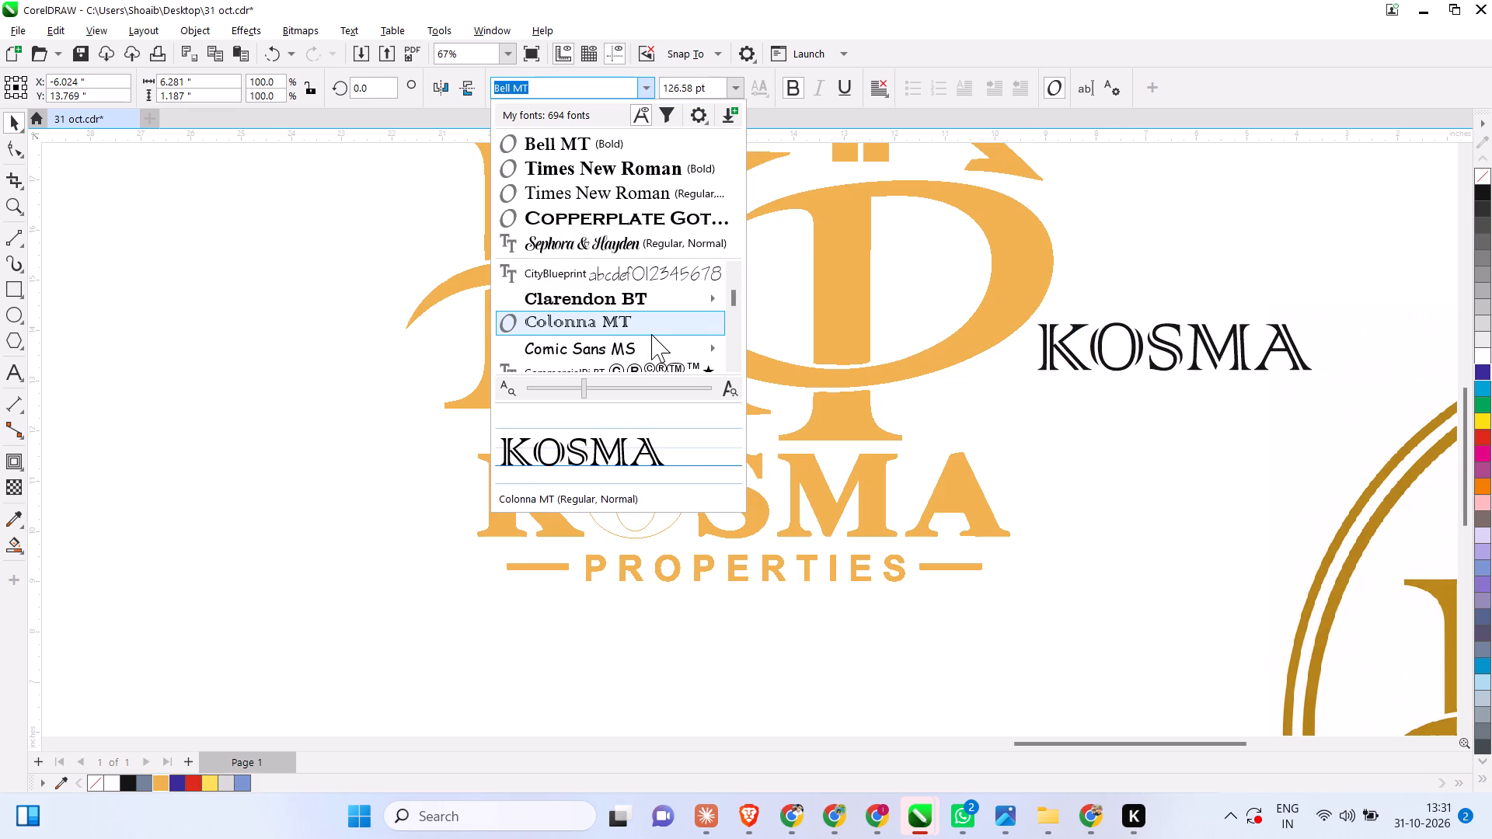
scroll(651, 334, down, 2)
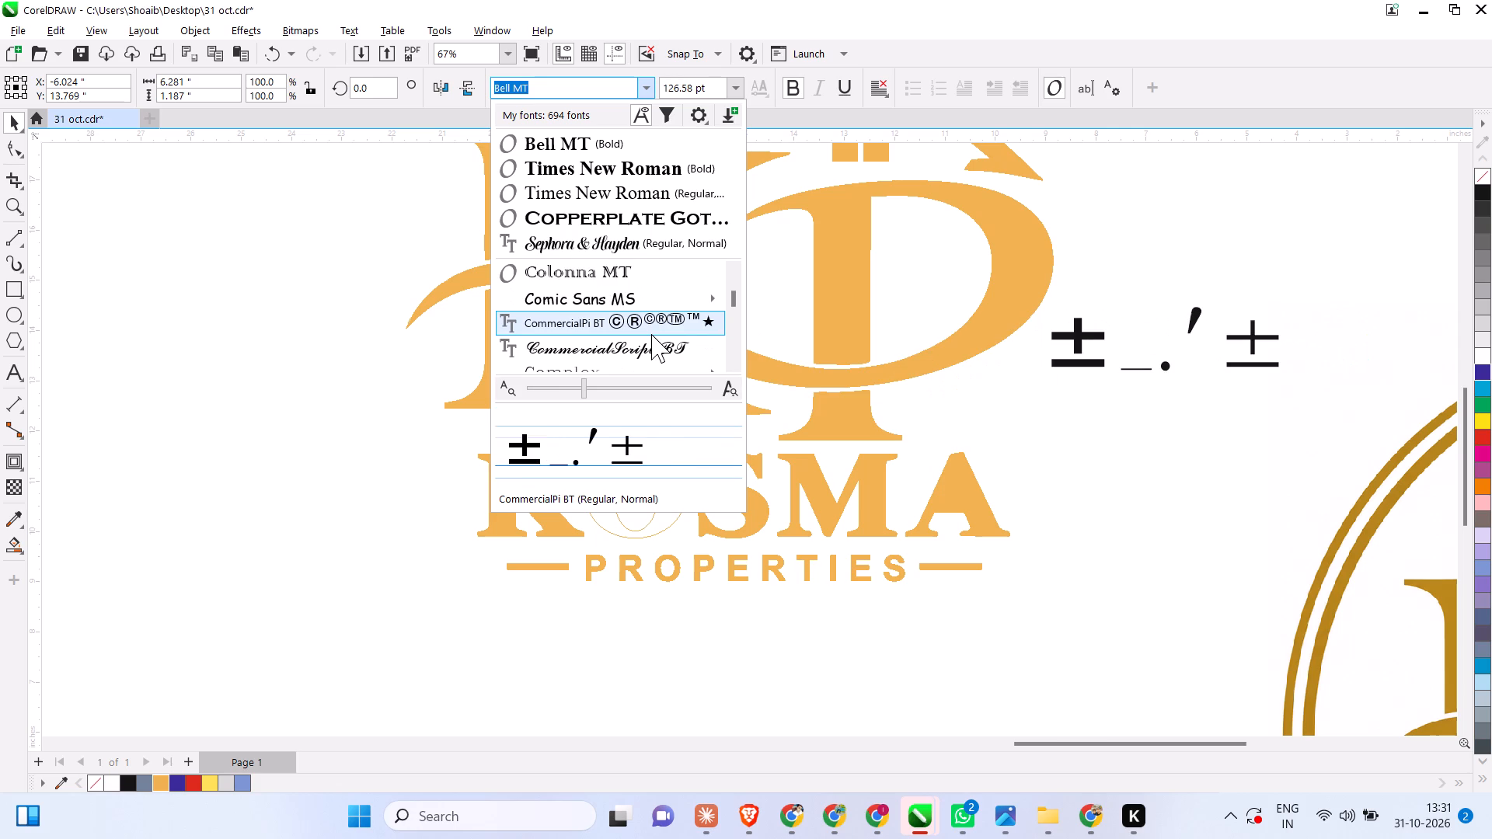
scroll(651, 334, down, 6)
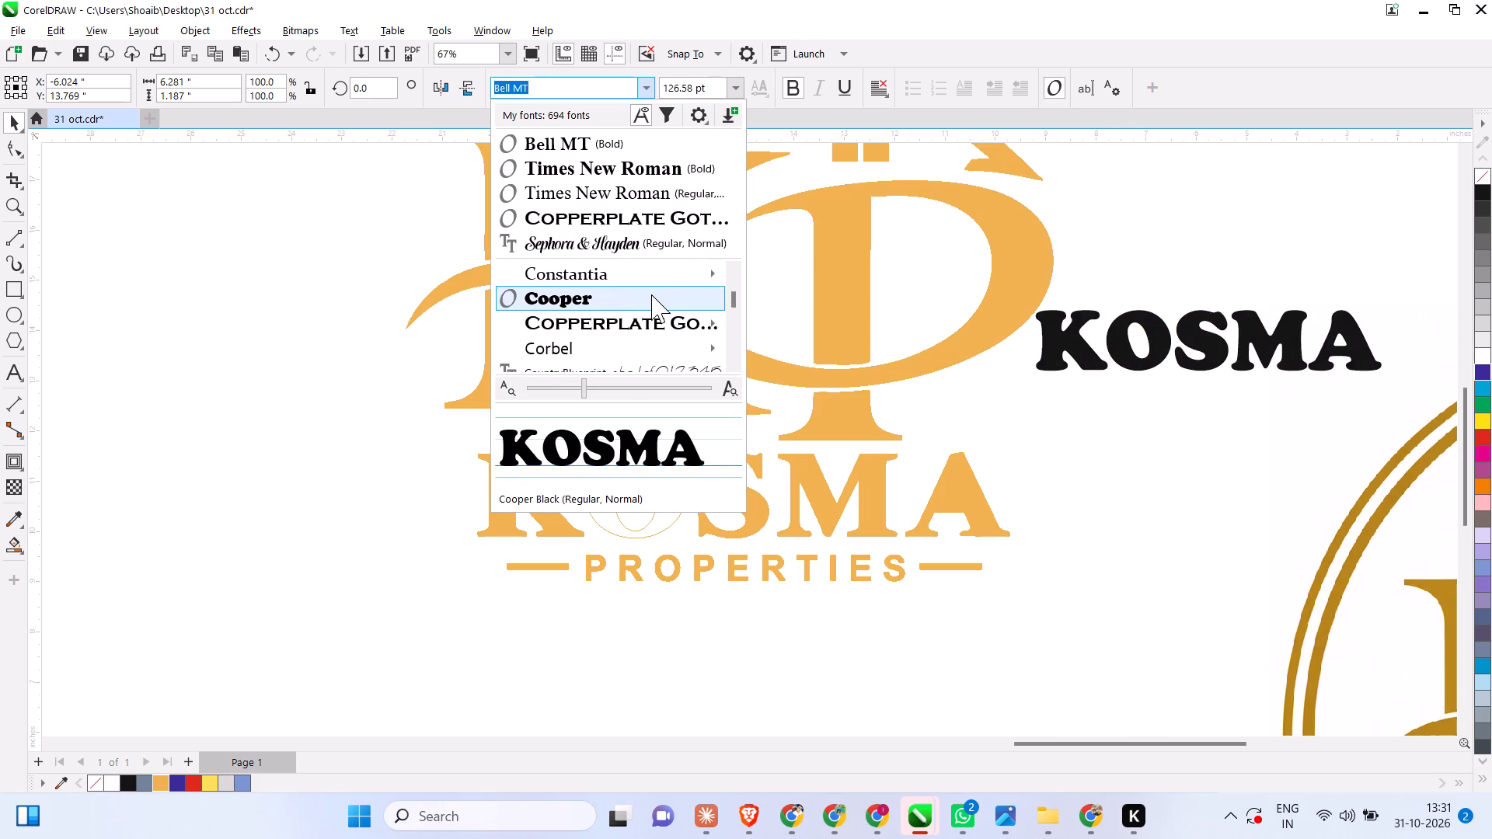
scroll(651, 294, down, 1)
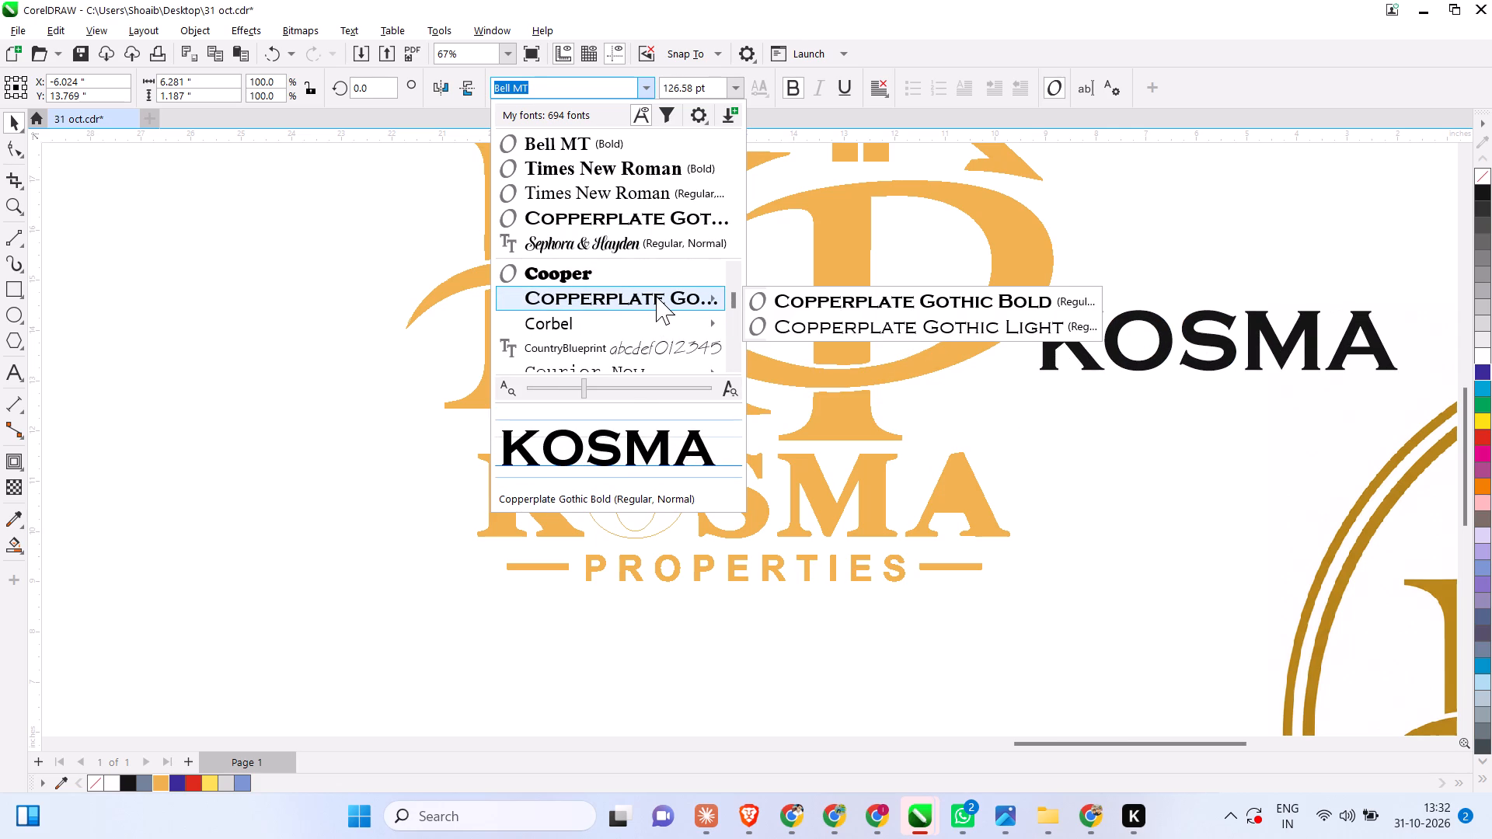
scroll(656, 296, down, 7)
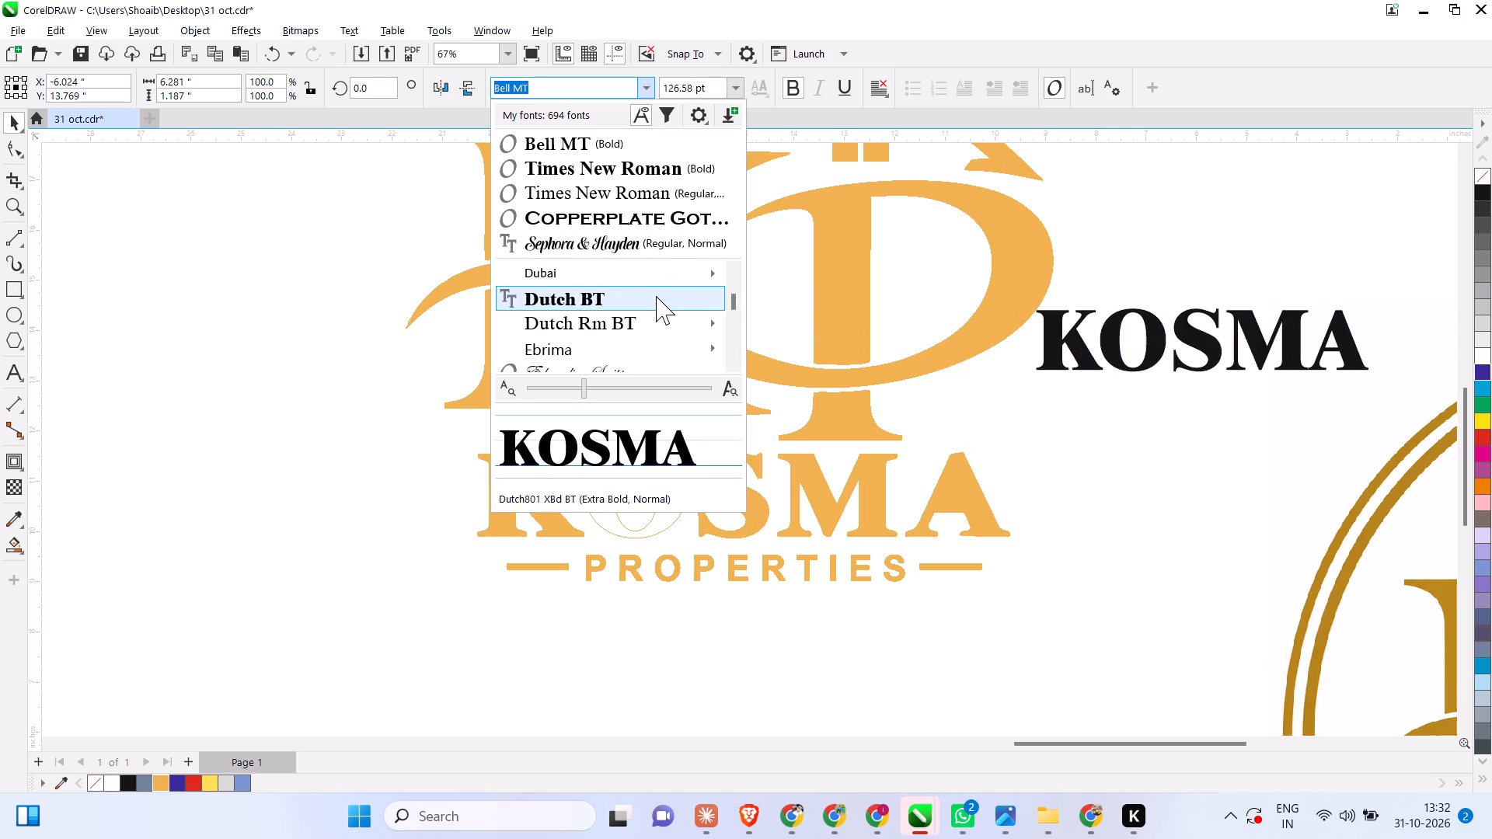
scroll(656, 296, down, 6)
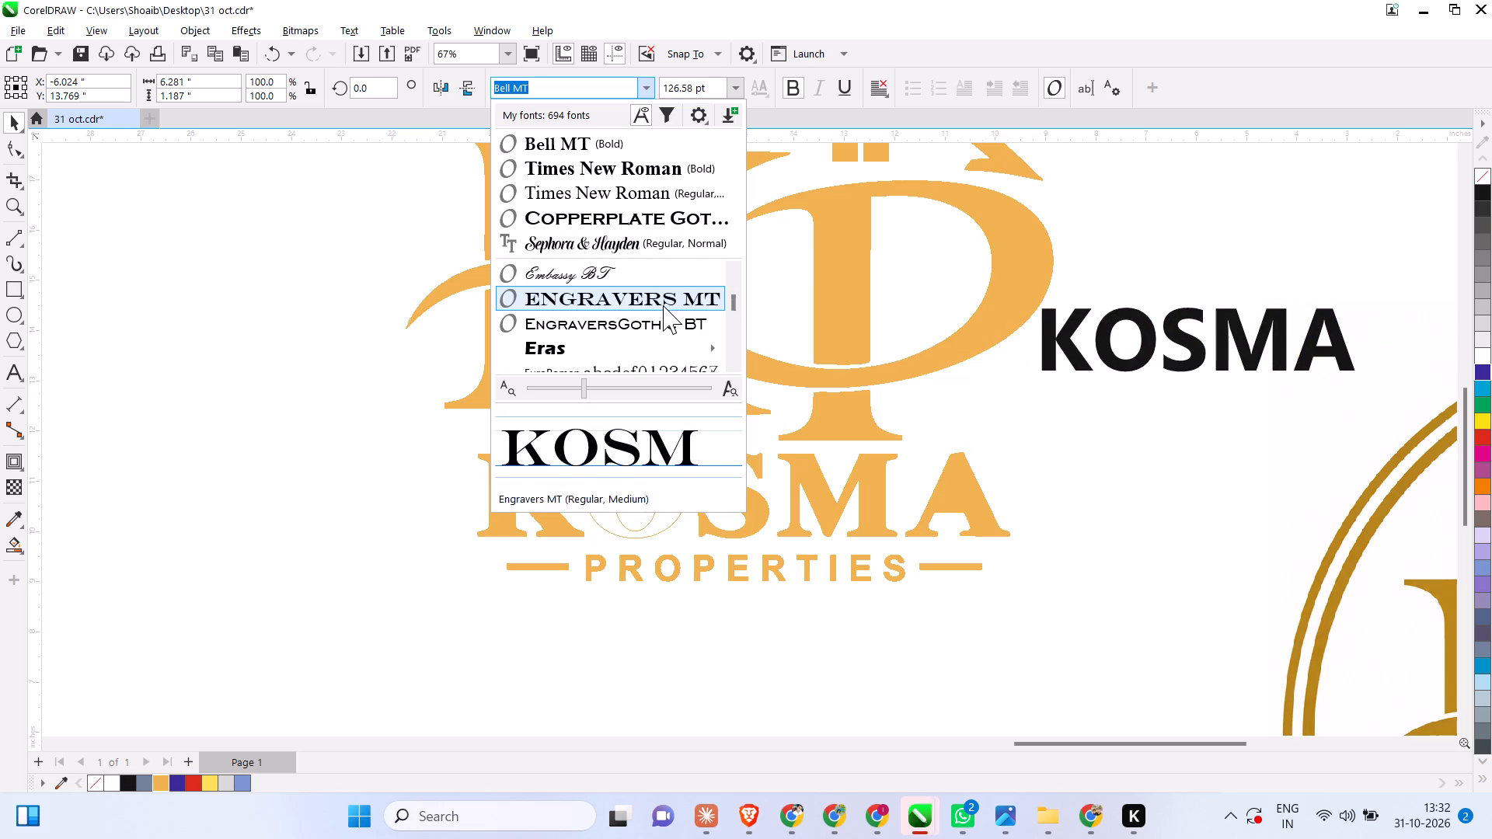
scroll(663, 306, down, 2)
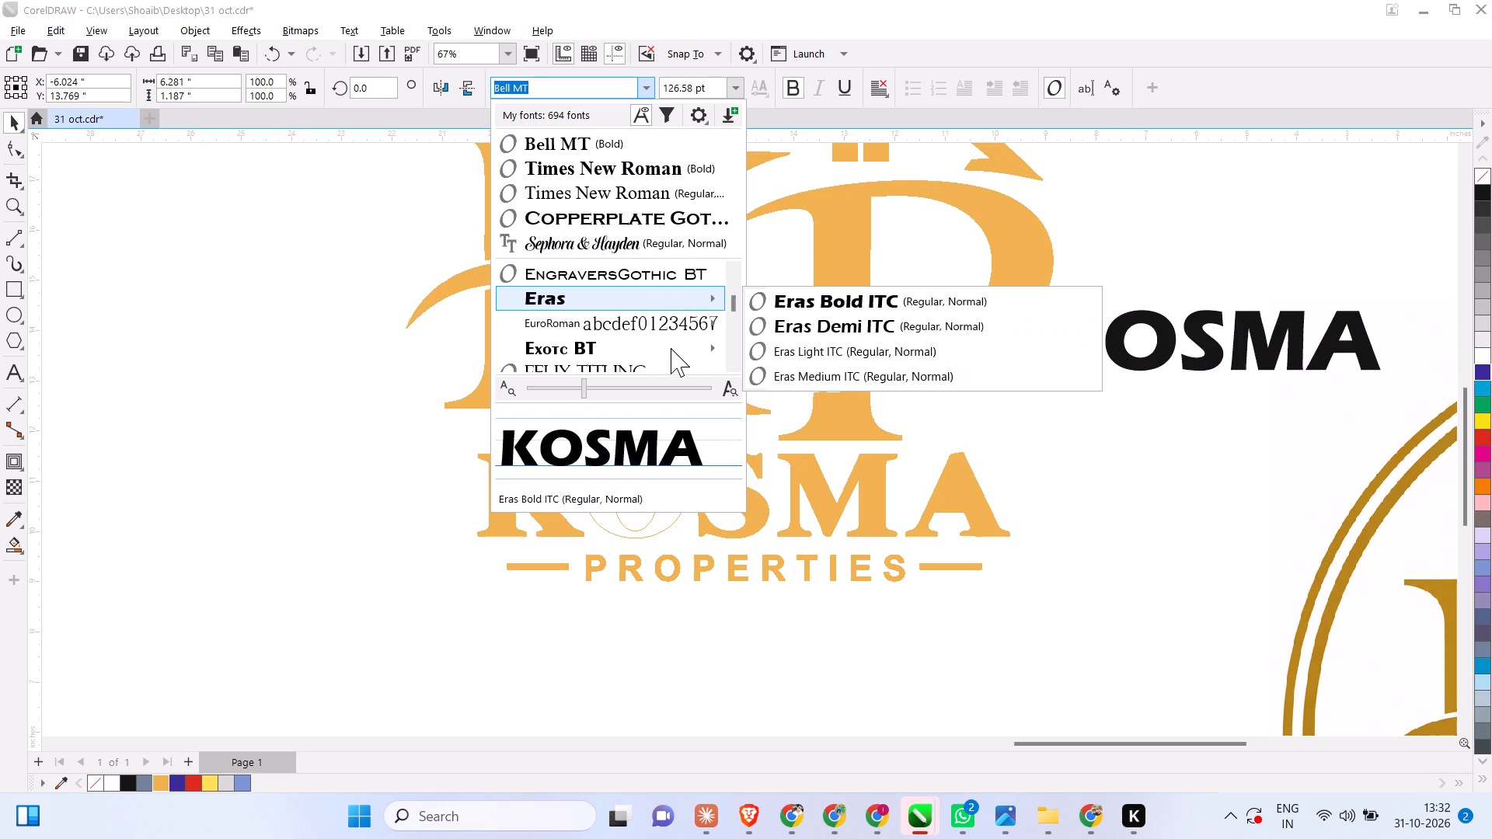
scroll(677, 359, down, 2)
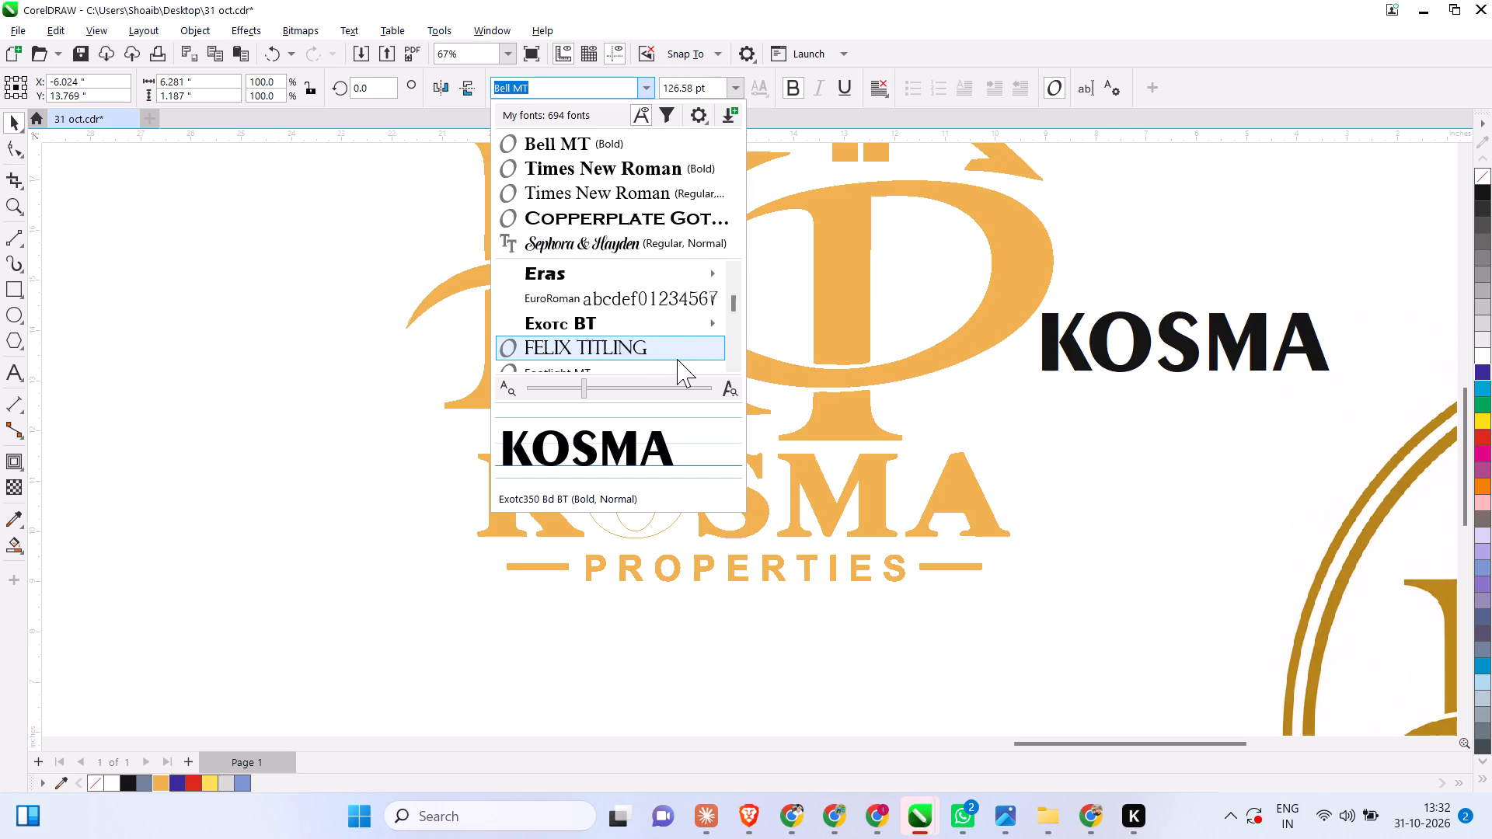
scroll(677, 359, down, 1)
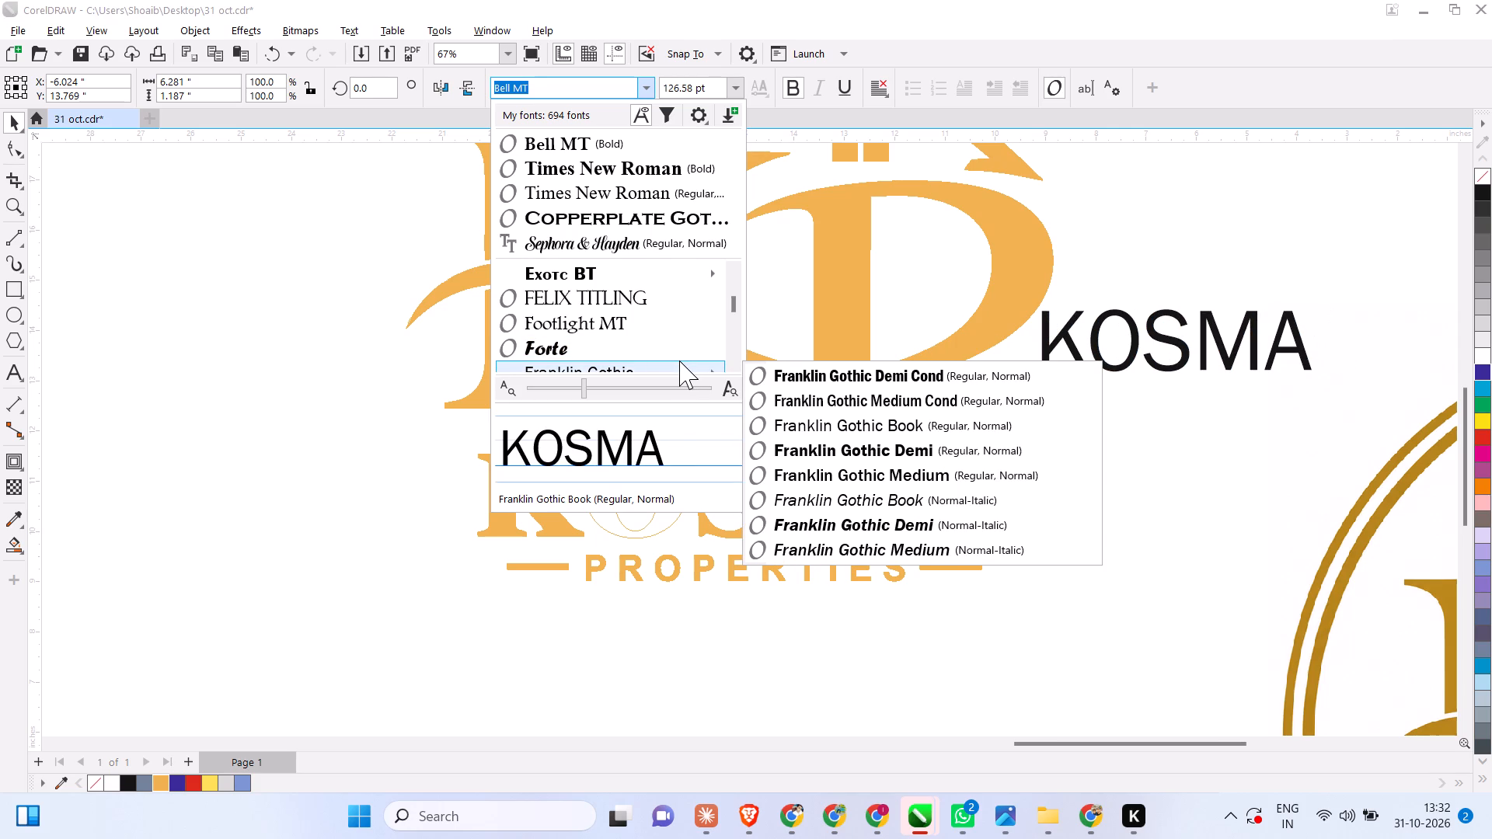
scroll(688, 340, down, 2)
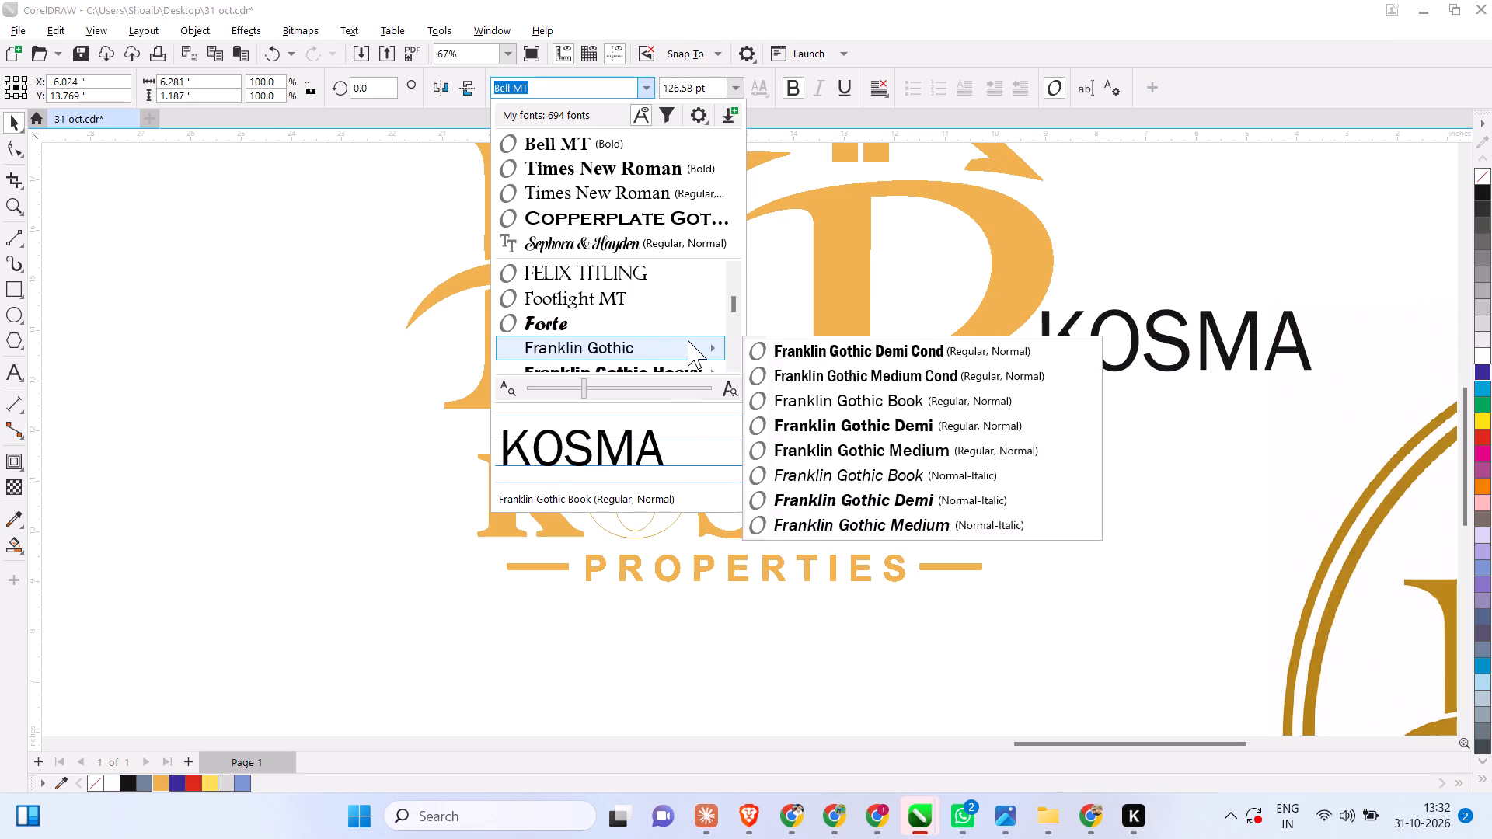
scroll(688, 340, down, 3)
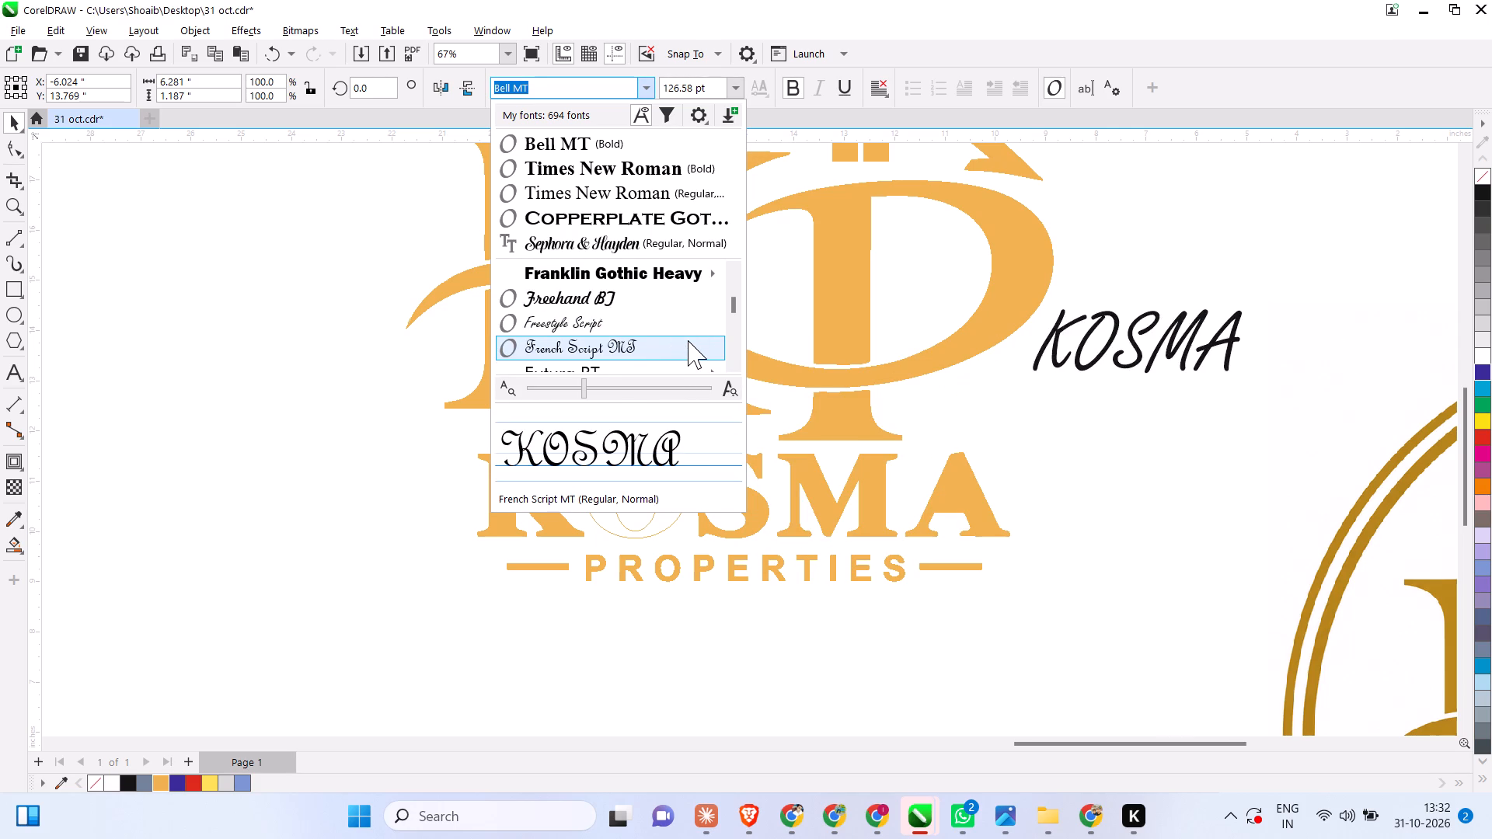
scroll(688, 340, down, 6)
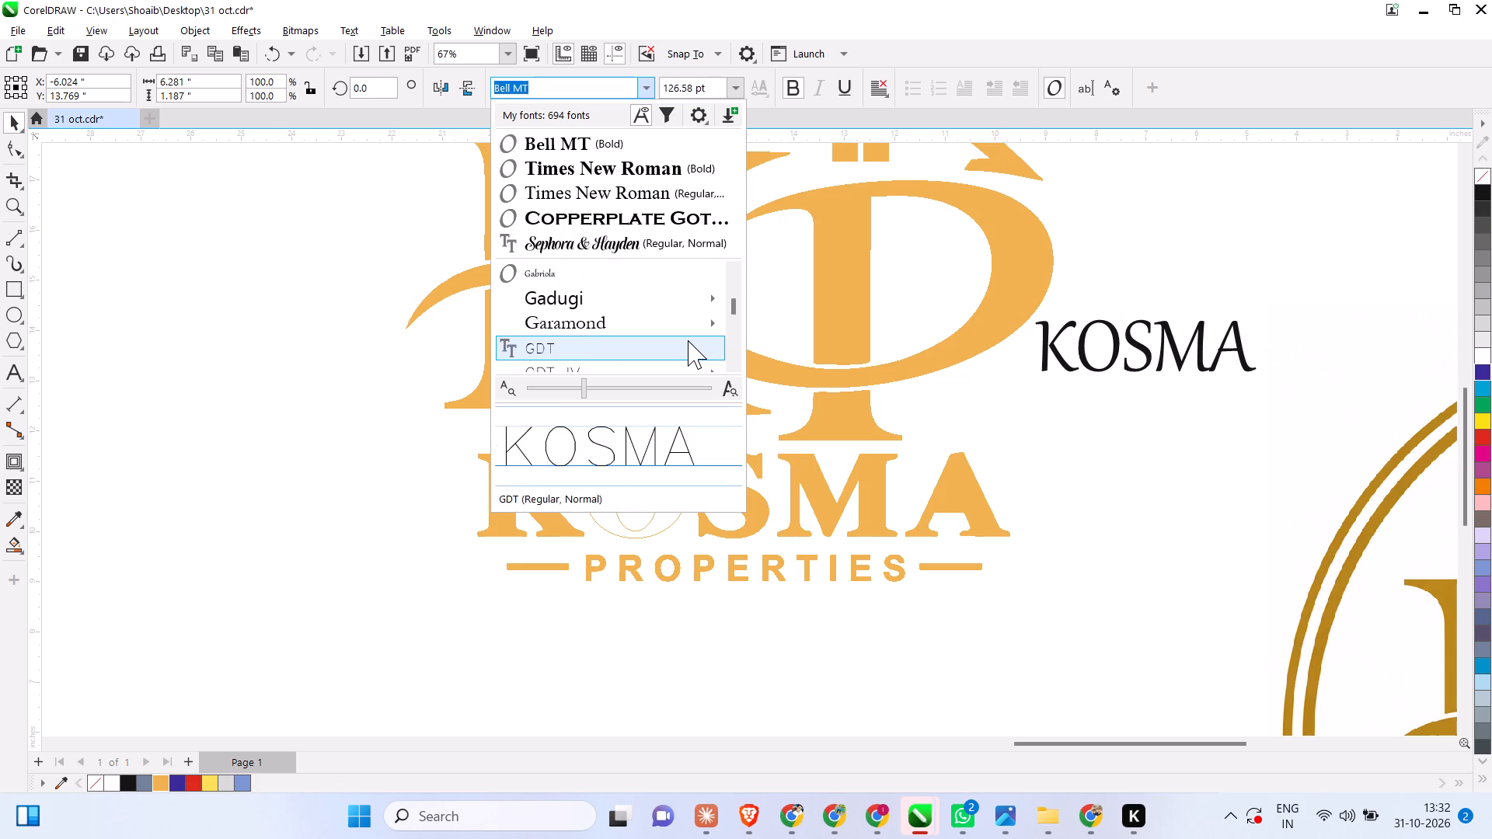
scroll(689, 340, down, 8)
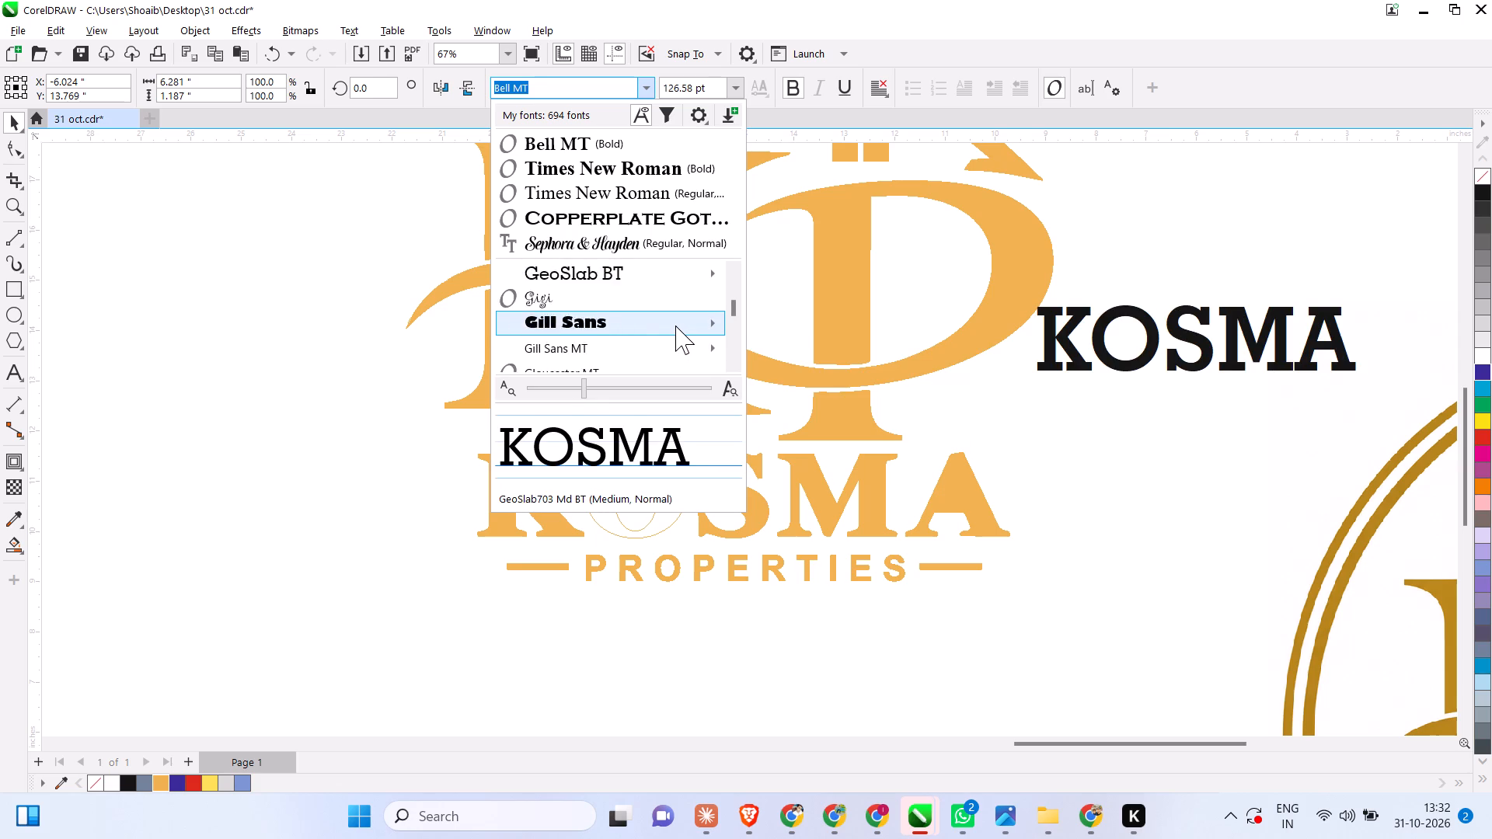
scroll(675, 326, down, 8)
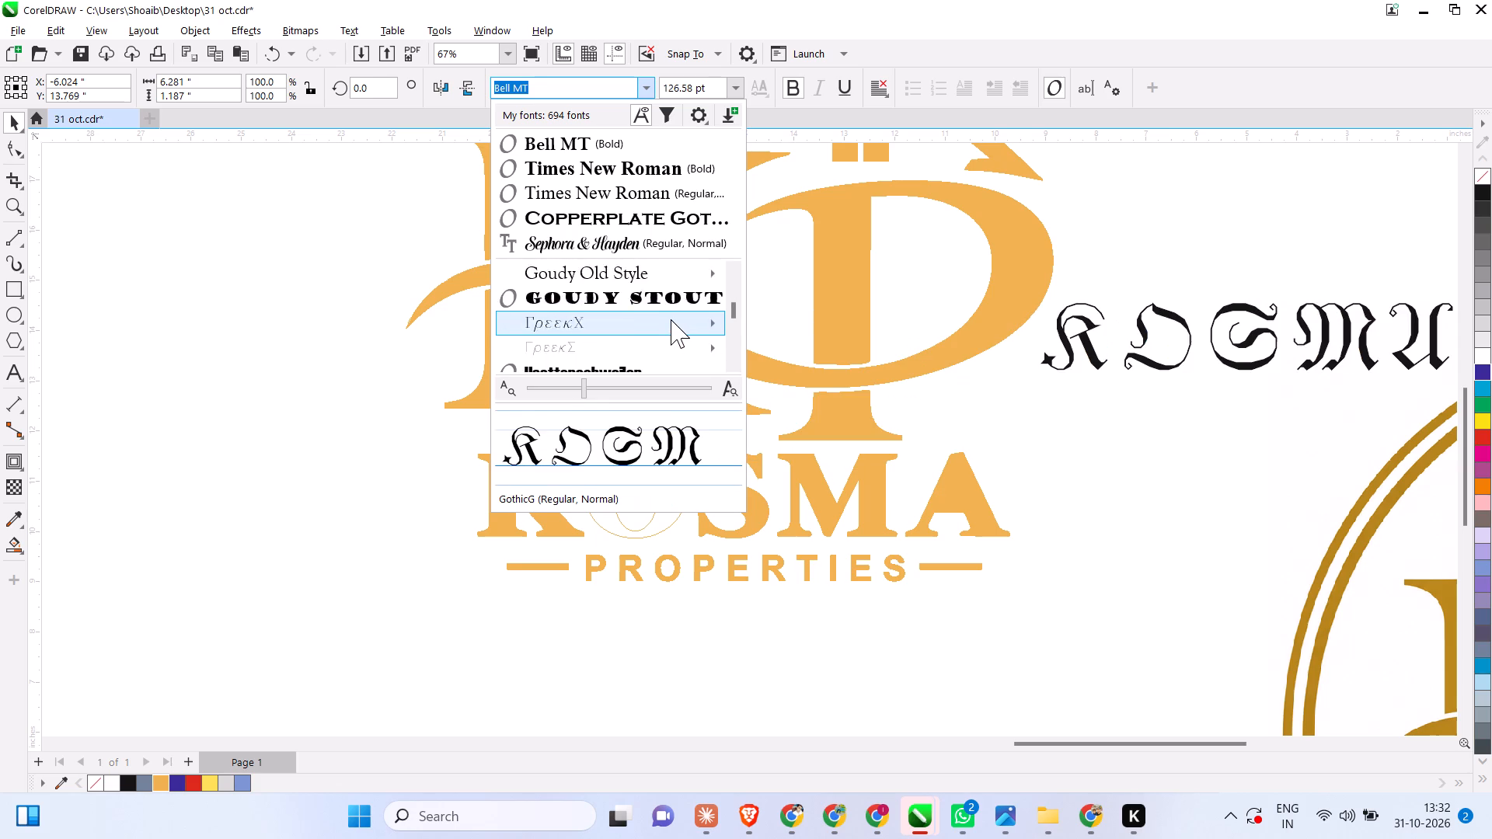
scroll(671, 319, down, 11)
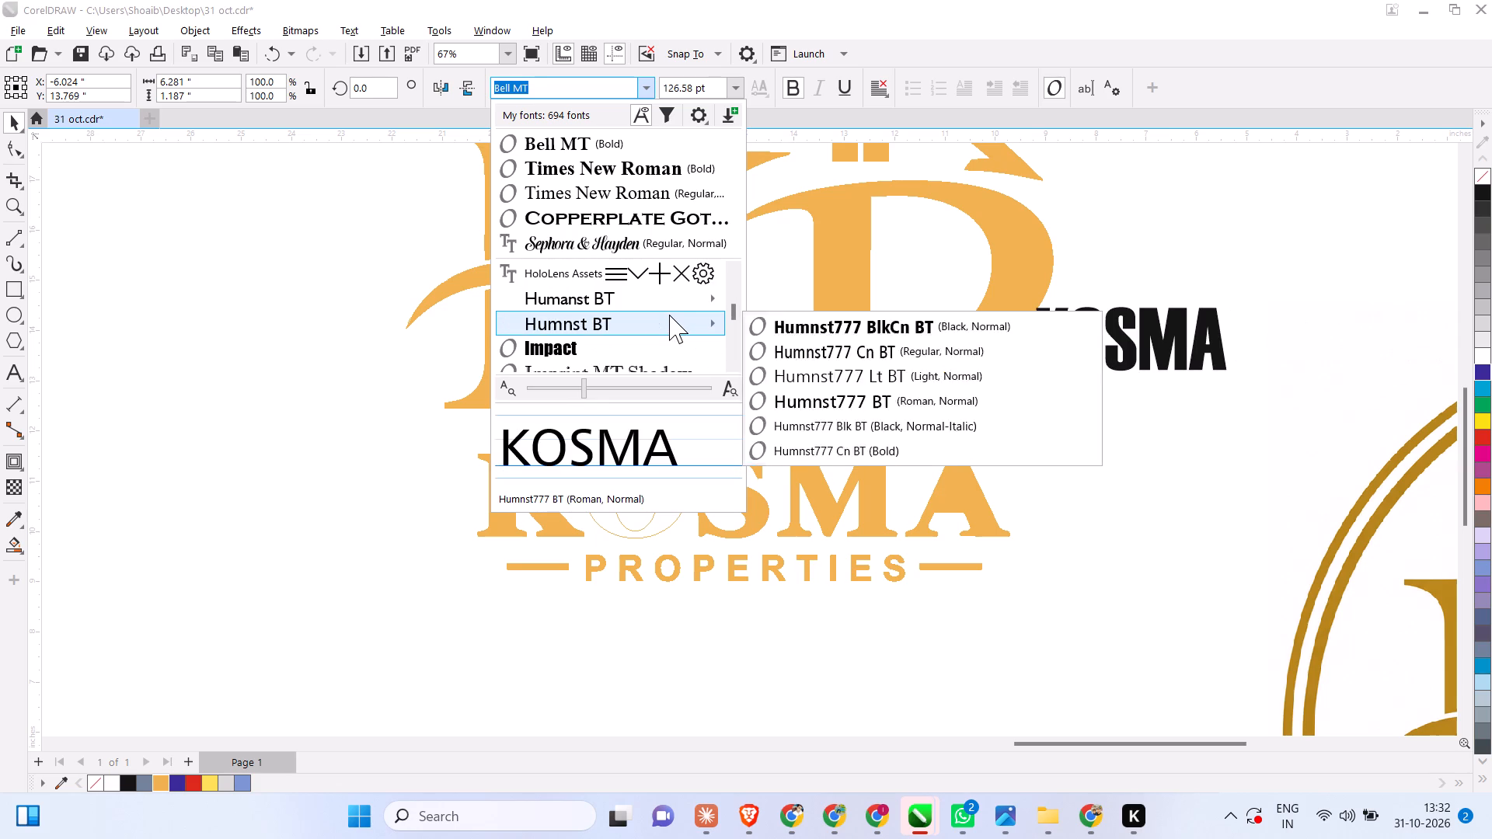
scroll(669, 315, down, 14)
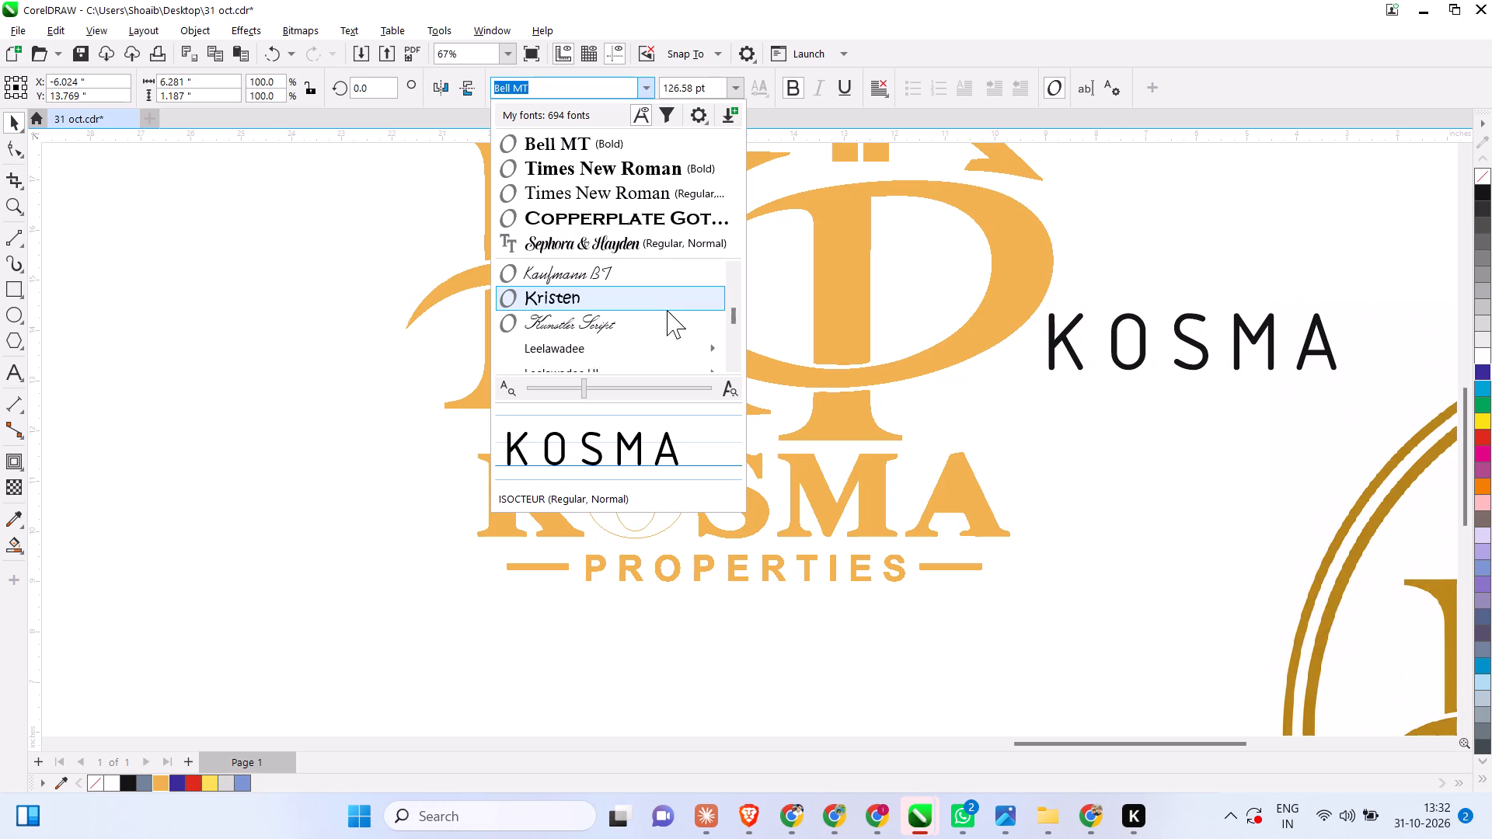
scroll(667, 310, down, 16)
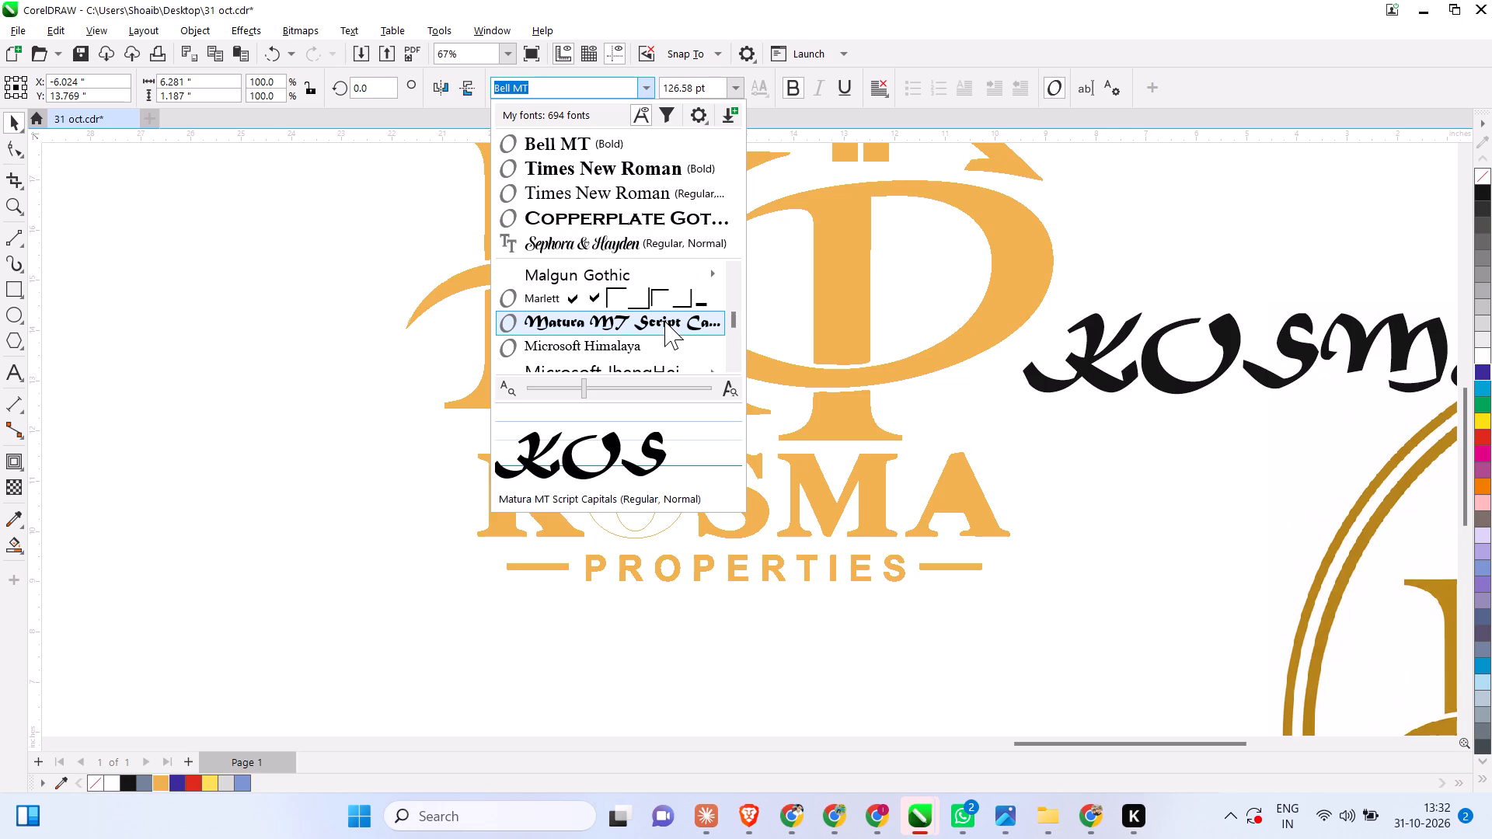
scroll(660, 302, down, 1)
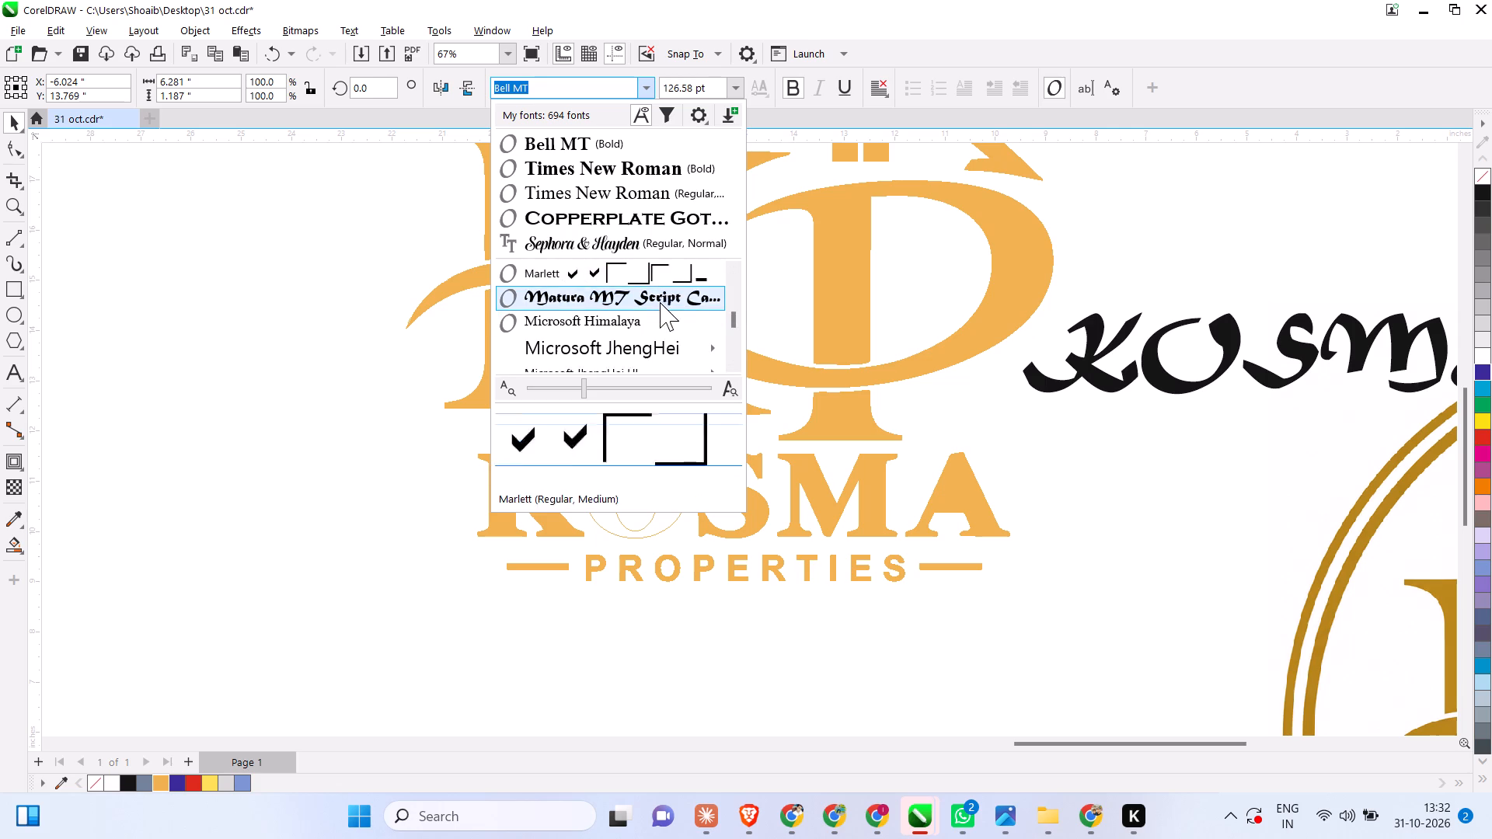
scroll(660, 302, down, 3)
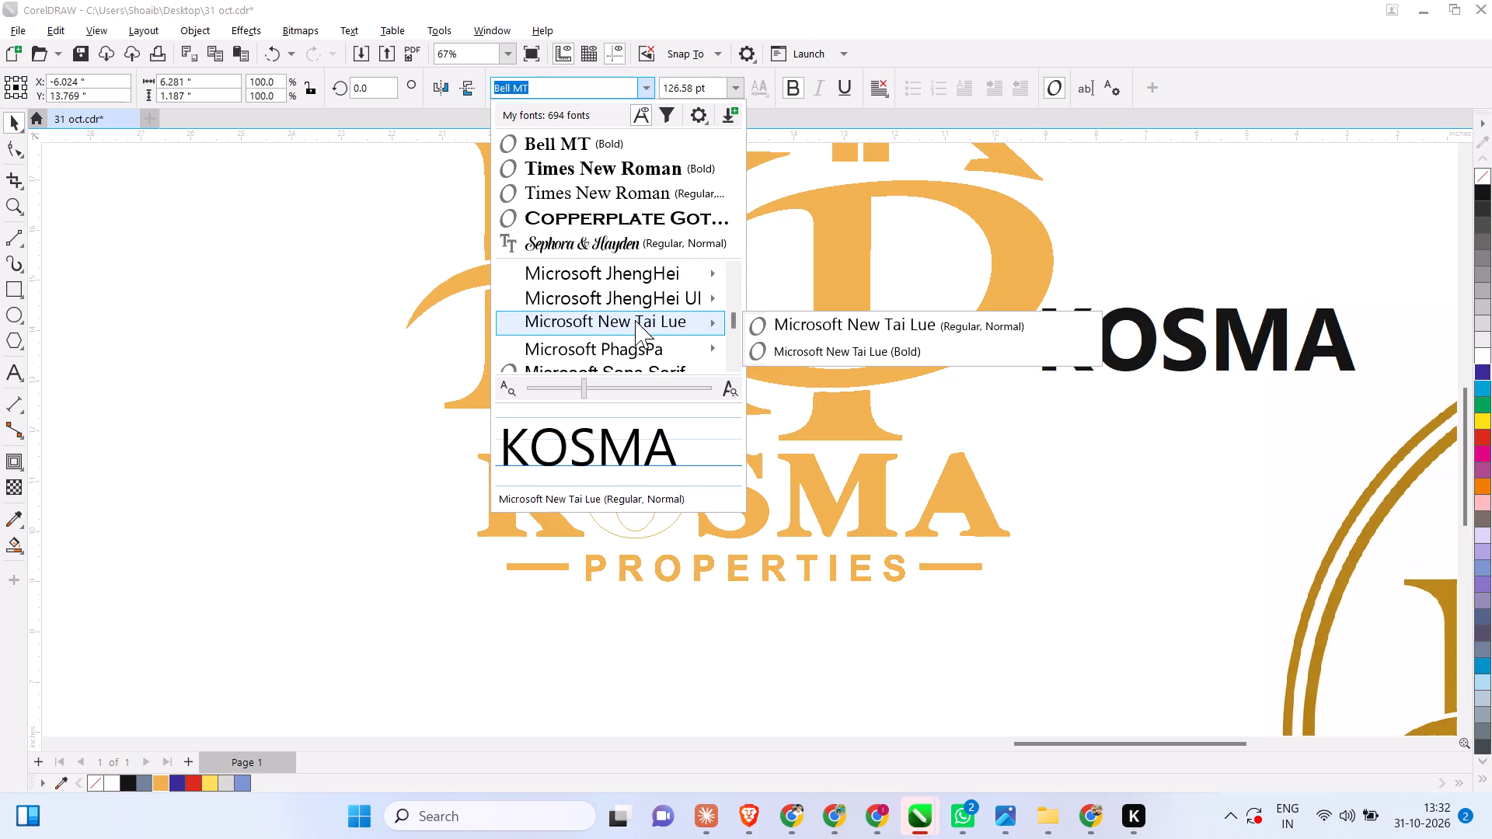
scroll(657, 323, down, 3)
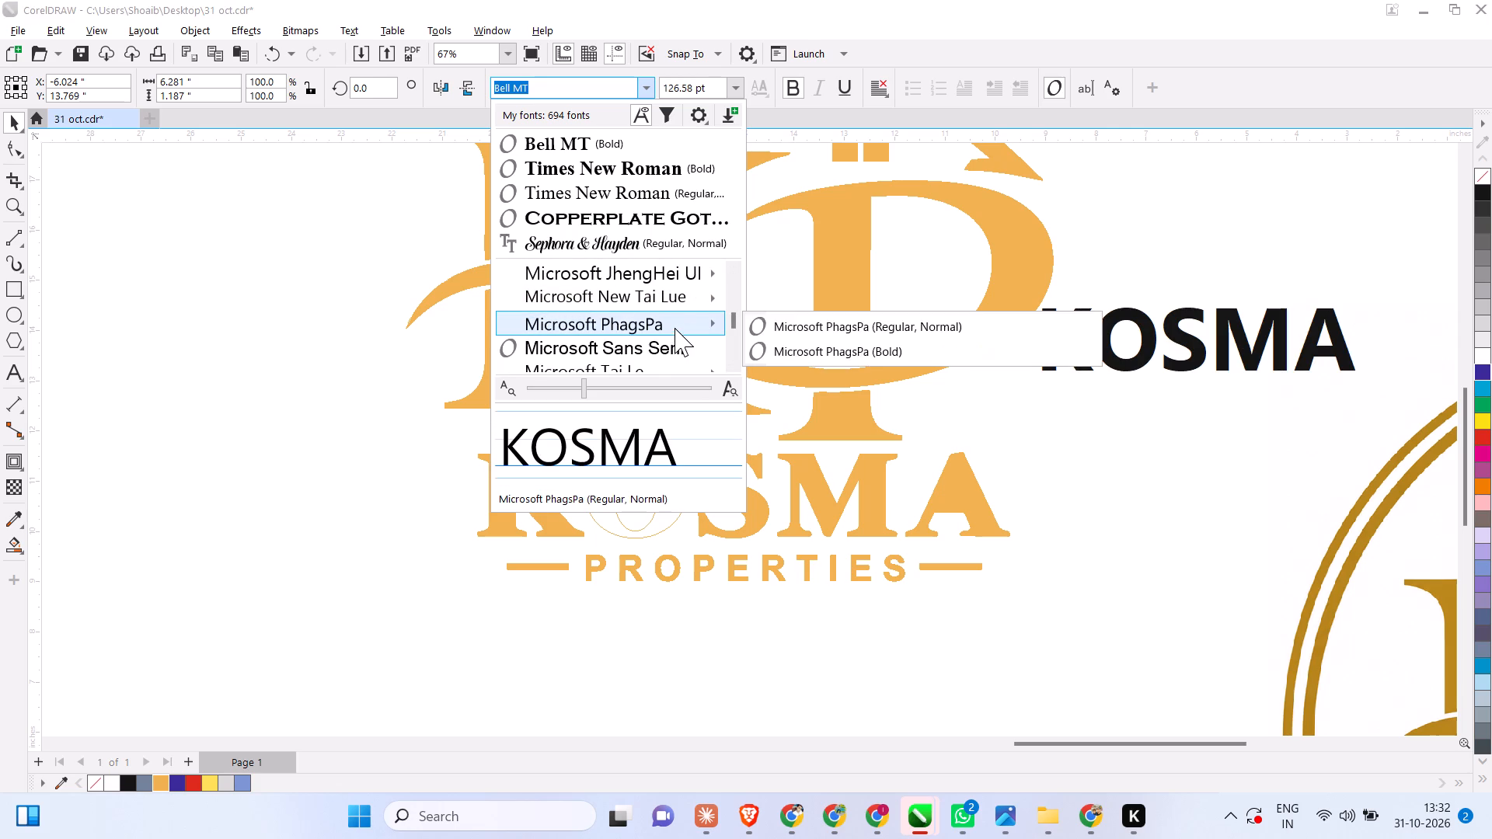
scroll(675, 328, down, 4)
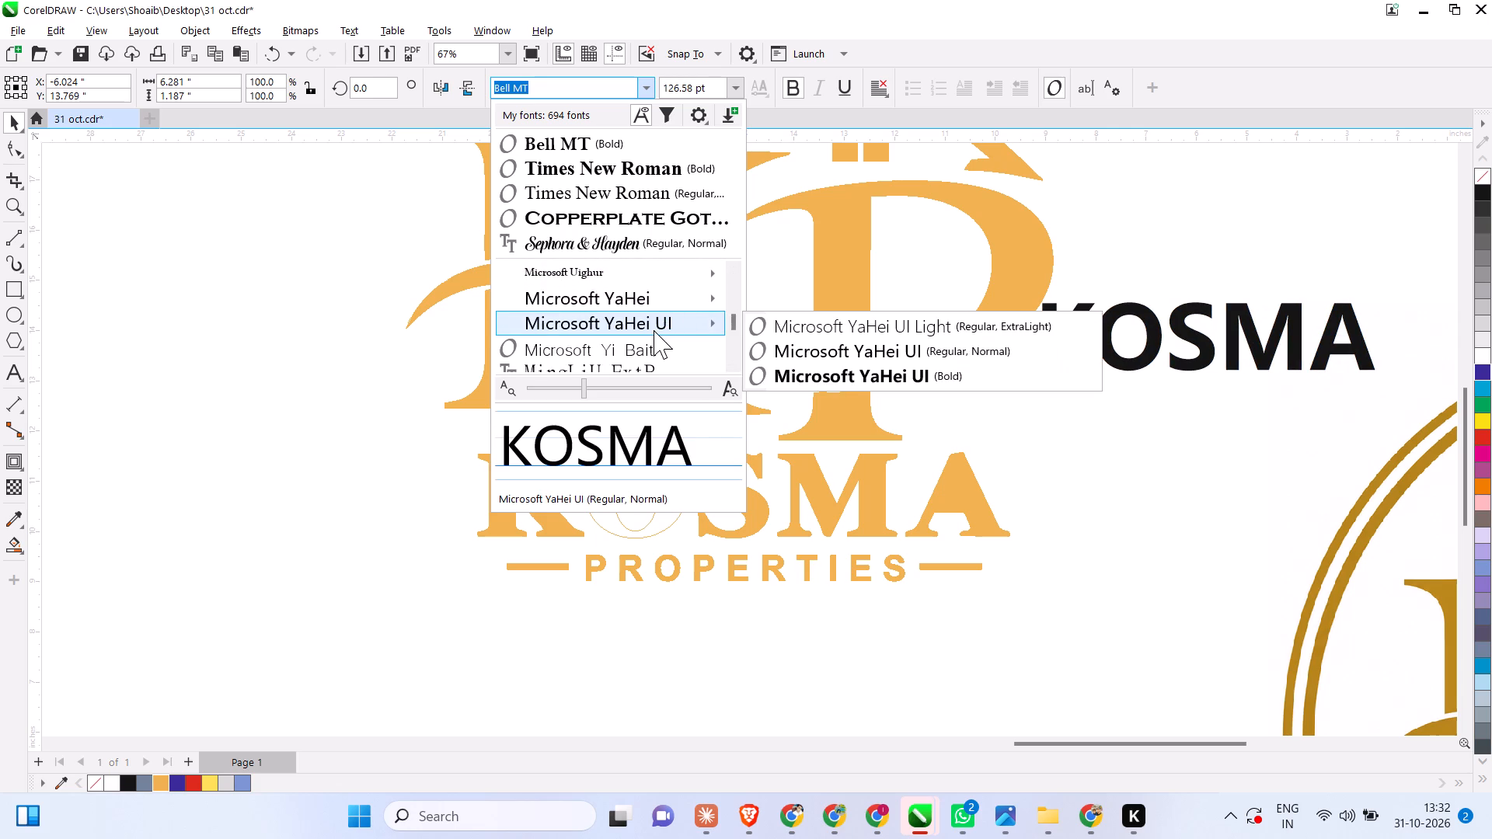
scroll(654, 330, down, 6)
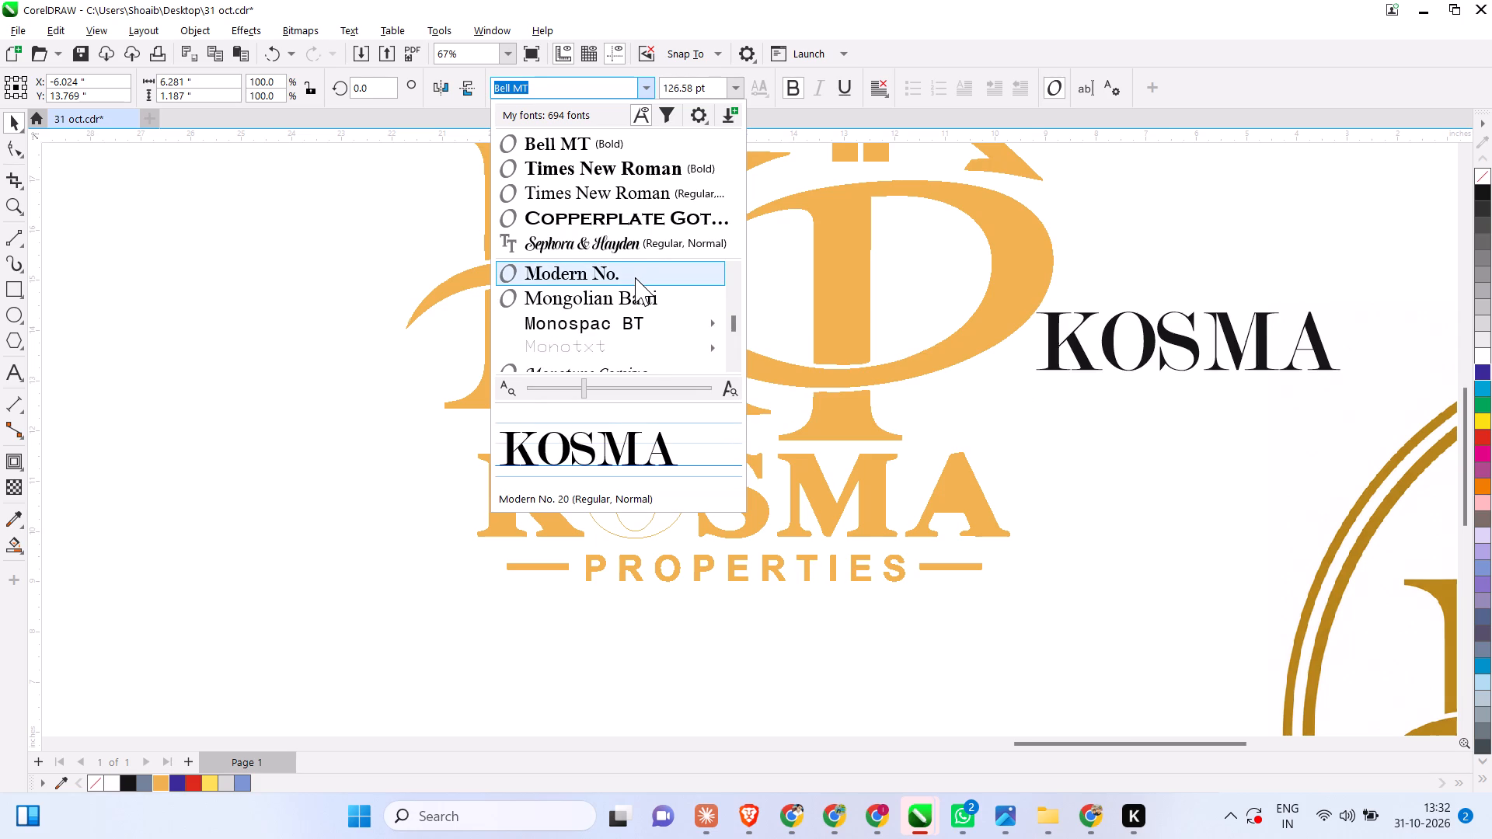
Browse the font list from Modern No. 20 through Old English Text MT, previewing candidates on the black KOSMA text against the gold lettering.
scroll(637, 293, down, 3)
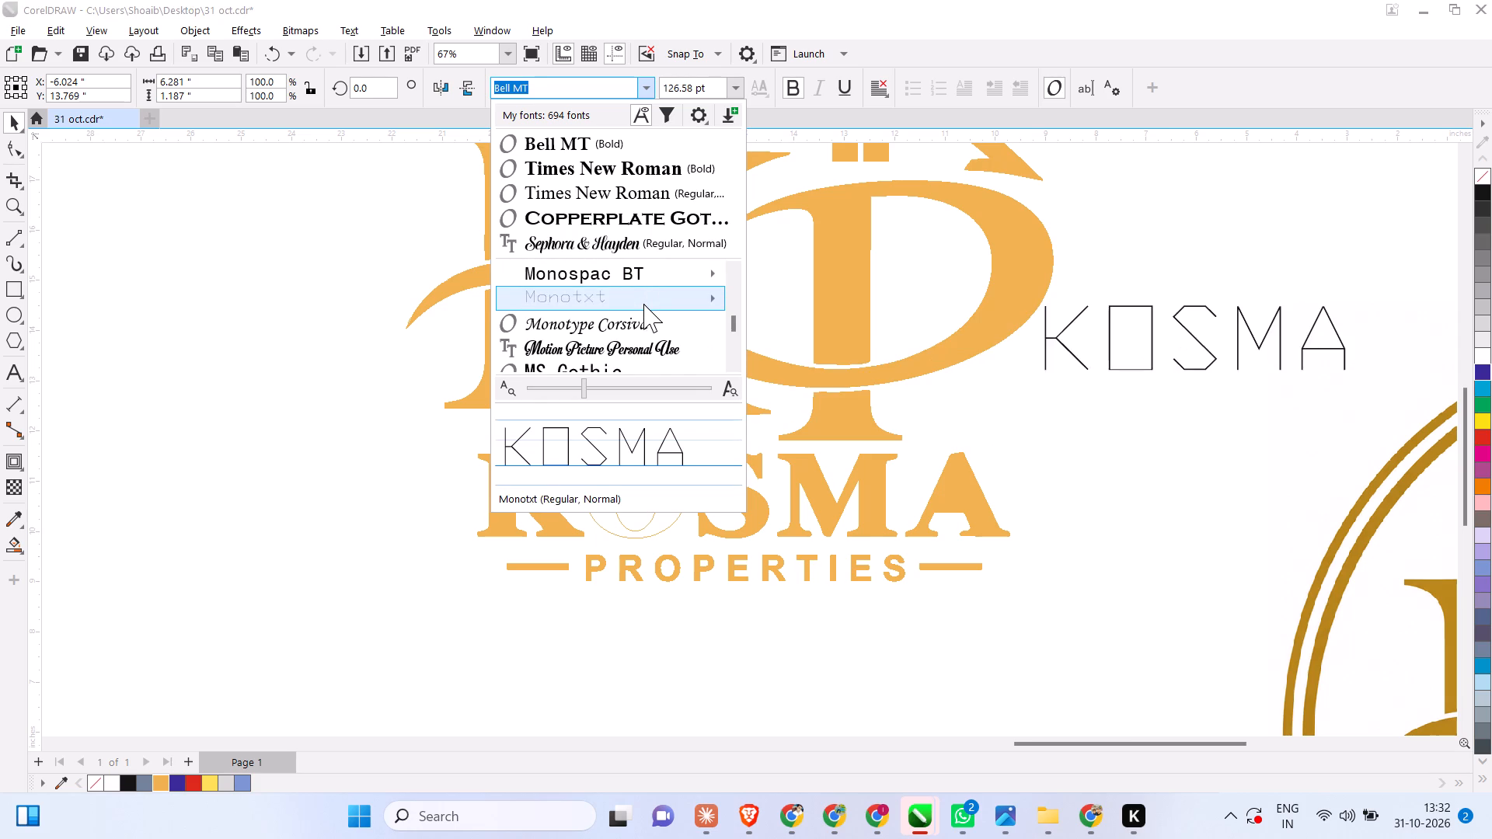
scroll(656, 308, down, 1)
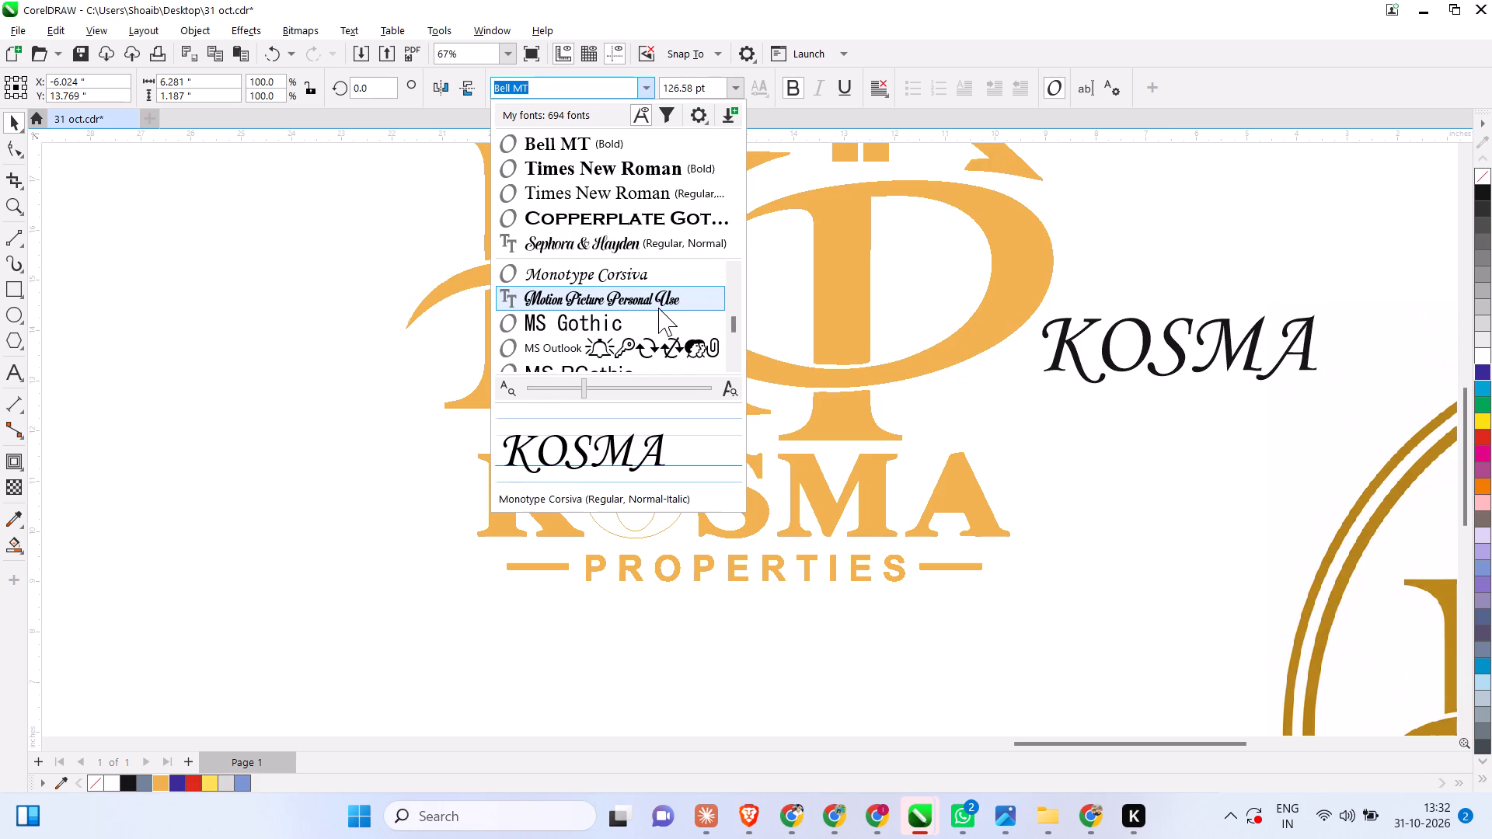
scroll(654, 302, down, 1)
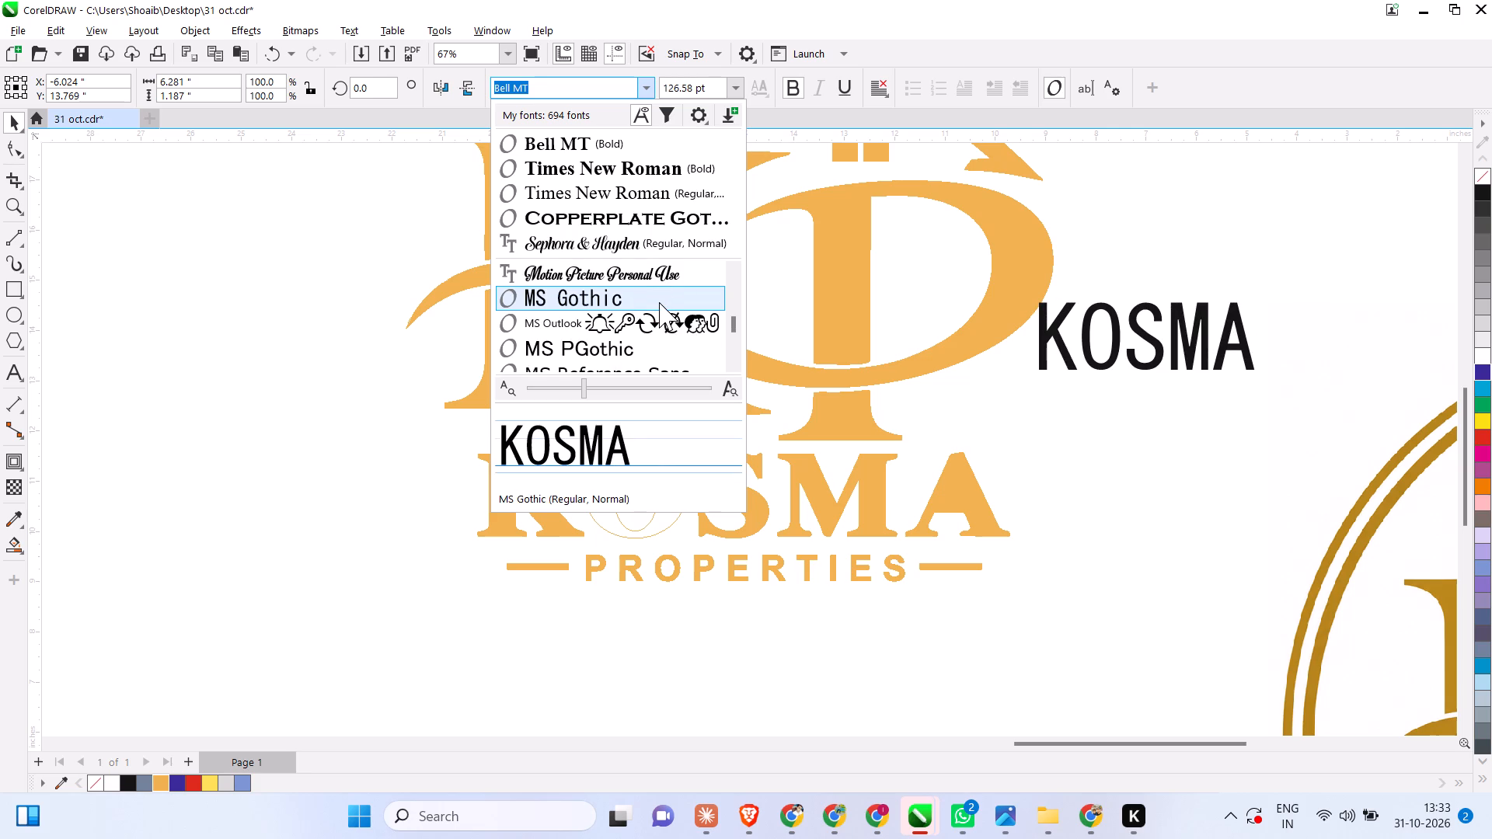
scroll(666, 305, down, 2)
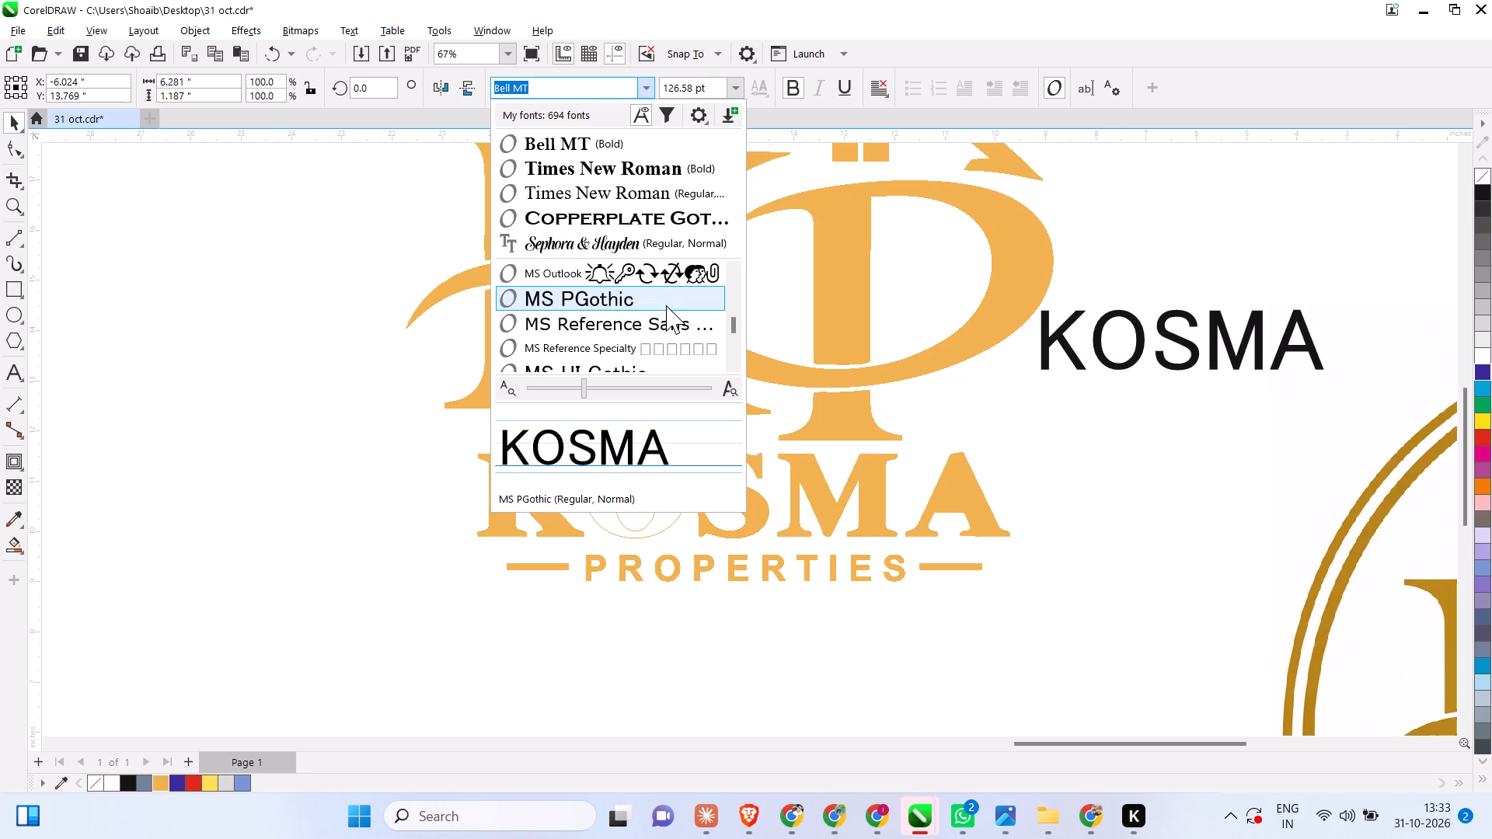
scroll(666, 305, down, 2)
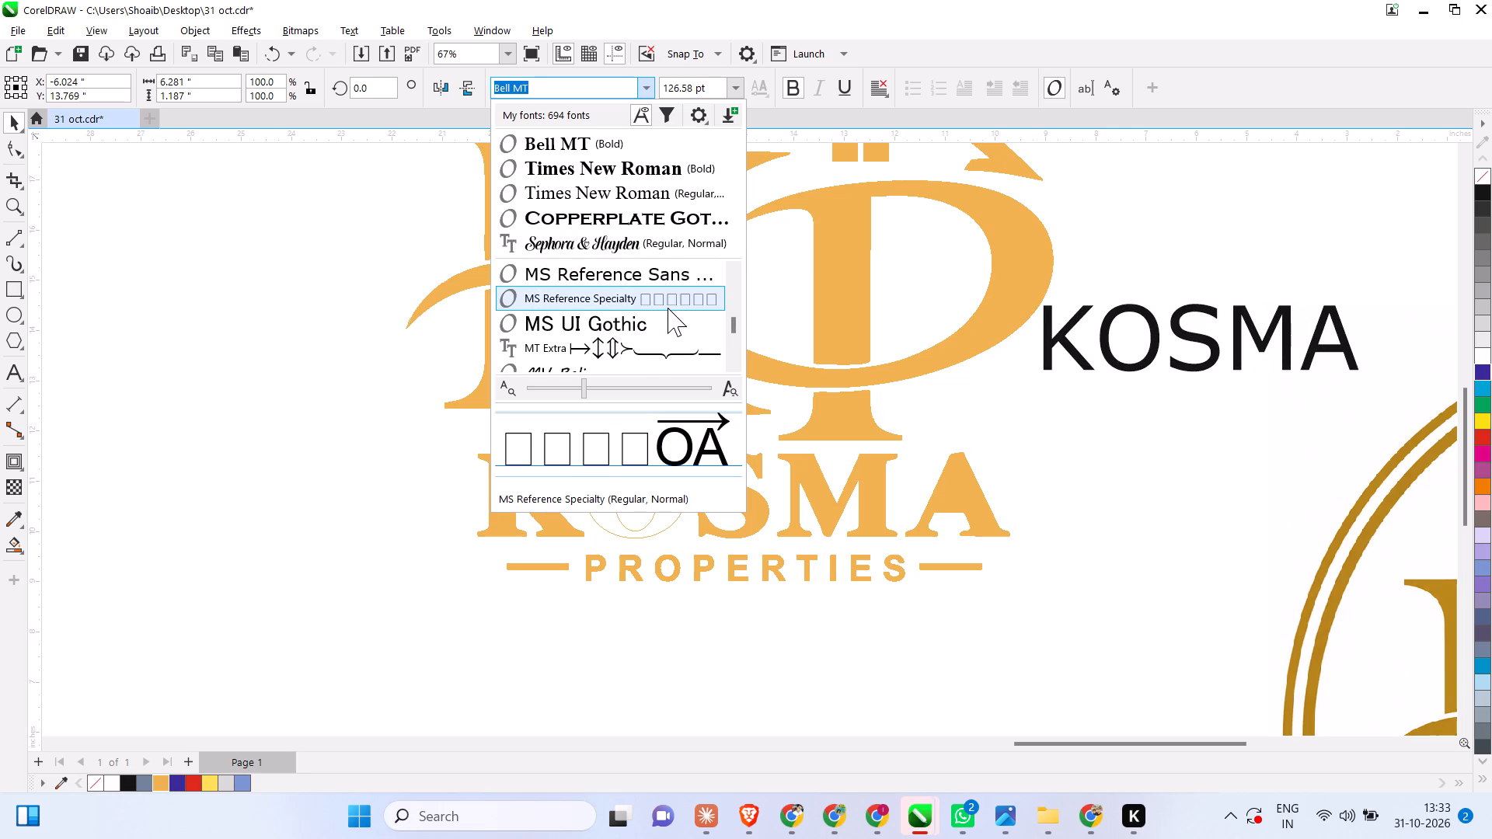
scroll(668, 319, down, 1)
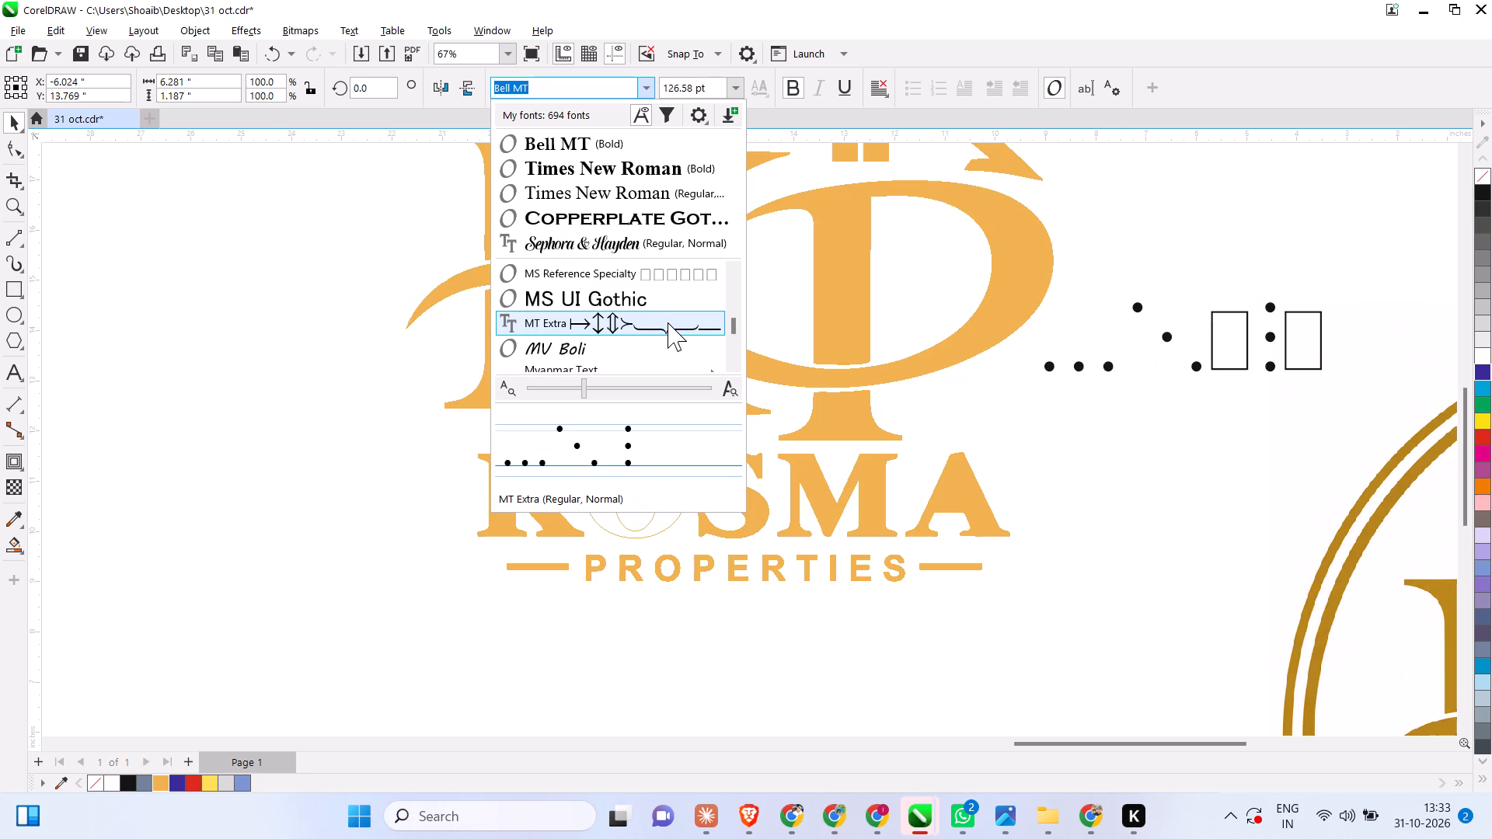
scroll(670, 344, down, 2)
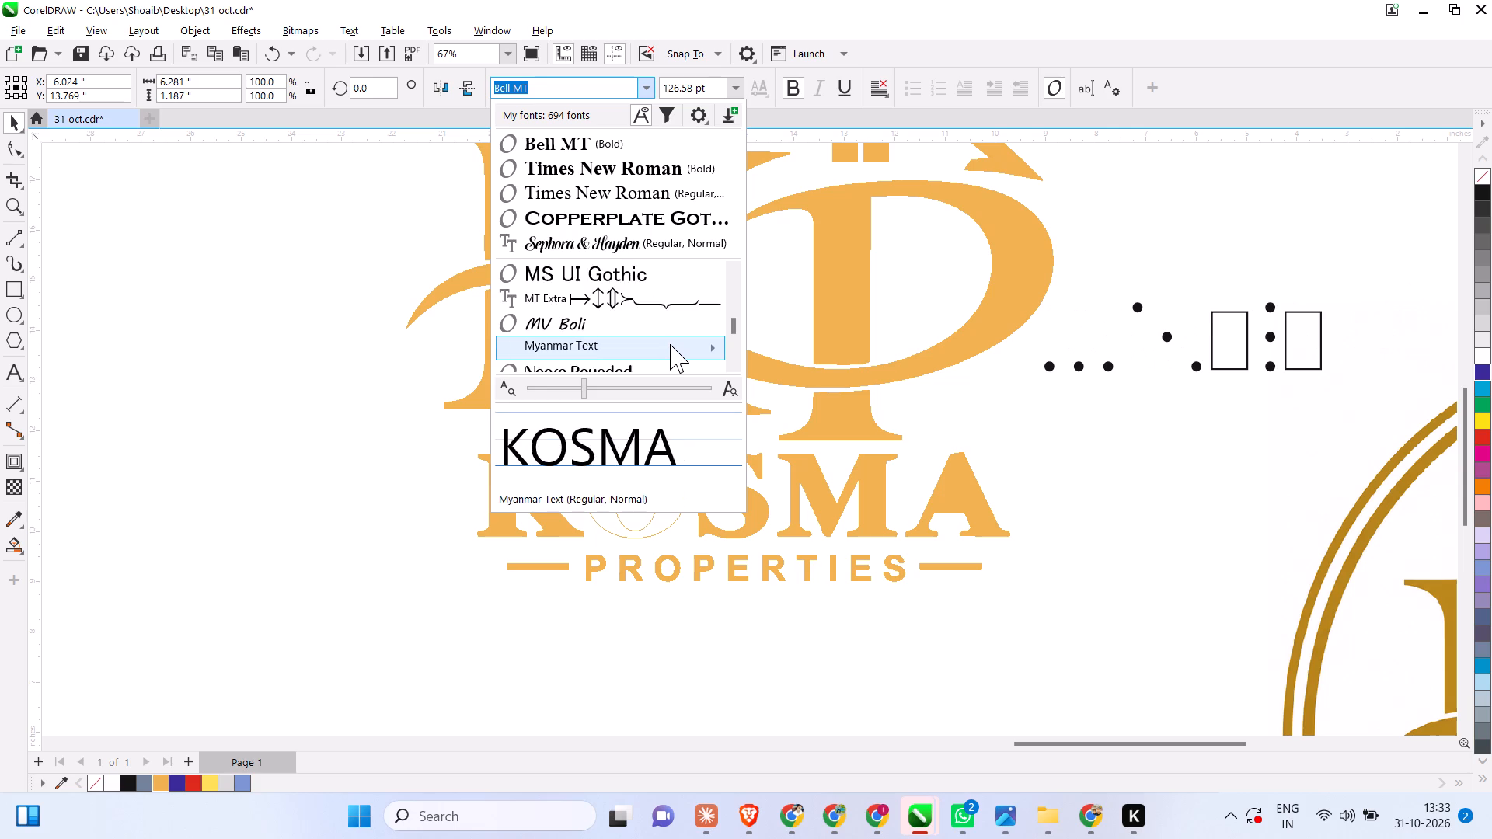
scroll(670, 344, down, 1)
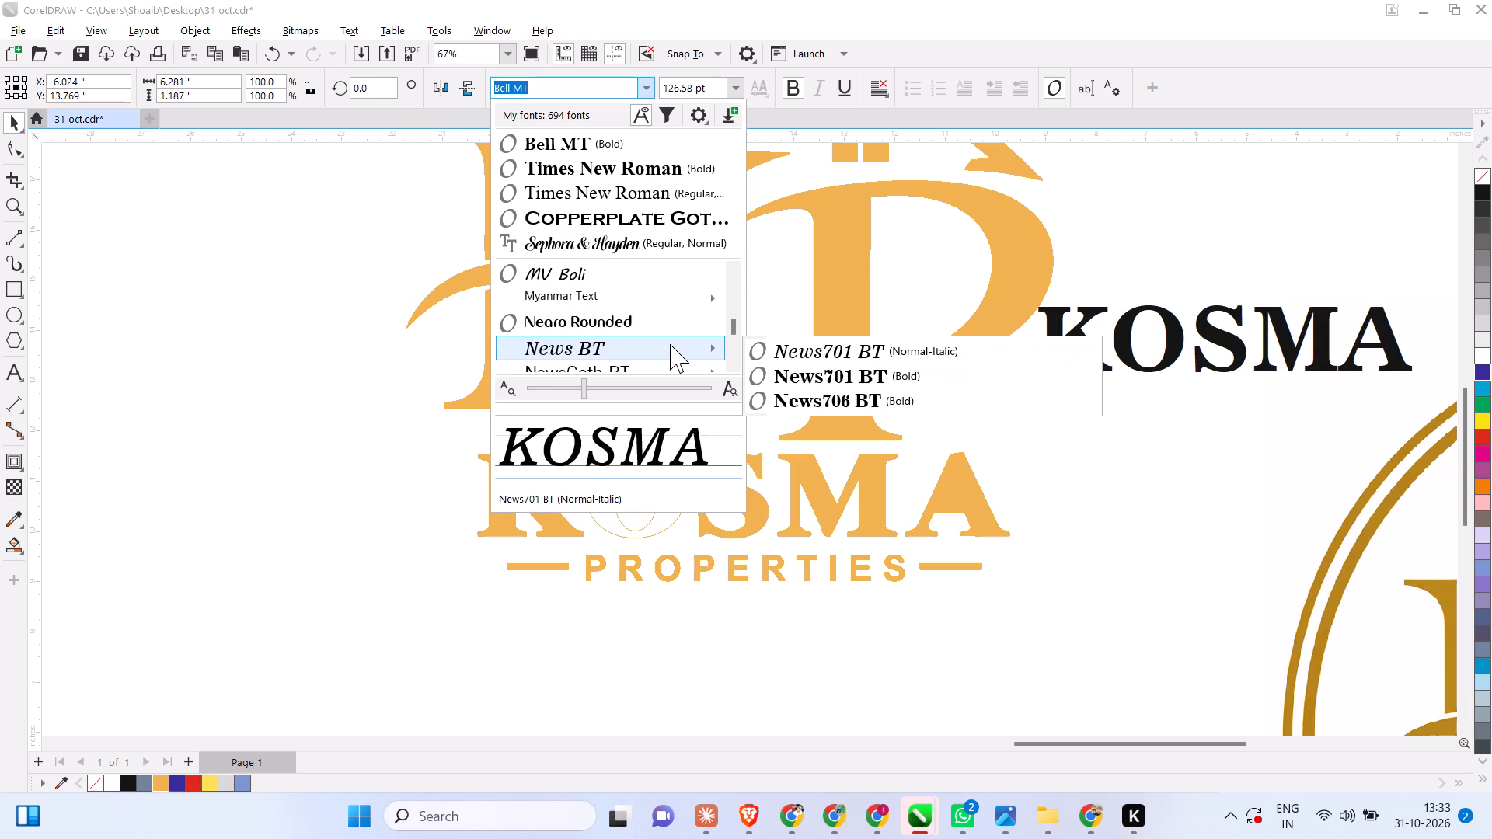
scroll(681, 348, down, 3)
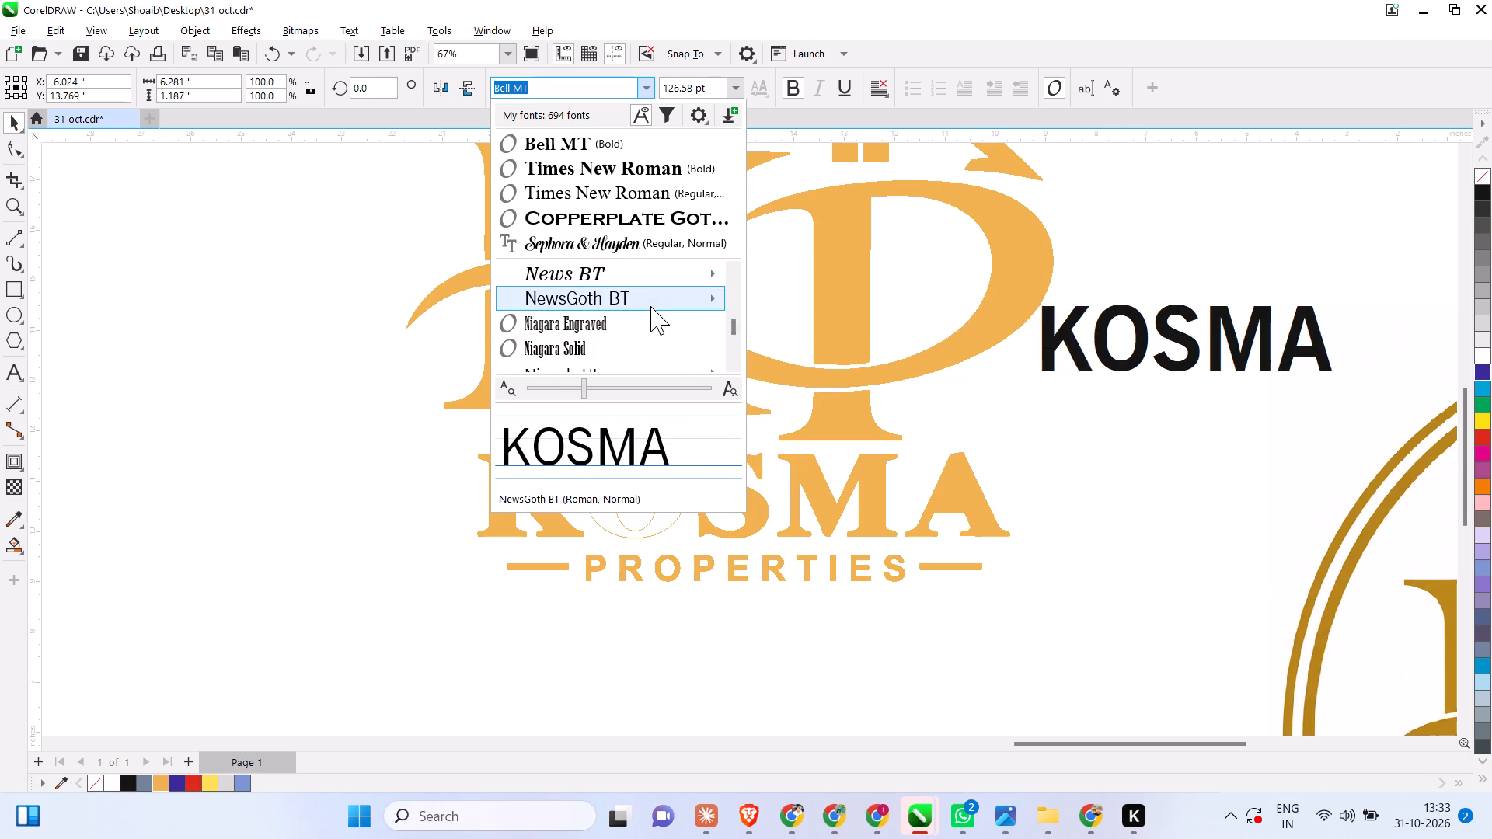
scroll(652, 311, down, 1)
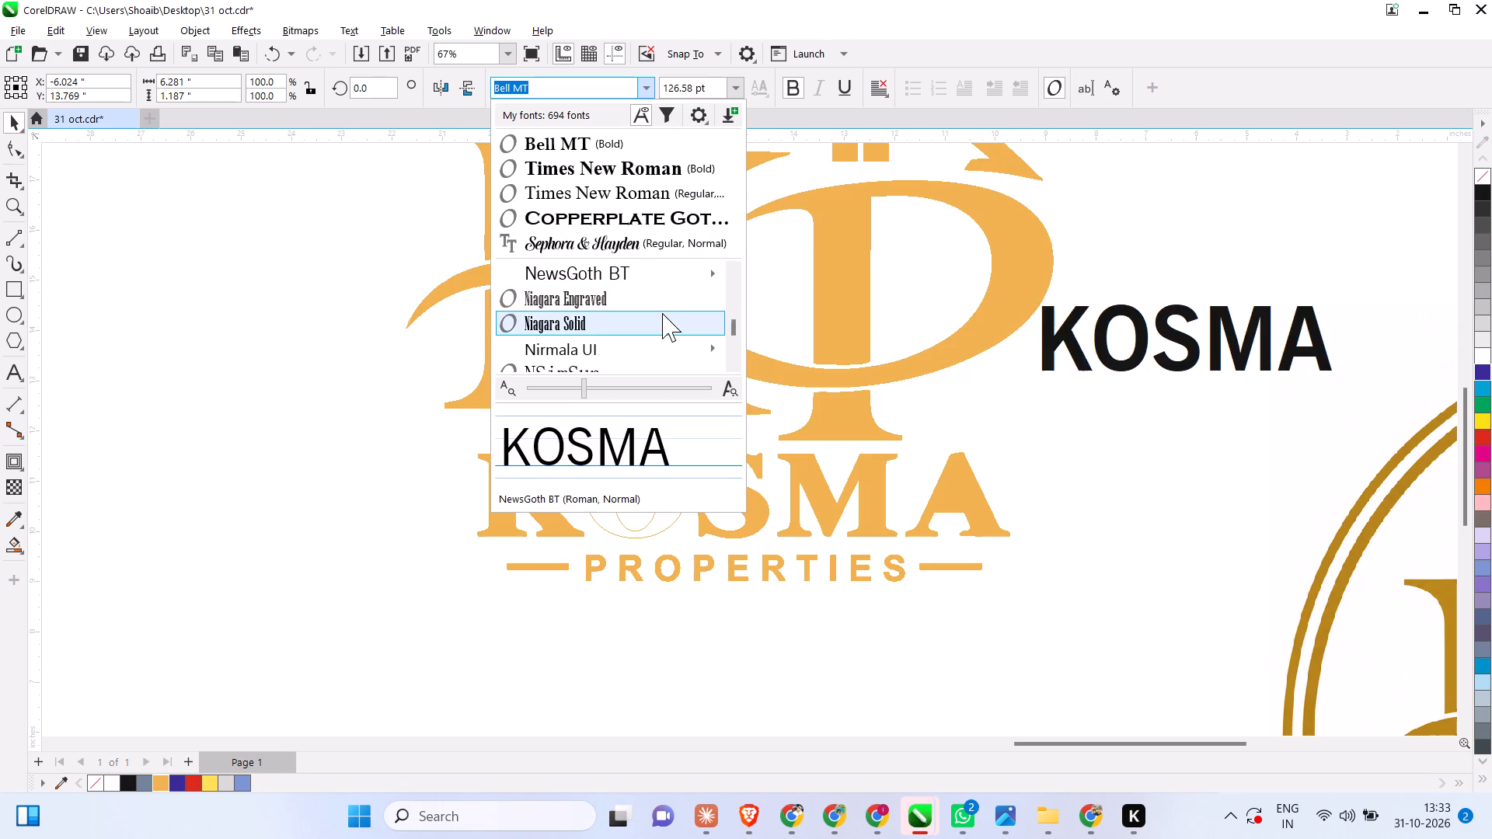
scroll(662, 320, down, 3)
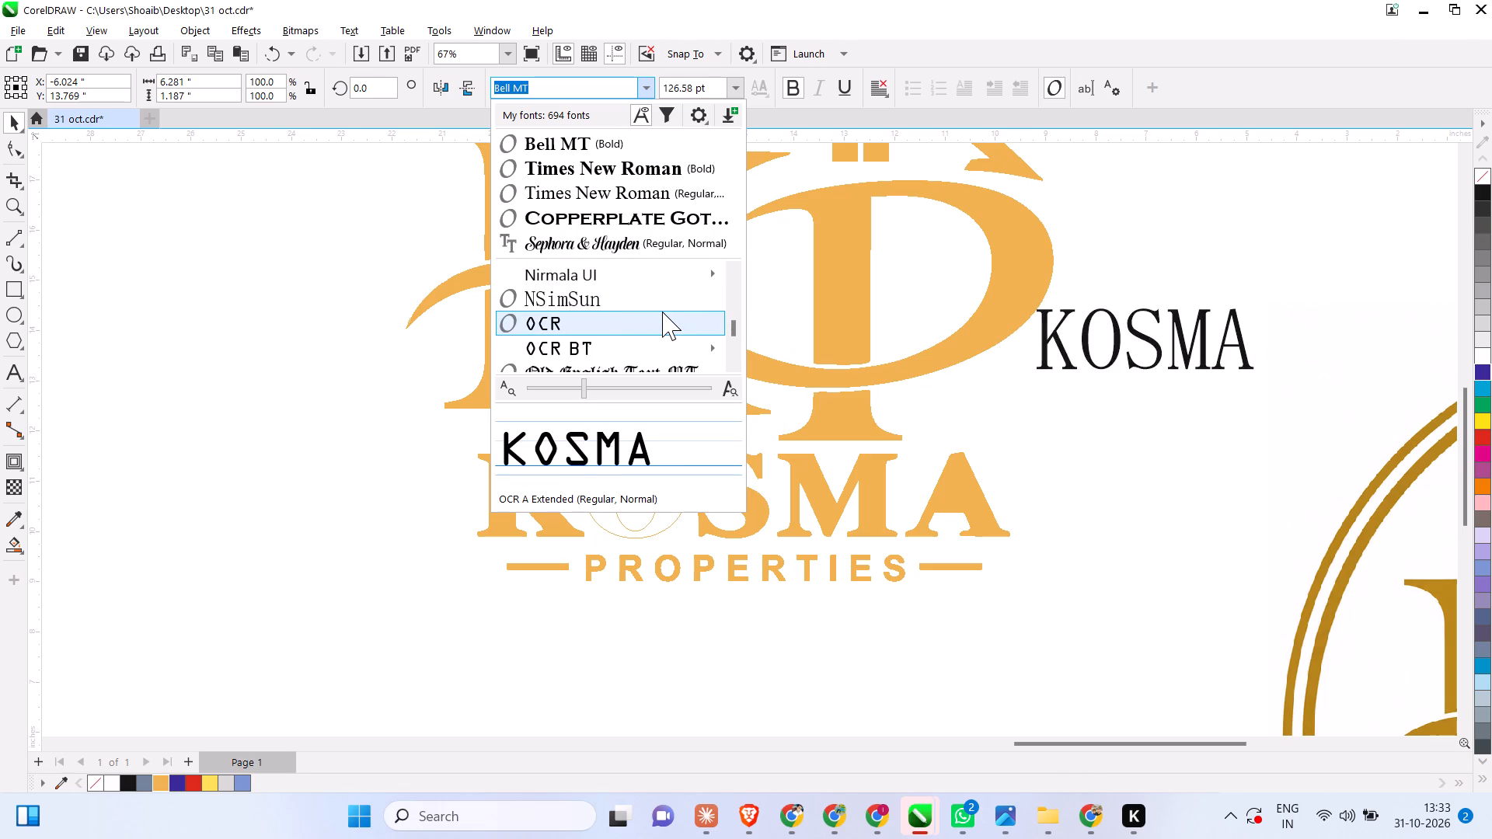
scroll(662, 312, down, 2)
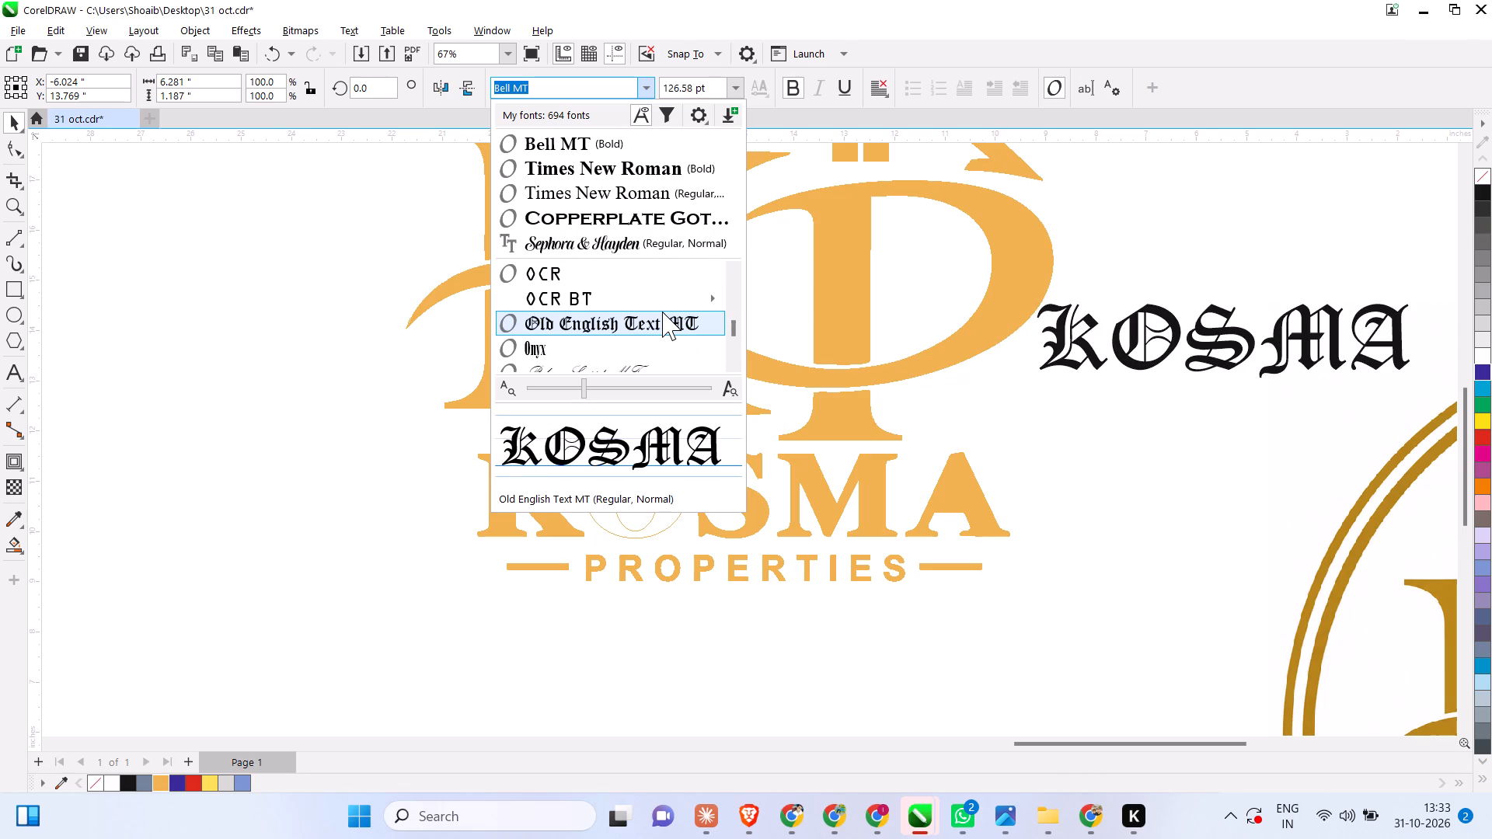
Preview the installed fonts alphabetically from Onyx through Segoe UI Variable on the black KOSMA text, comparing each with the gold KOSMA lettering.
scroll(662, 312, down, 3)
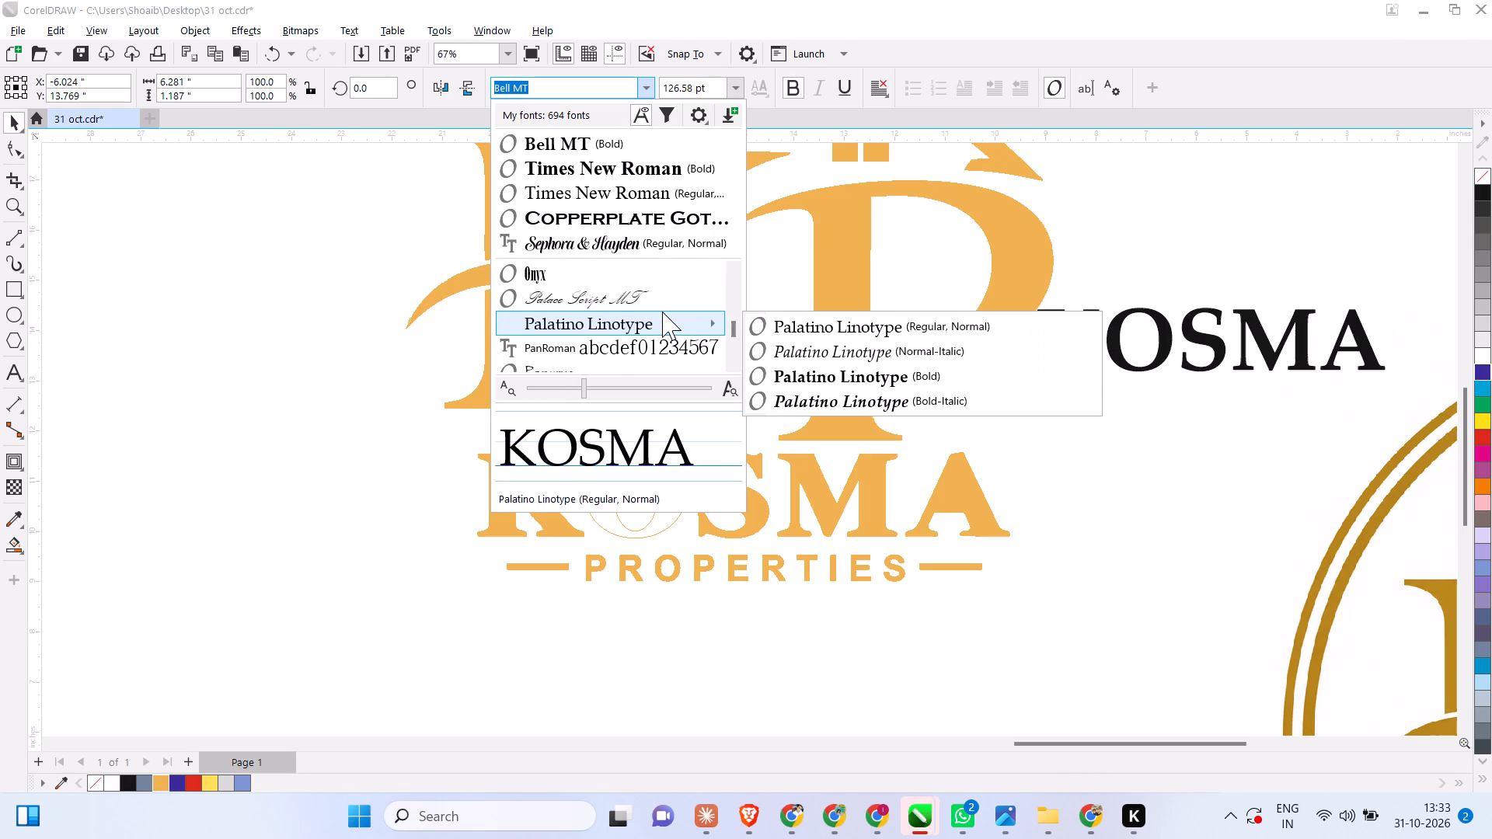
scroll(661, 319, down, 1)
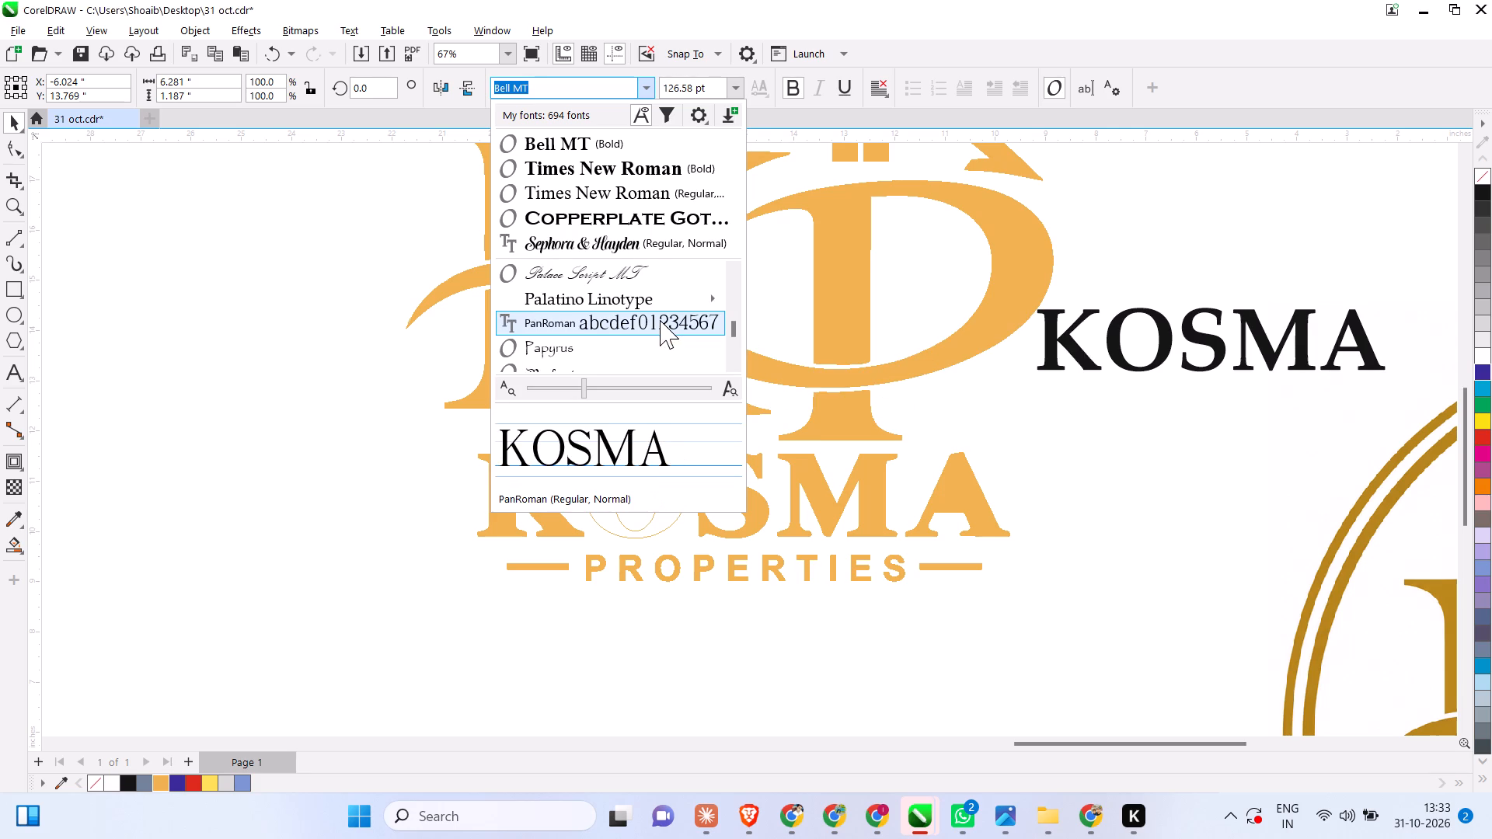
scroll(660, 320, down, 5)
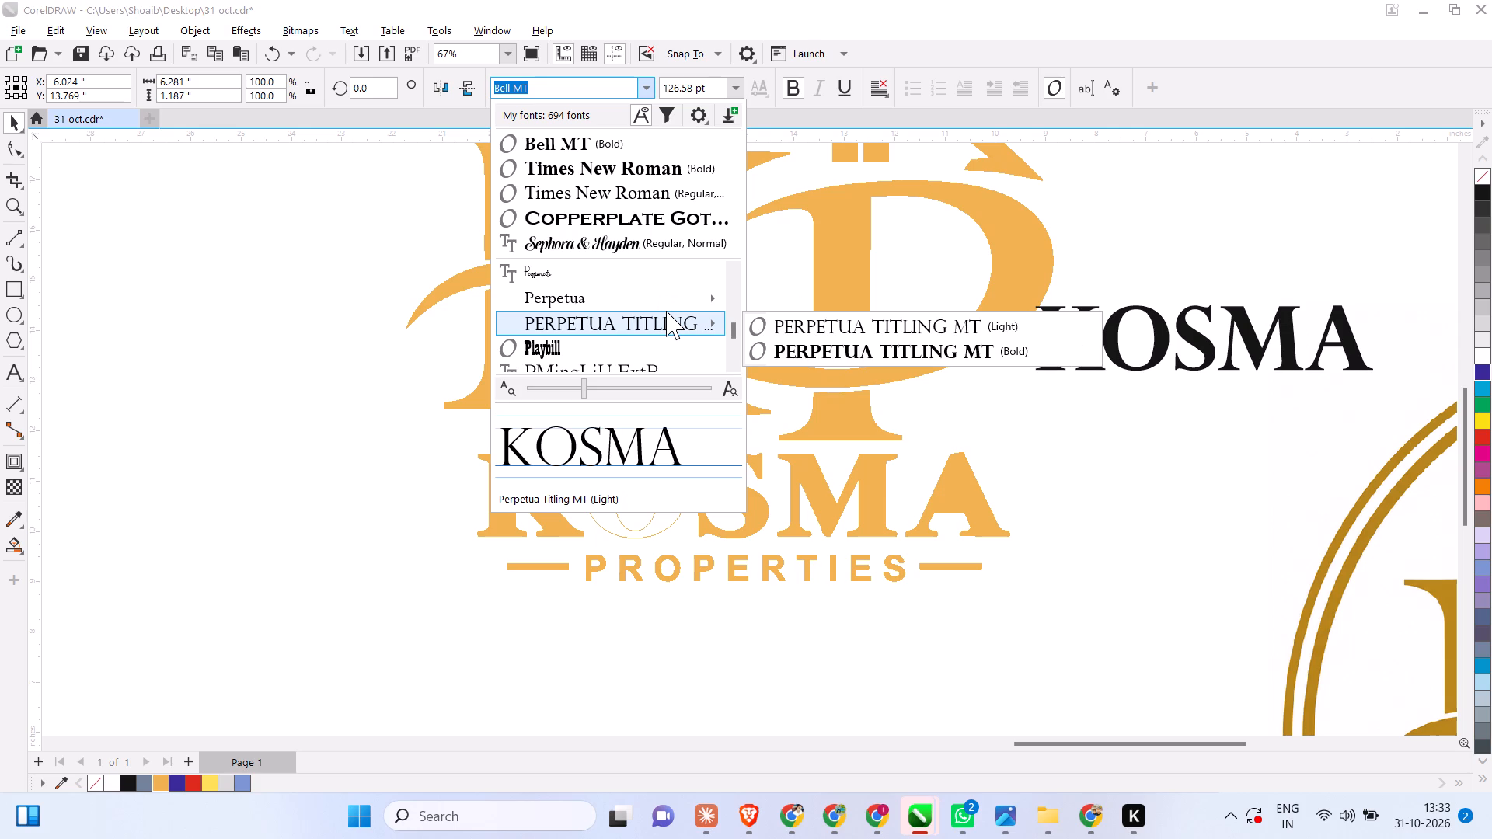
scroll(666, 311, down, 4)
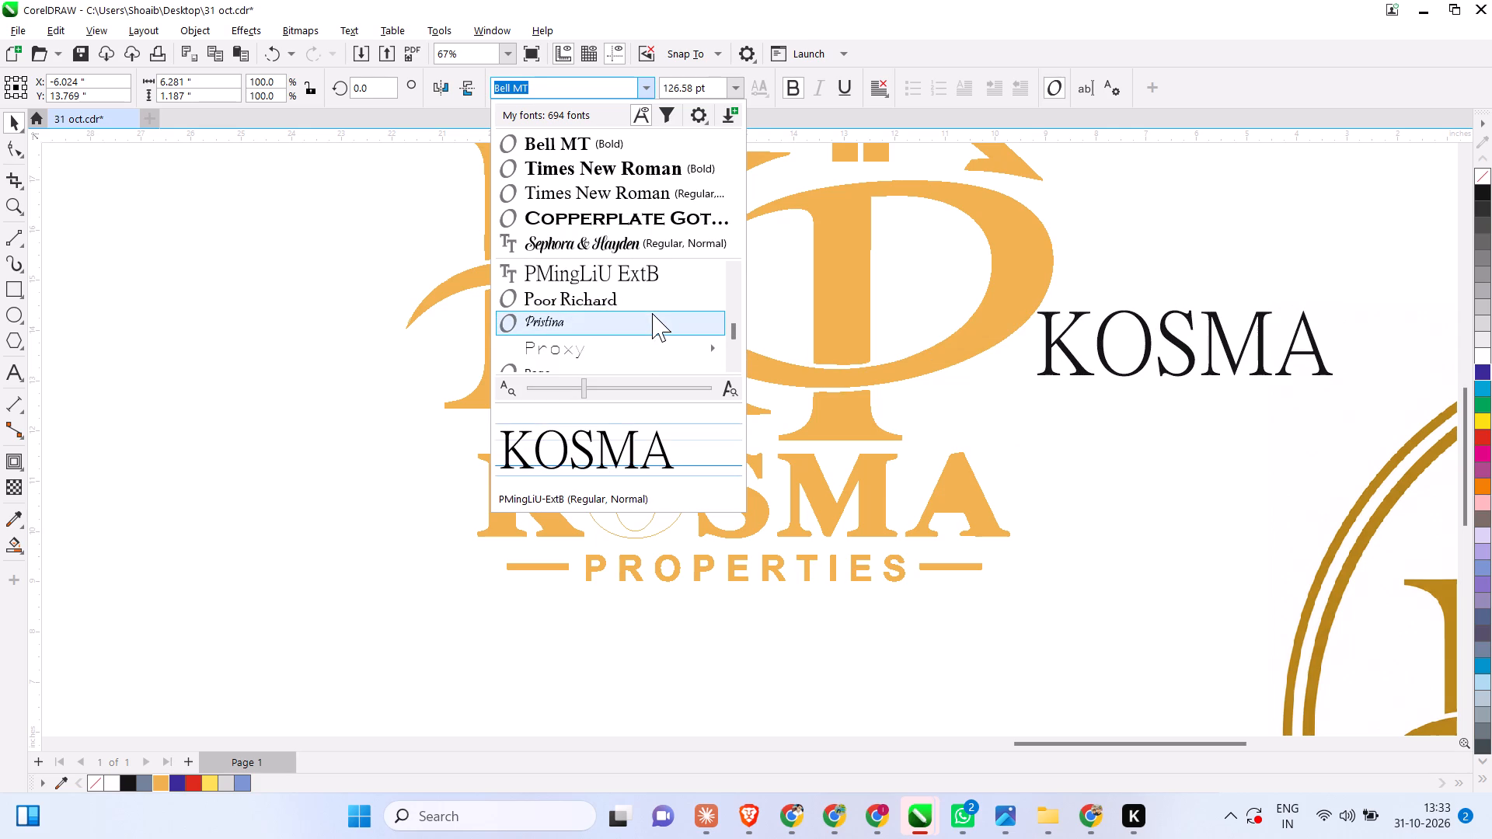
scroll(652, 313, down, 4)
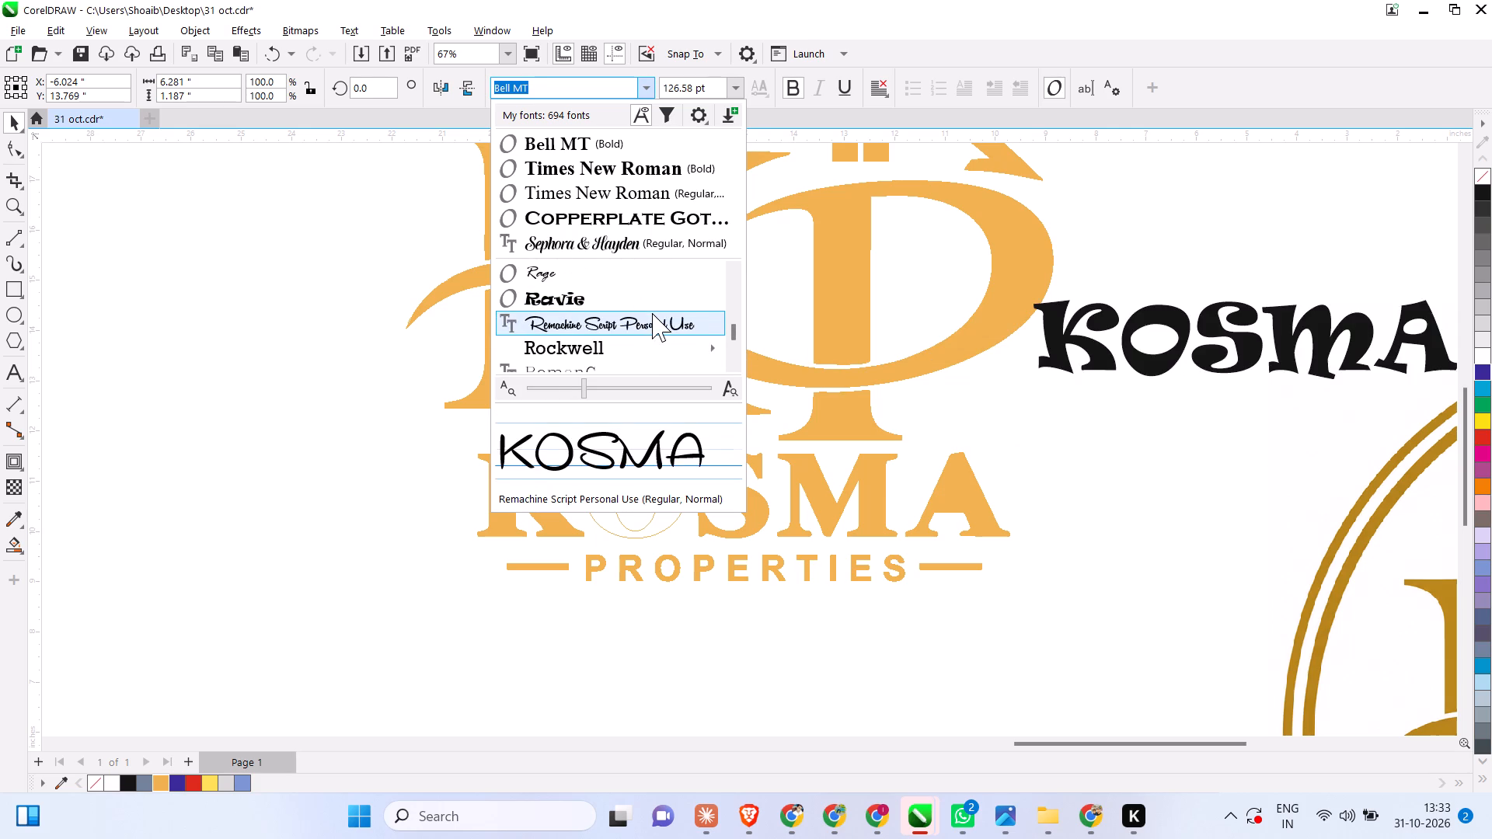
scroll(652, 313, down, 3)
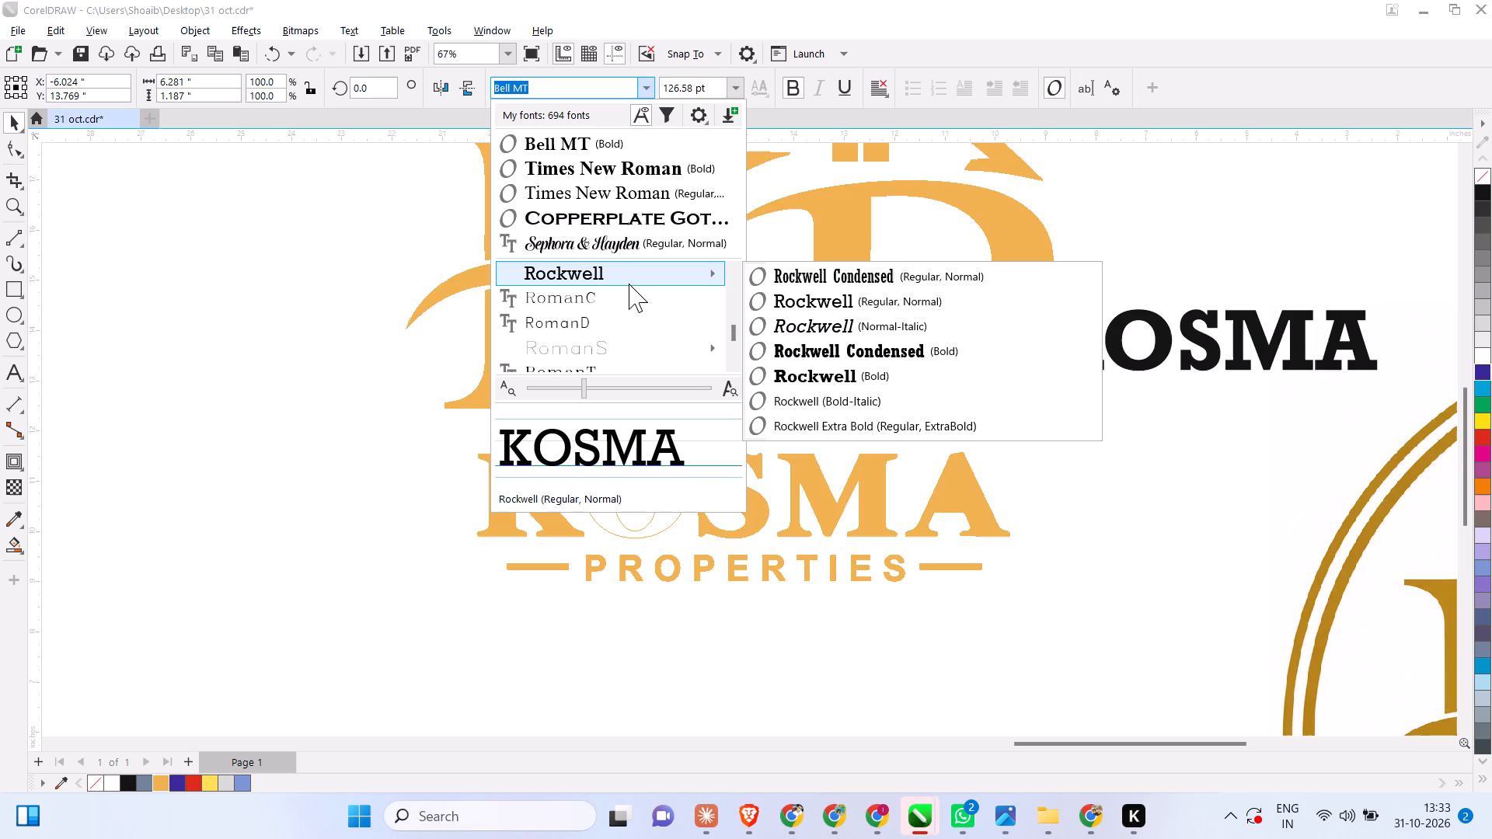
scroll(627, 294, down, 1)
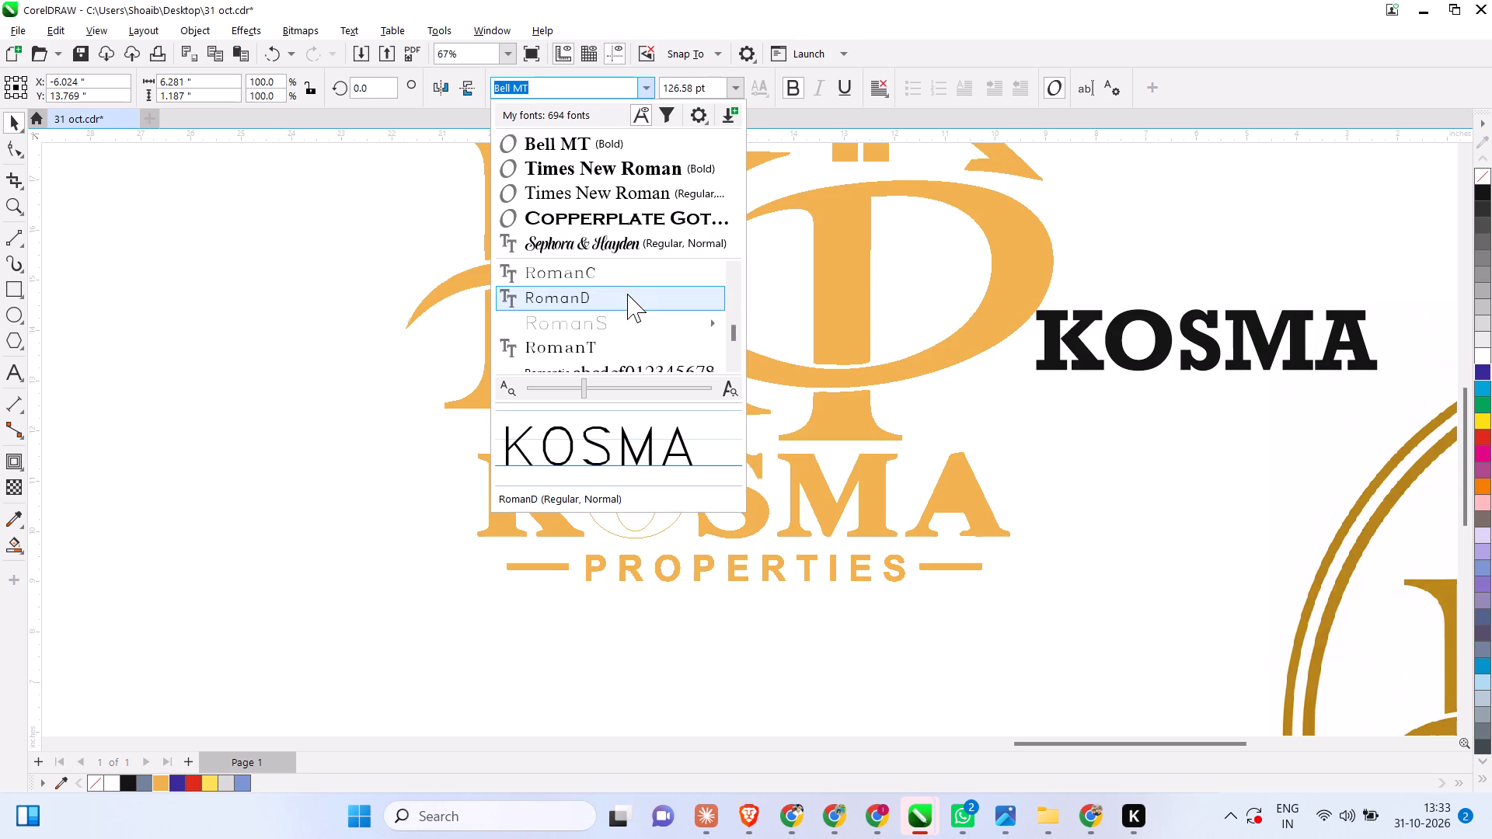
scroll(627, 294, down, 2)
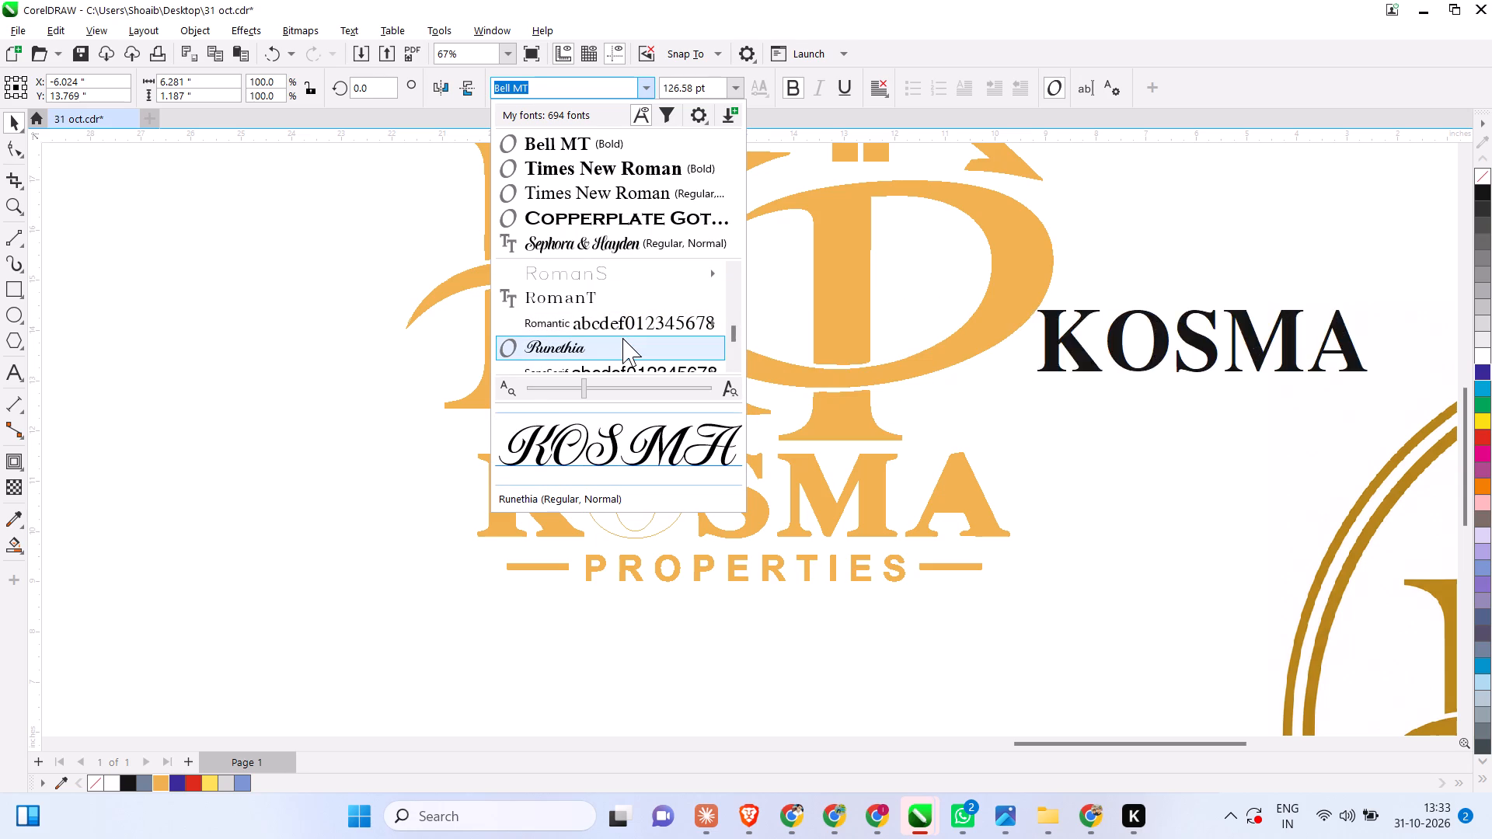
scroll(622, 345, down, 3)
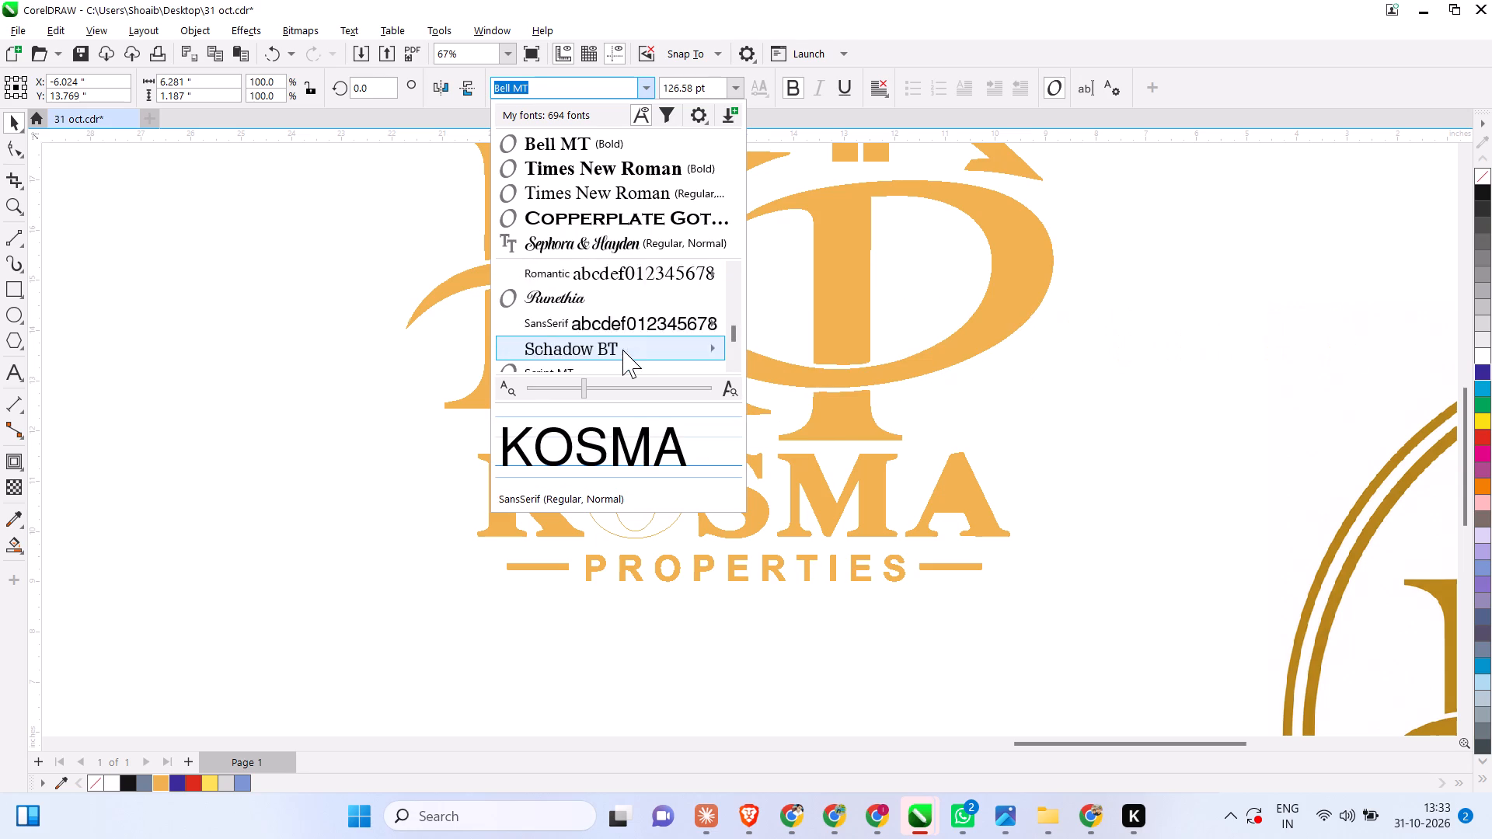
scroll(622, 350, down, 4)
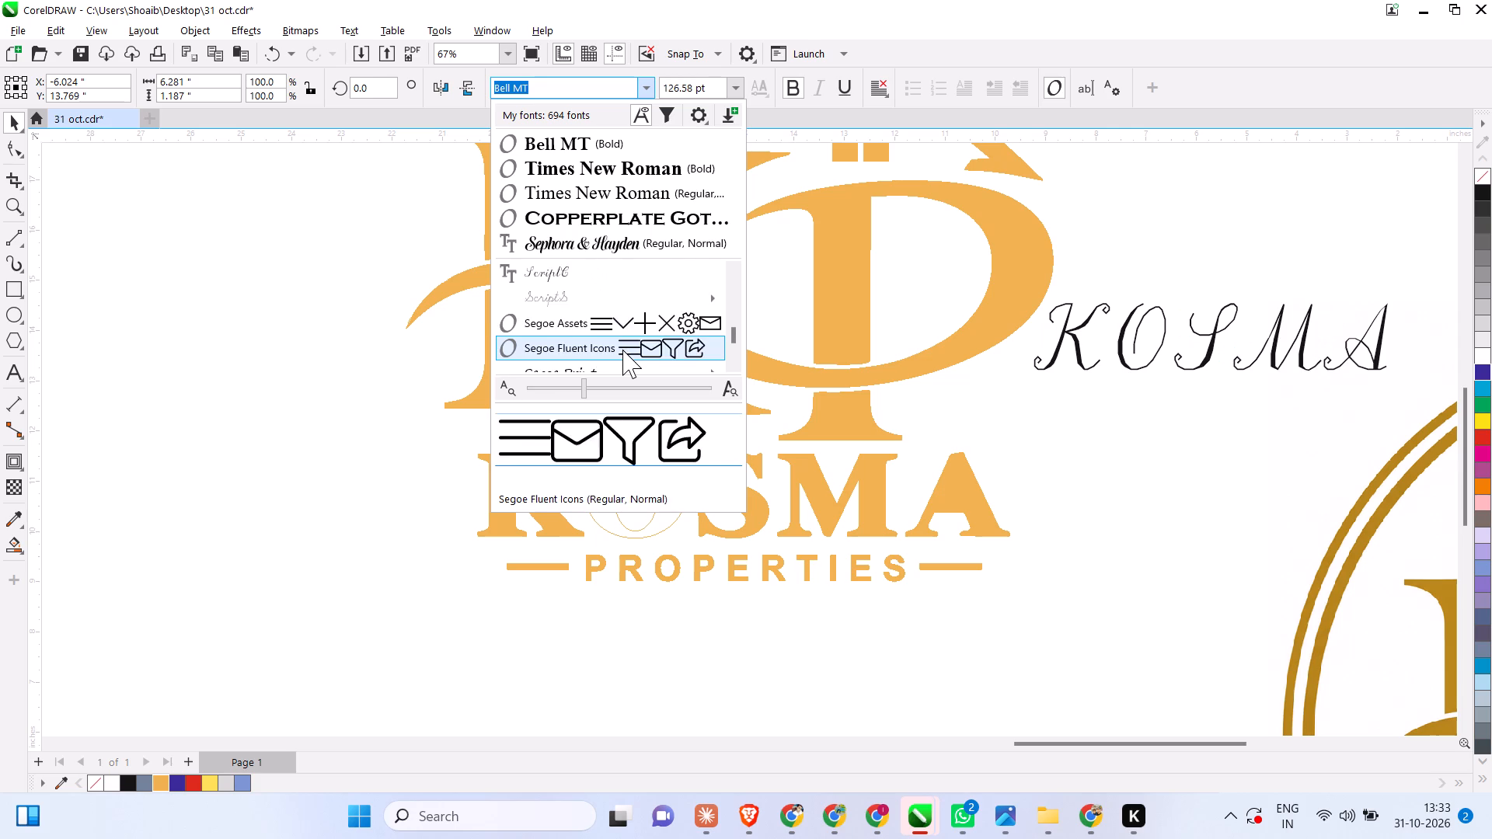
scroll(622, 350, down, 6)
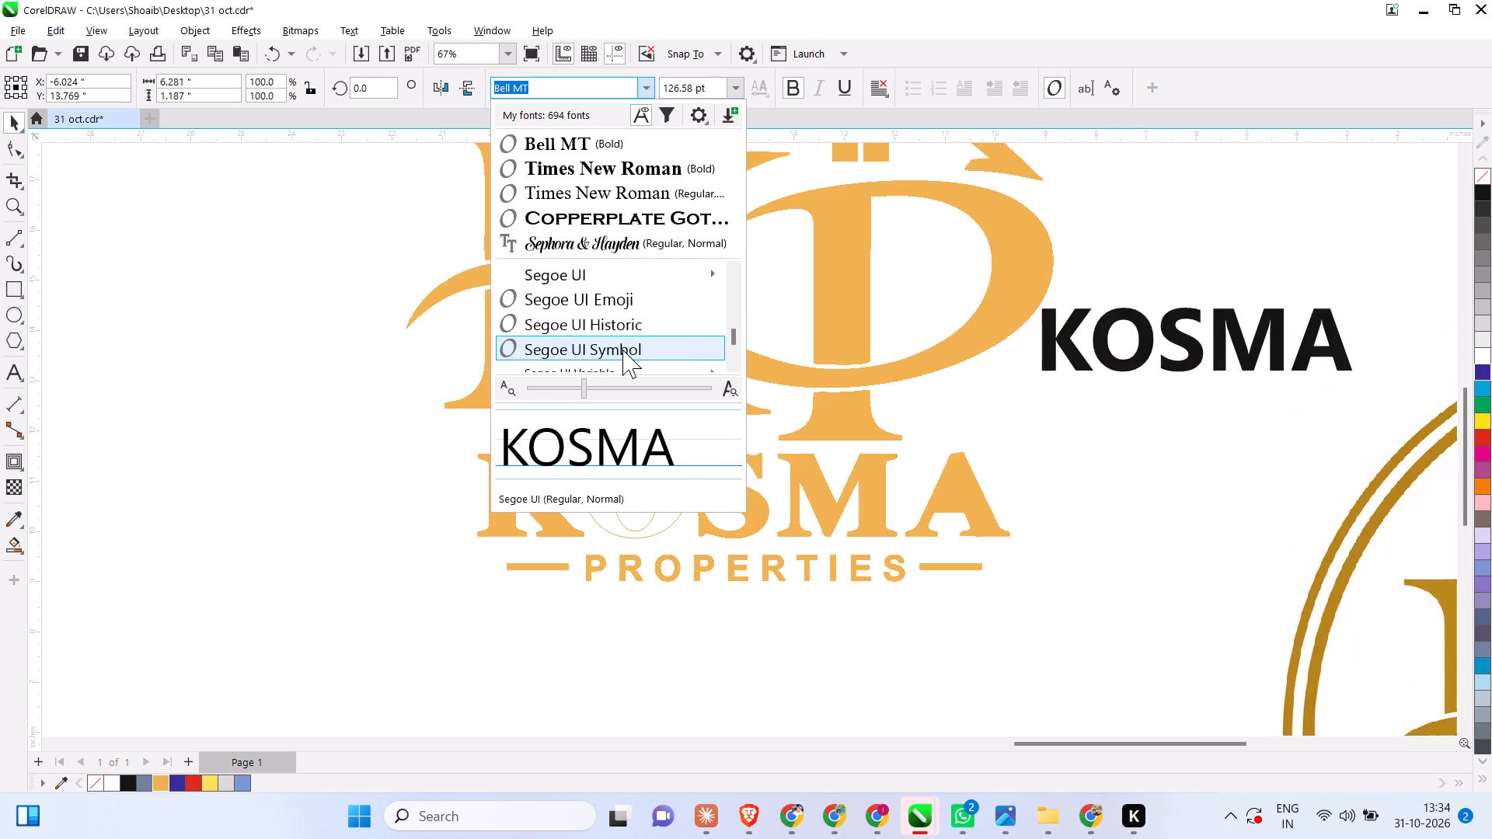
scroll(622, 350, down, 2)
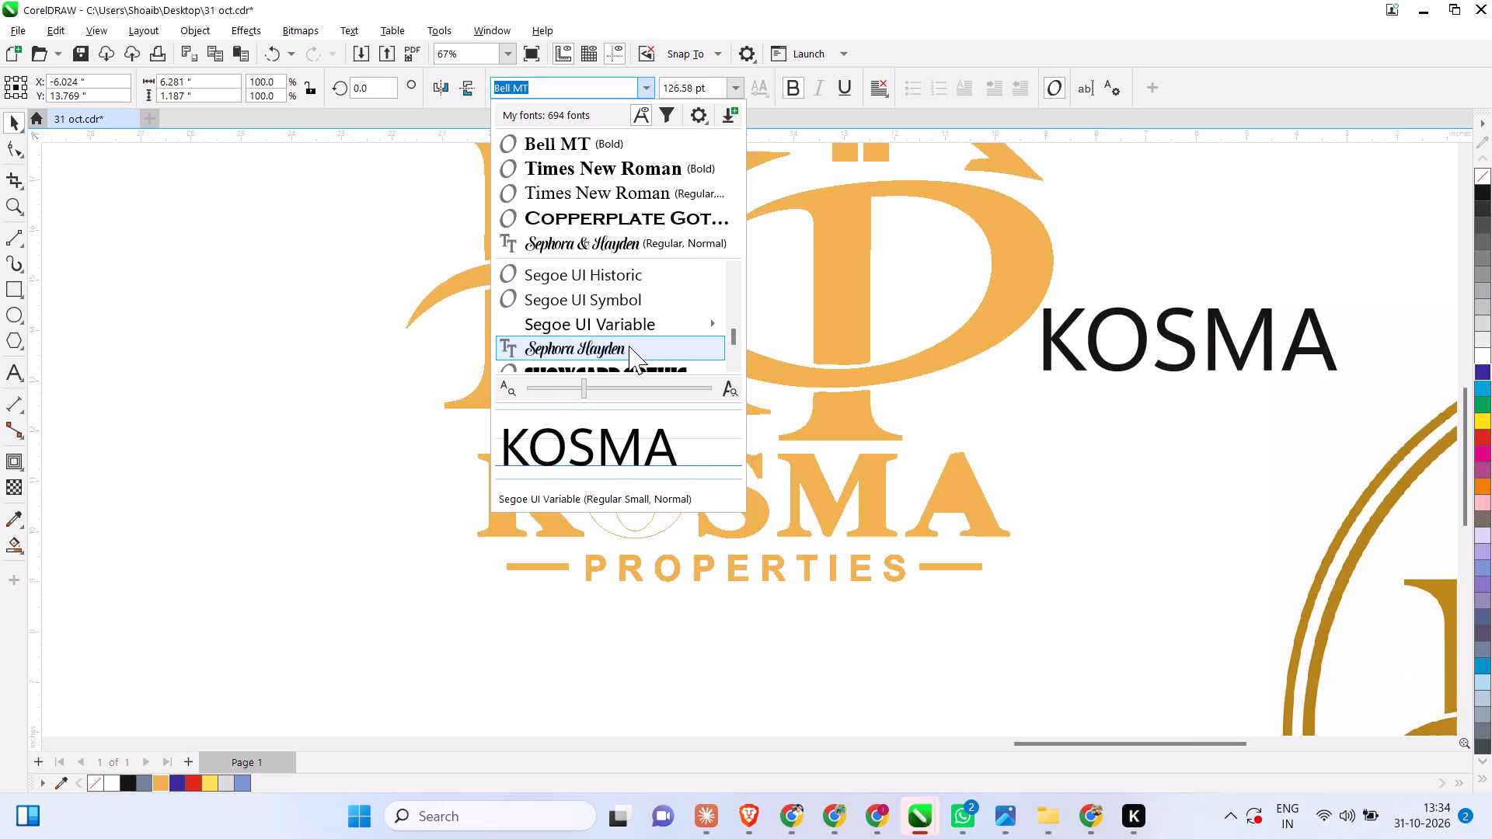
scroll(635, 342, up, 19)
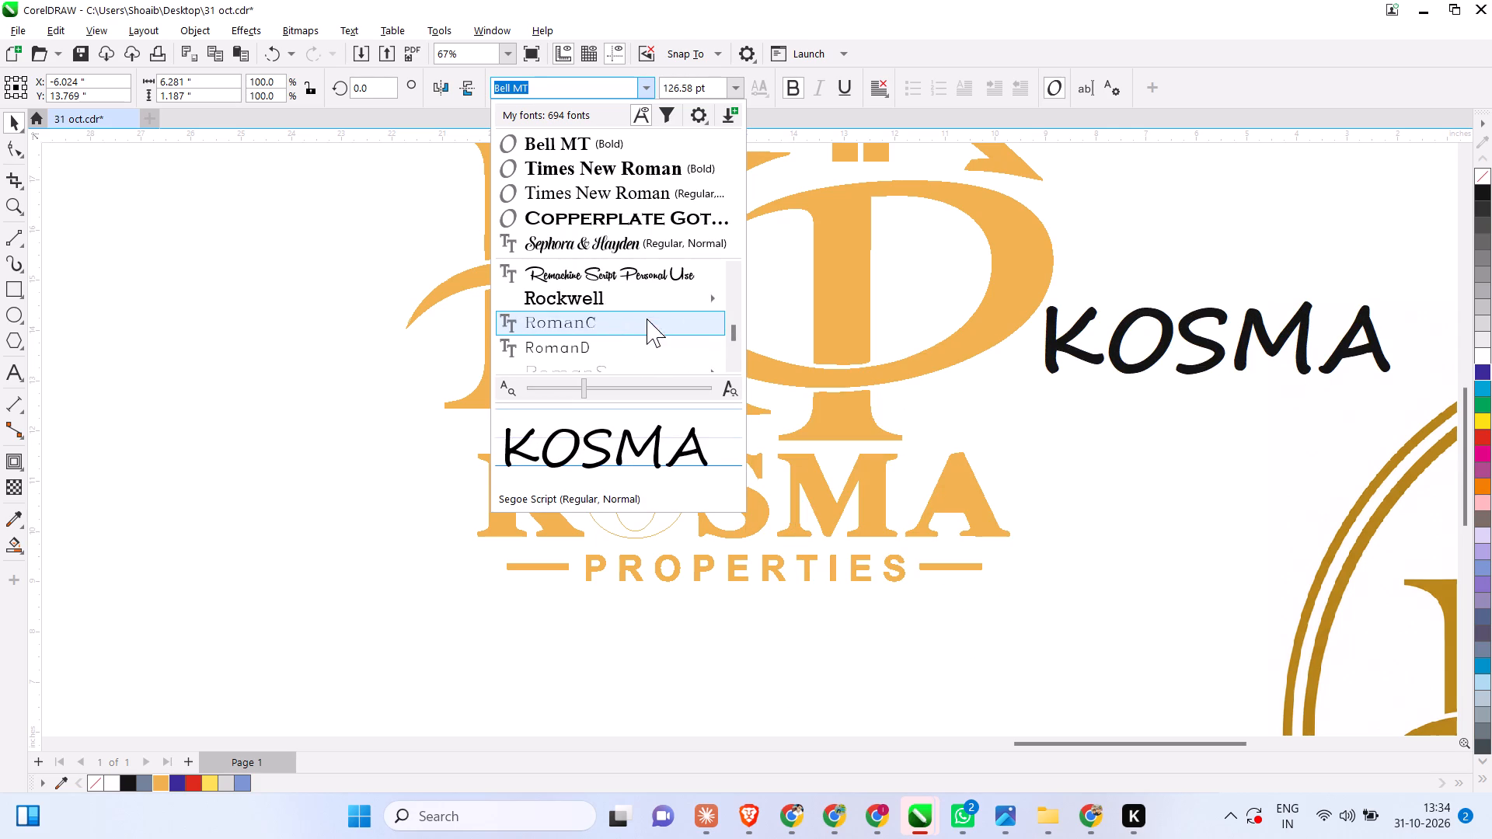
Set the font of the black KOSMA text to Times New Roman Bold.
click(601, 165)
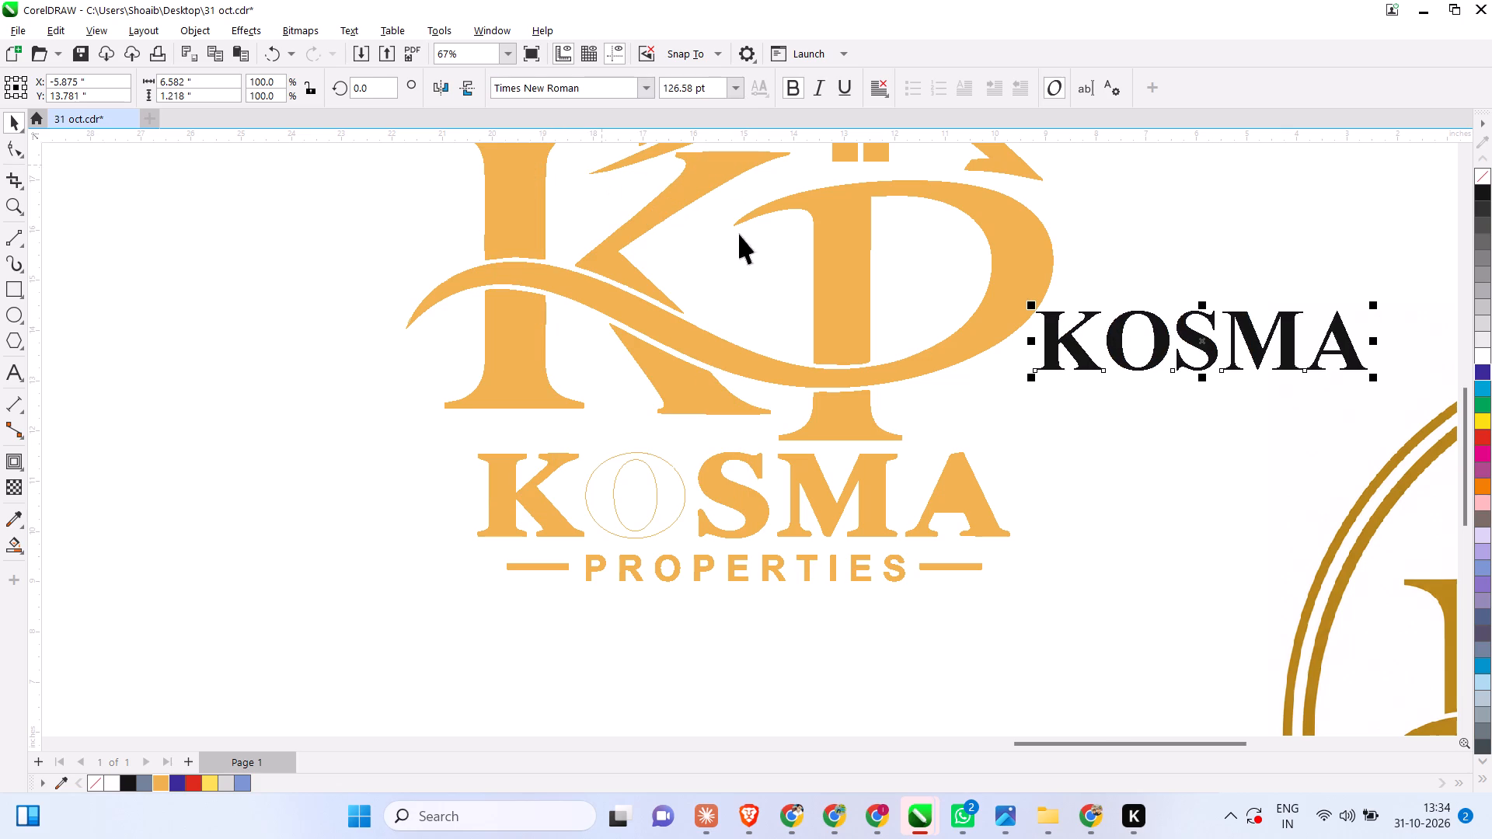
click(1240, 231)
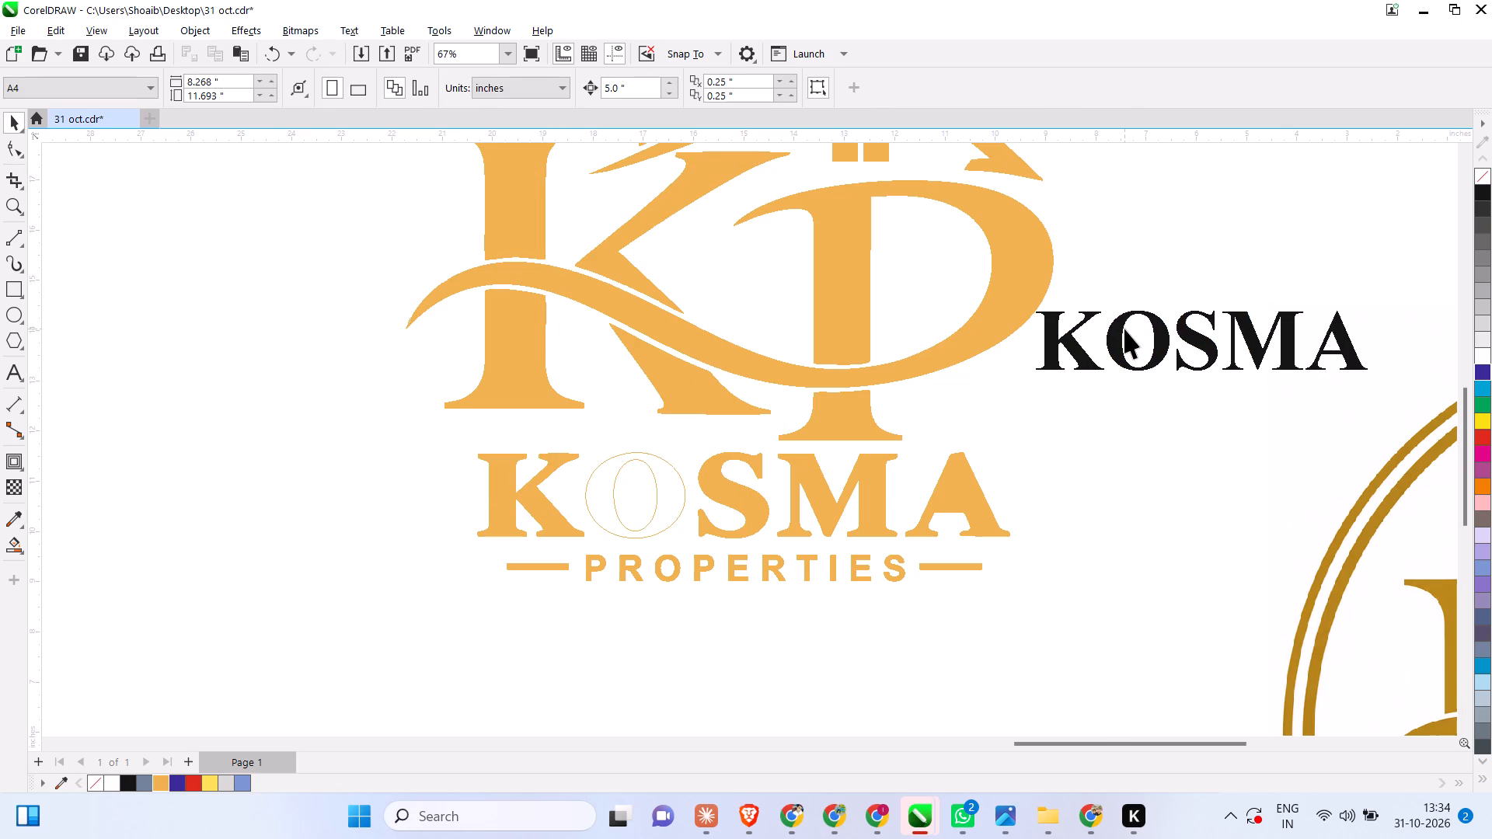
Overlay the black KOSMA text on the gold KOSMA lettering and scale it proportionally to about 9.5 by 1.76 inches.
drag(1112, 341, 552, 491)
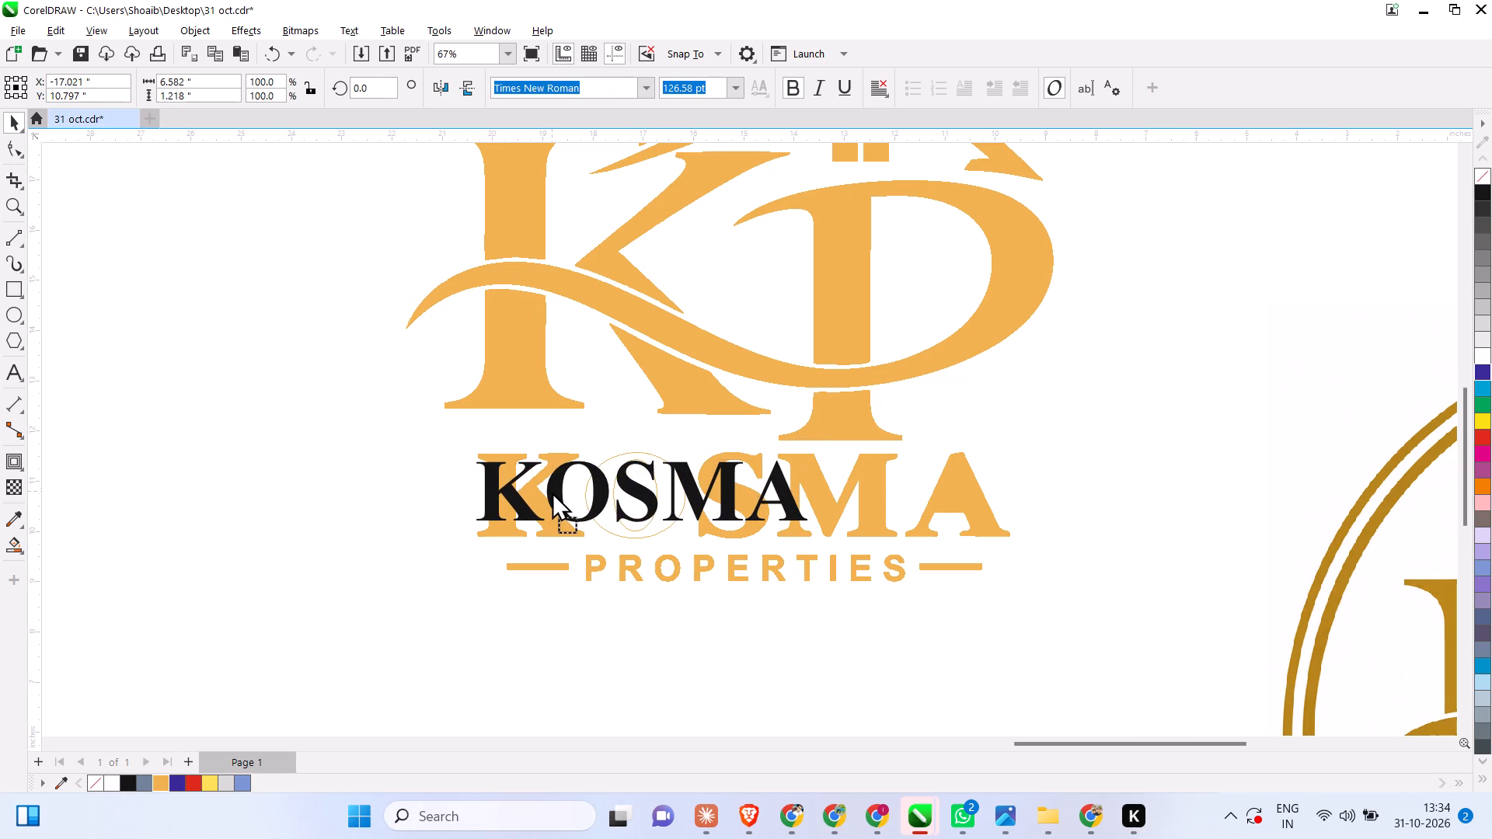
drag(552, 491, 553, 485)
drag(817, 527, 835, 536)
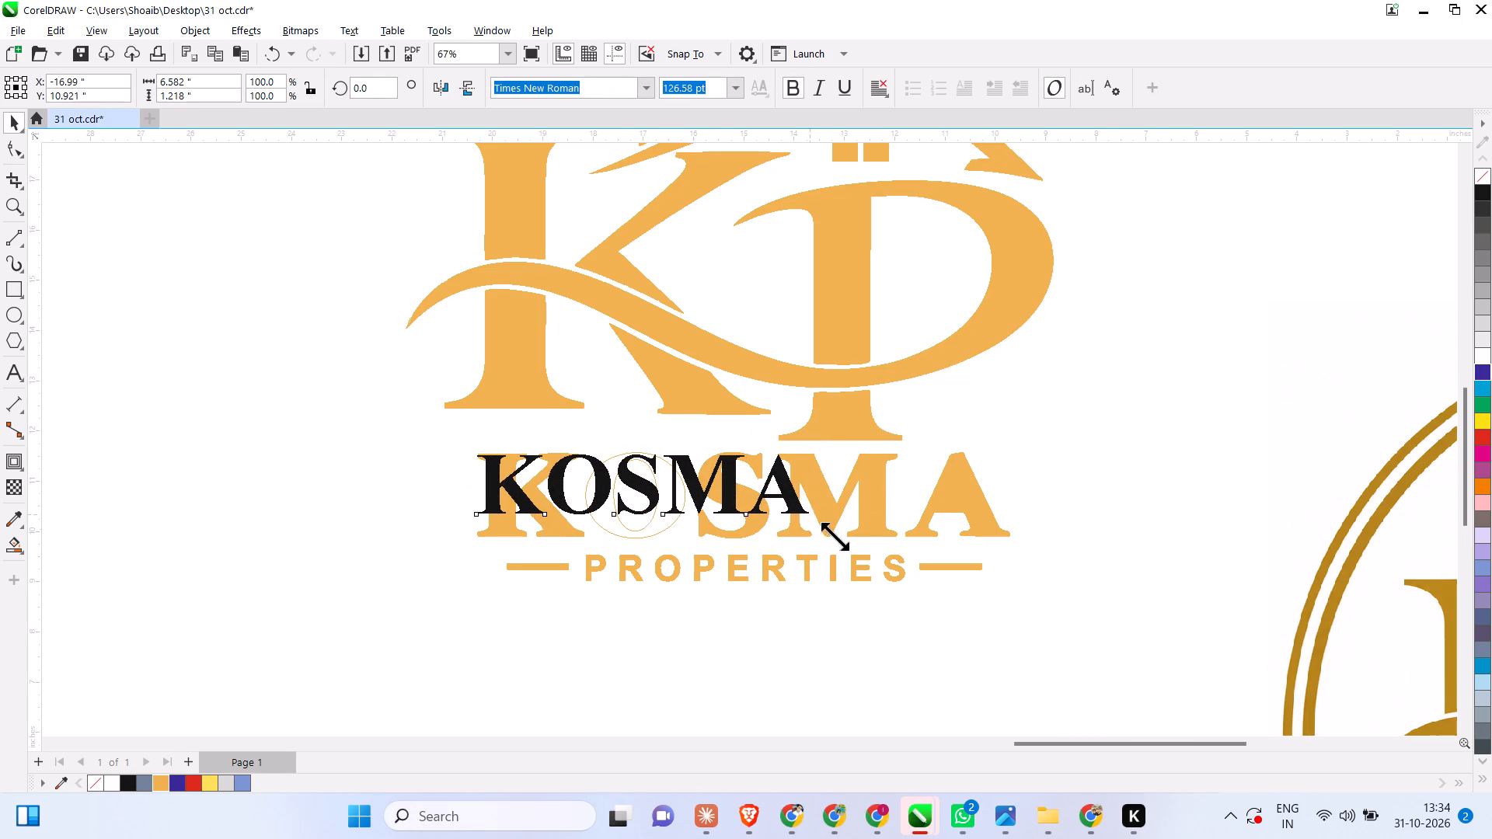
drag(835, 536, 982, 550)
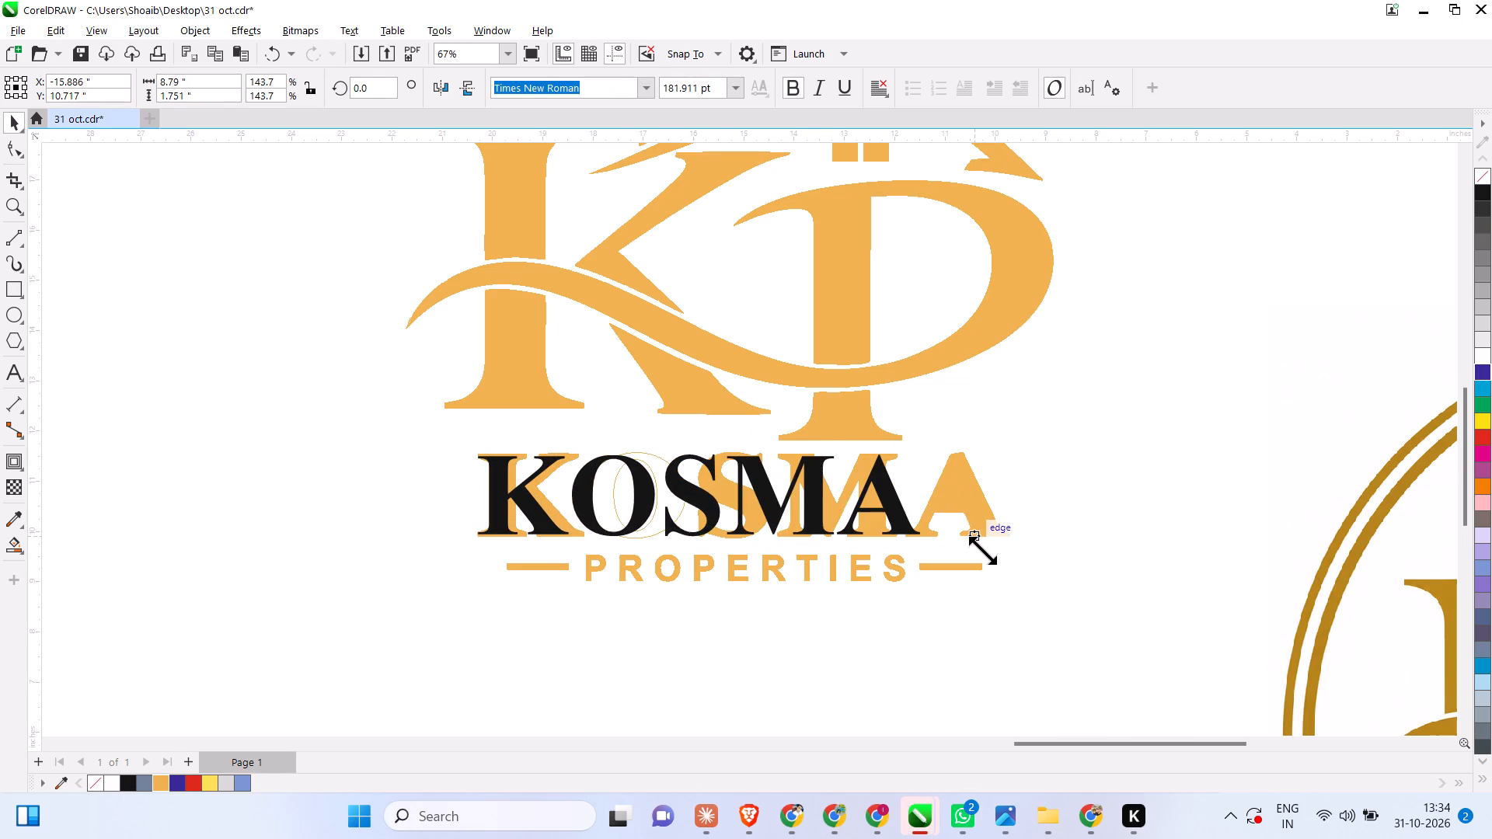
drag(982, 550, 1023, 554)
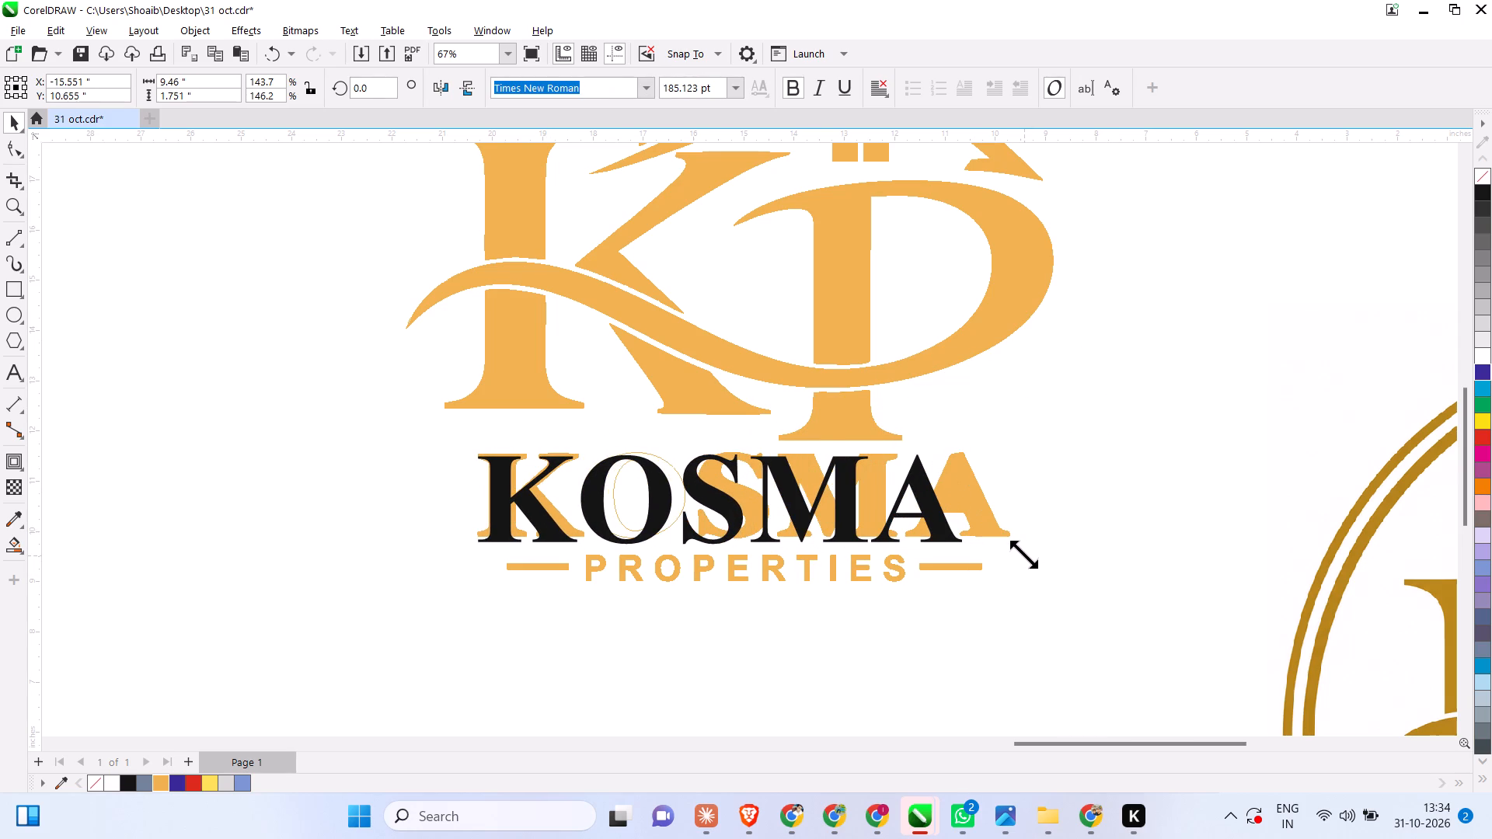
drag(1023, 554, 1022, 553)
scroll(706, 511, up, 4)
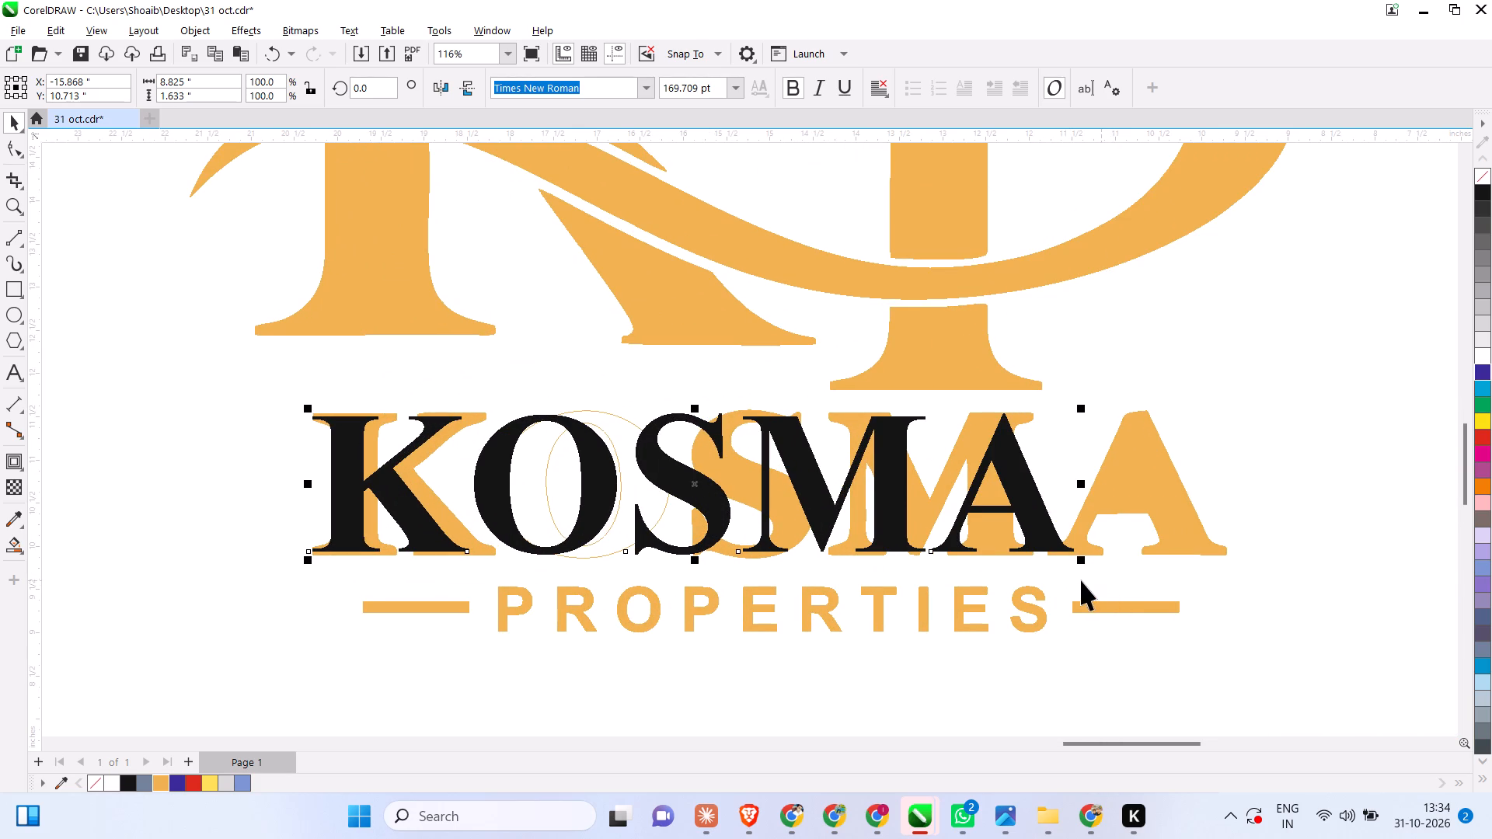
drag(1084, 562, 1143, 597)
scroll(706, 470, up, 2)
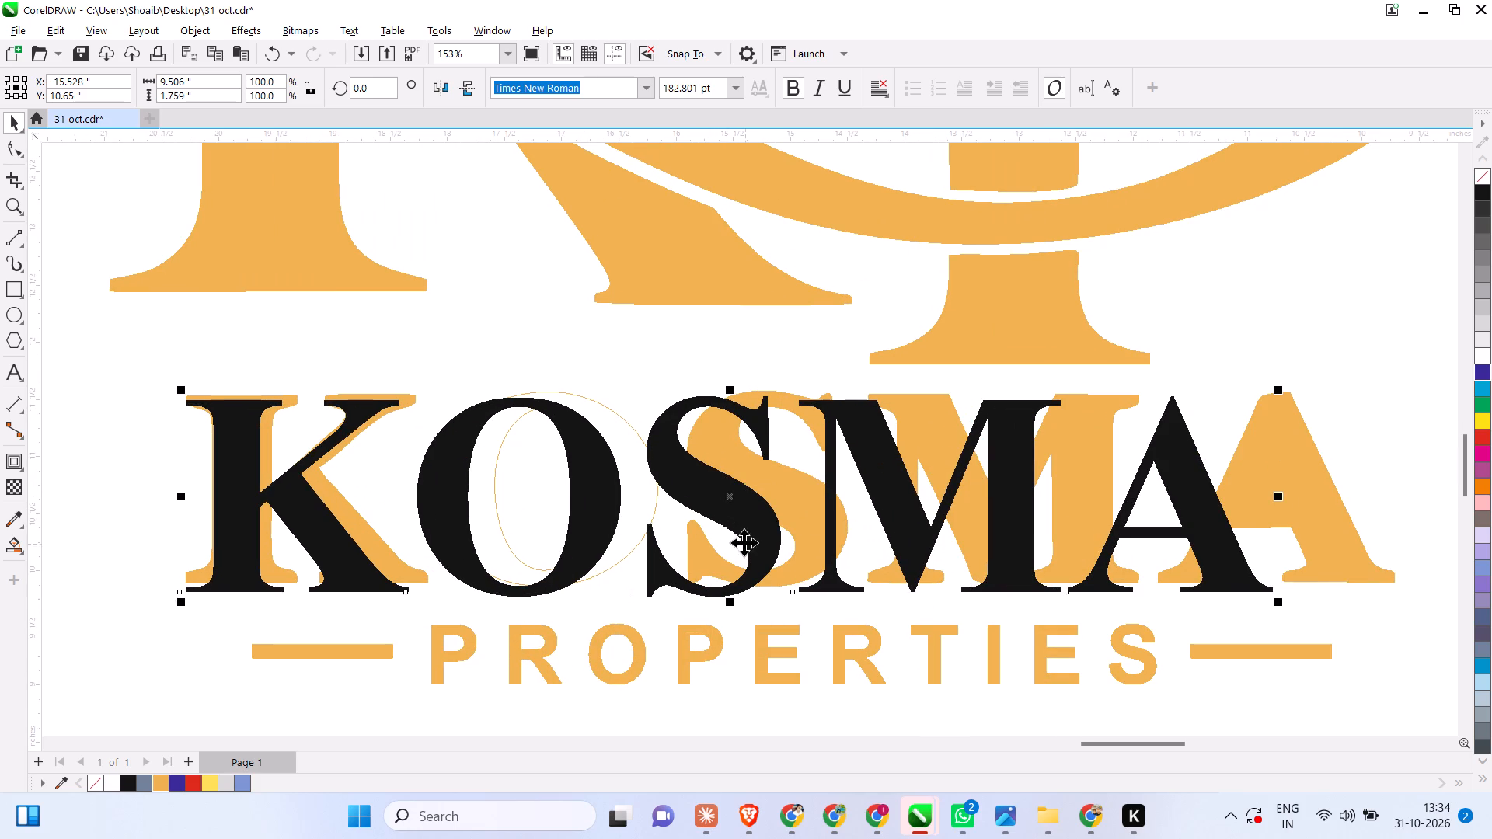
click(723, 484)
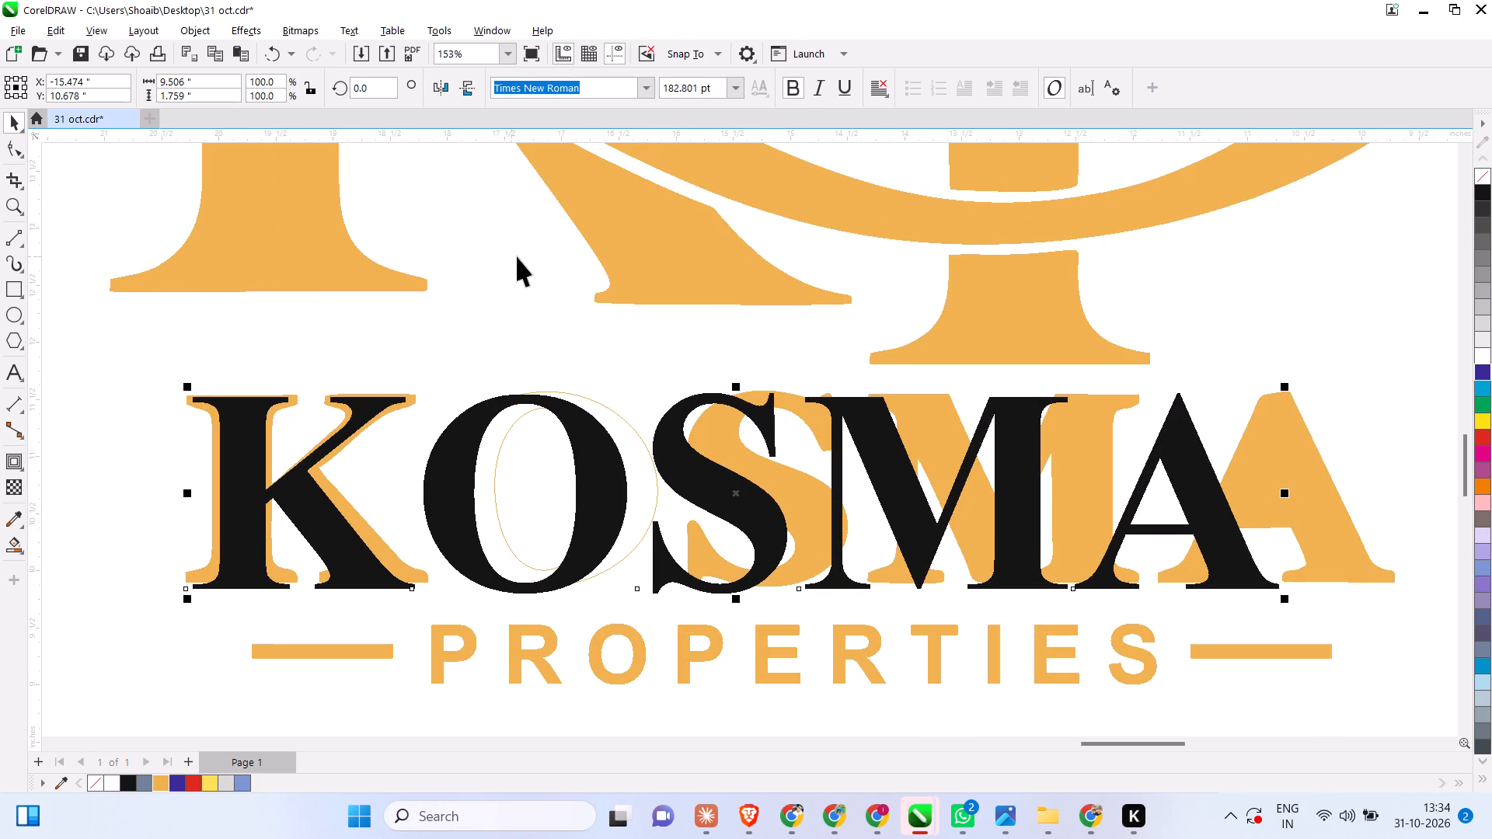
Widen the letter spacing of the black KOSMA text so its letters line up with the gold letters beneath.
key(F10)
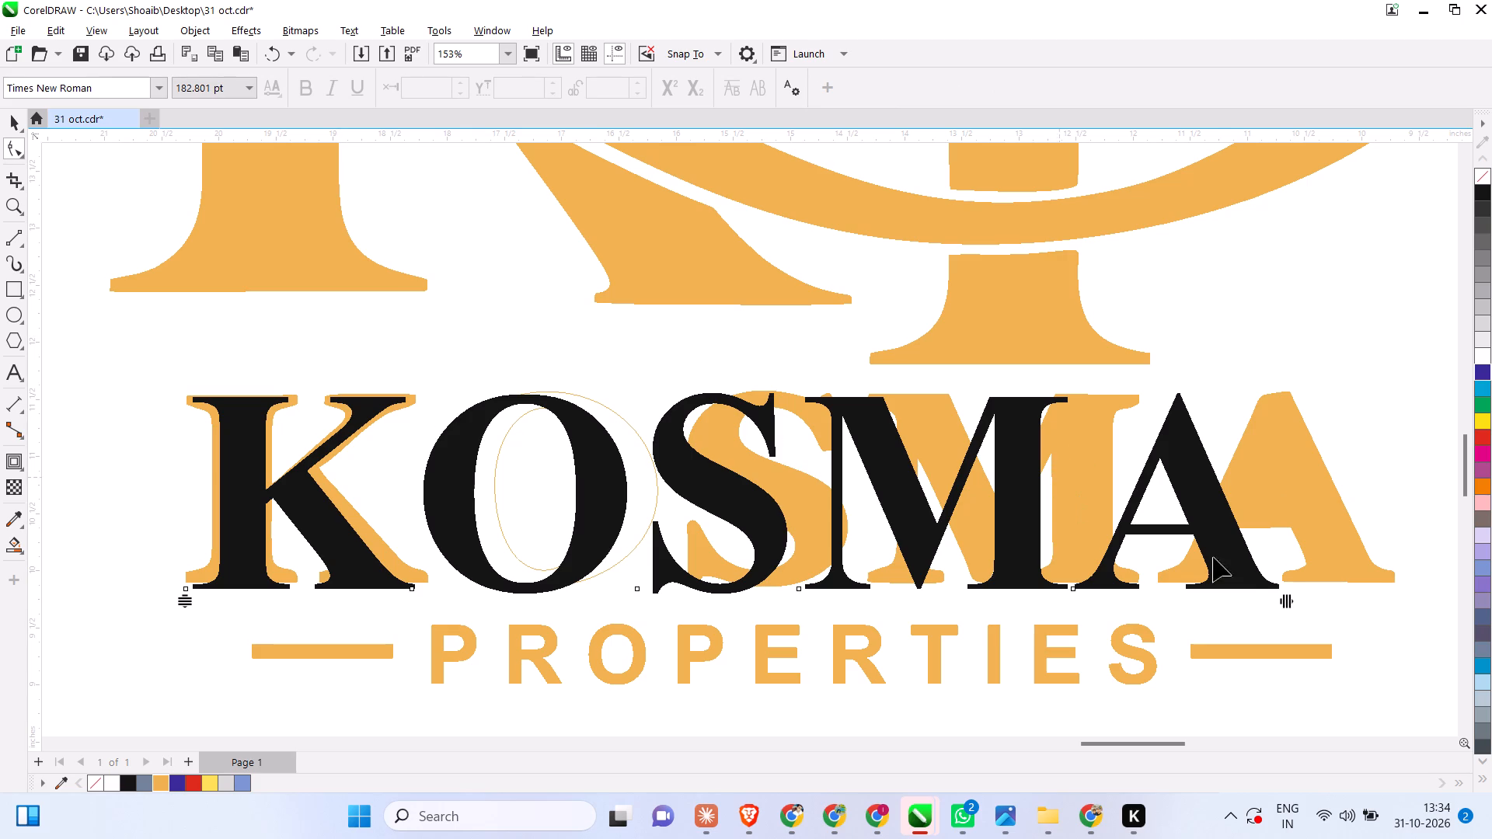
drag(1283, 606, 1349, 603)
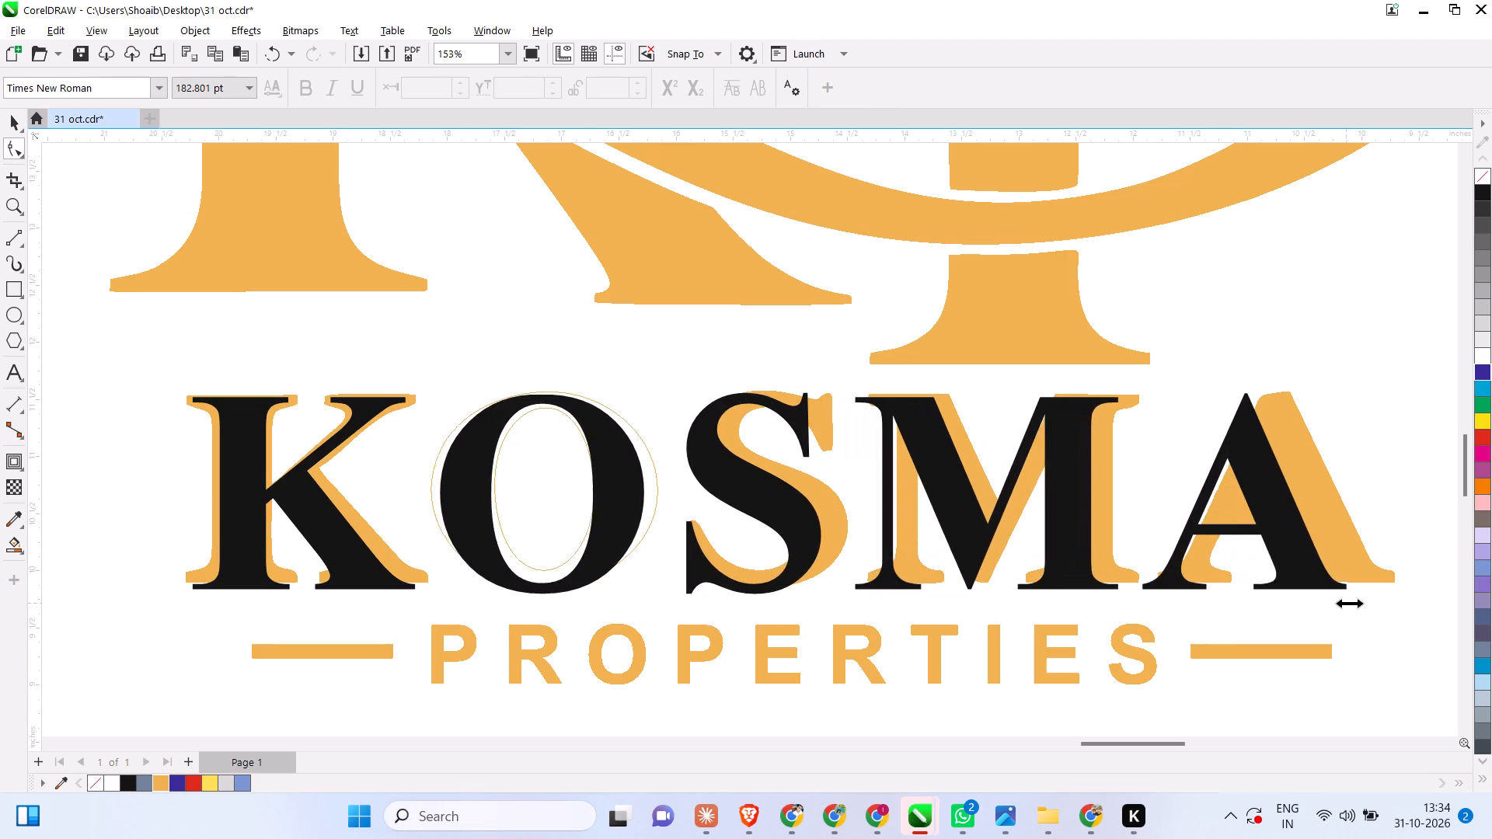
drag(1349, 603, 1372, 604)
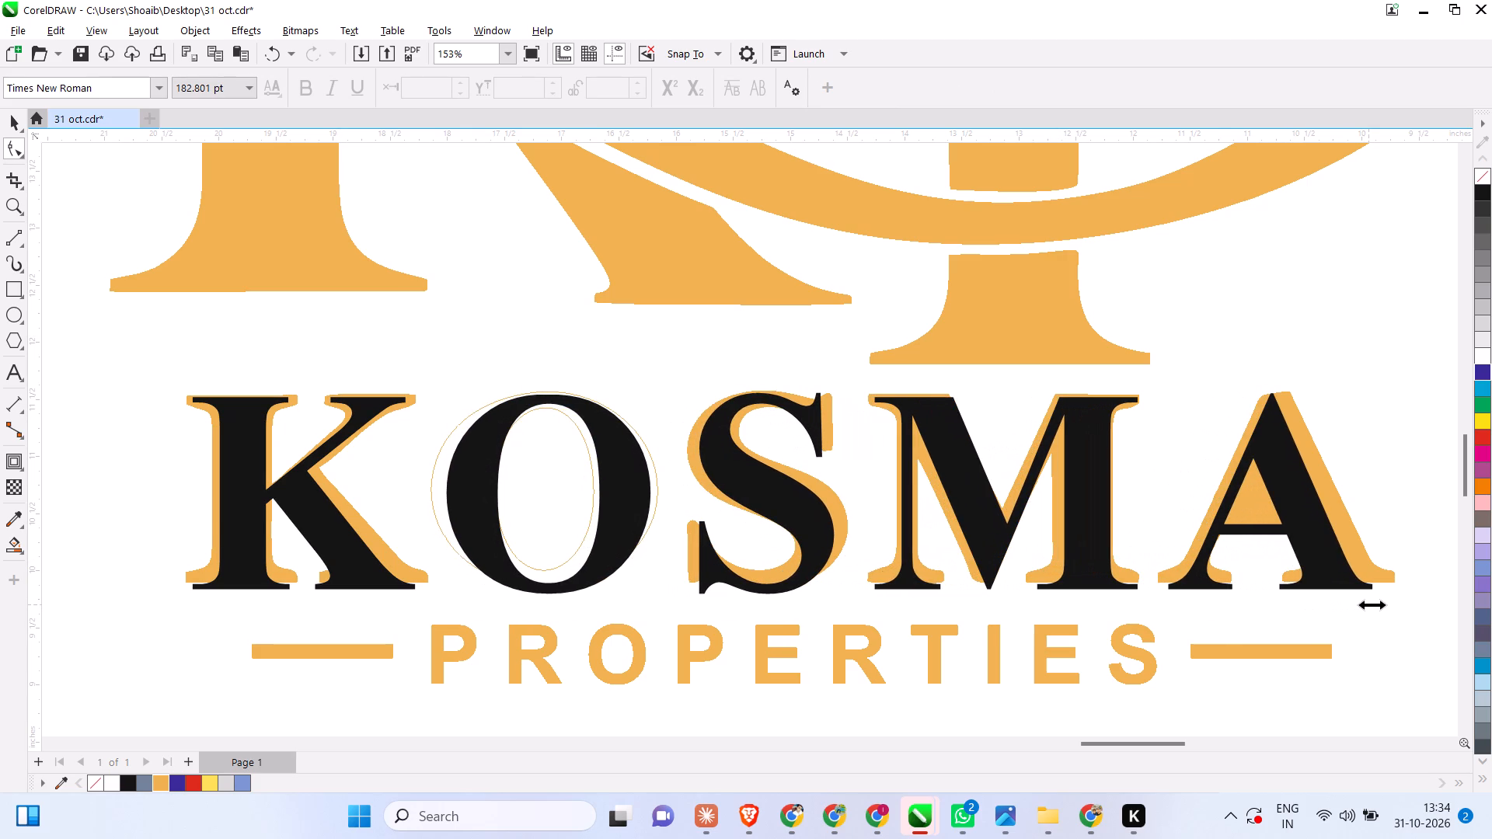
drag(1372, 604, 1374, 604)
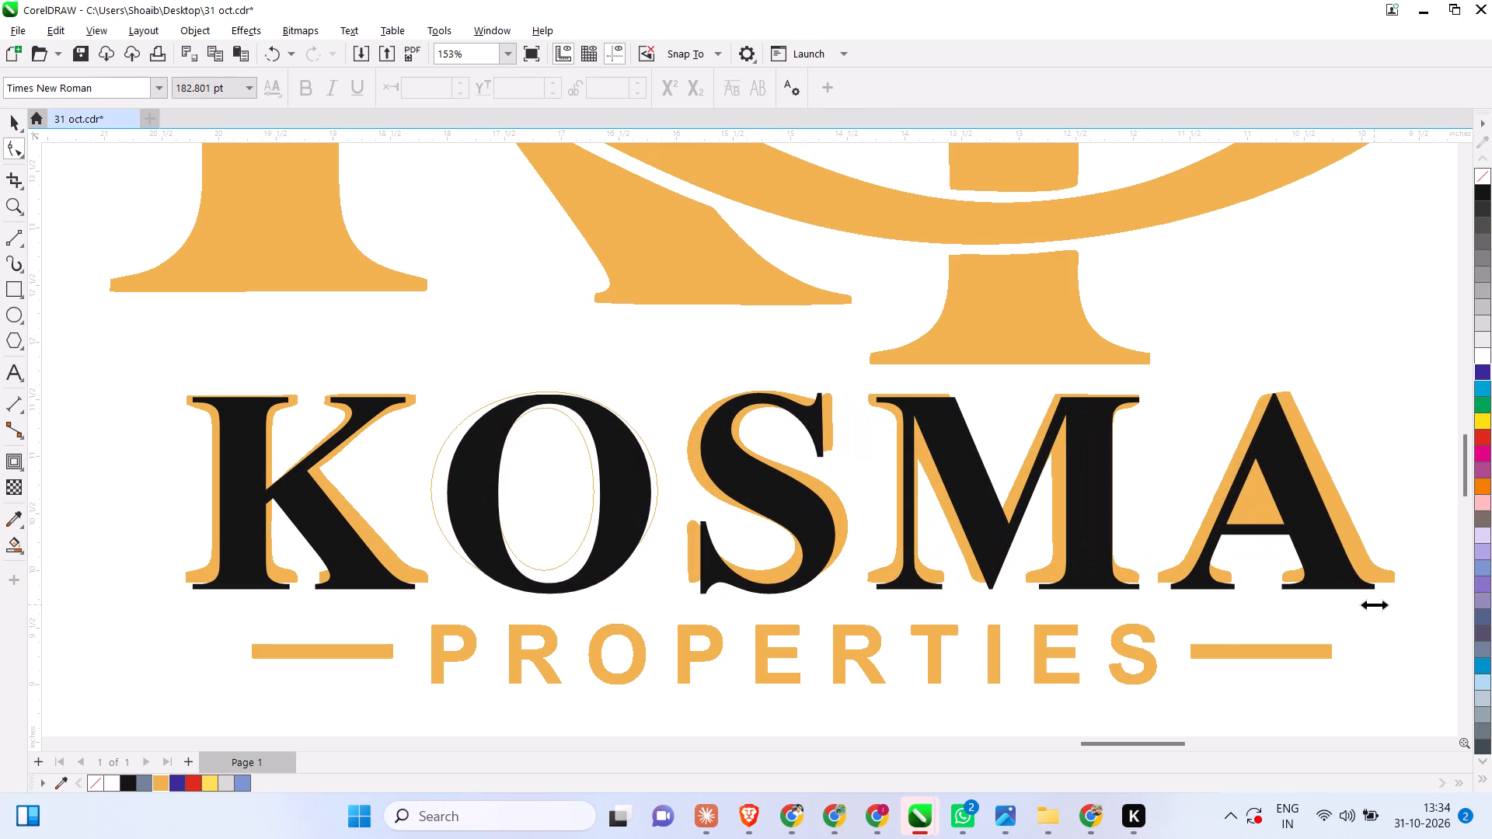
drag(1374, 604, 1364, 597)
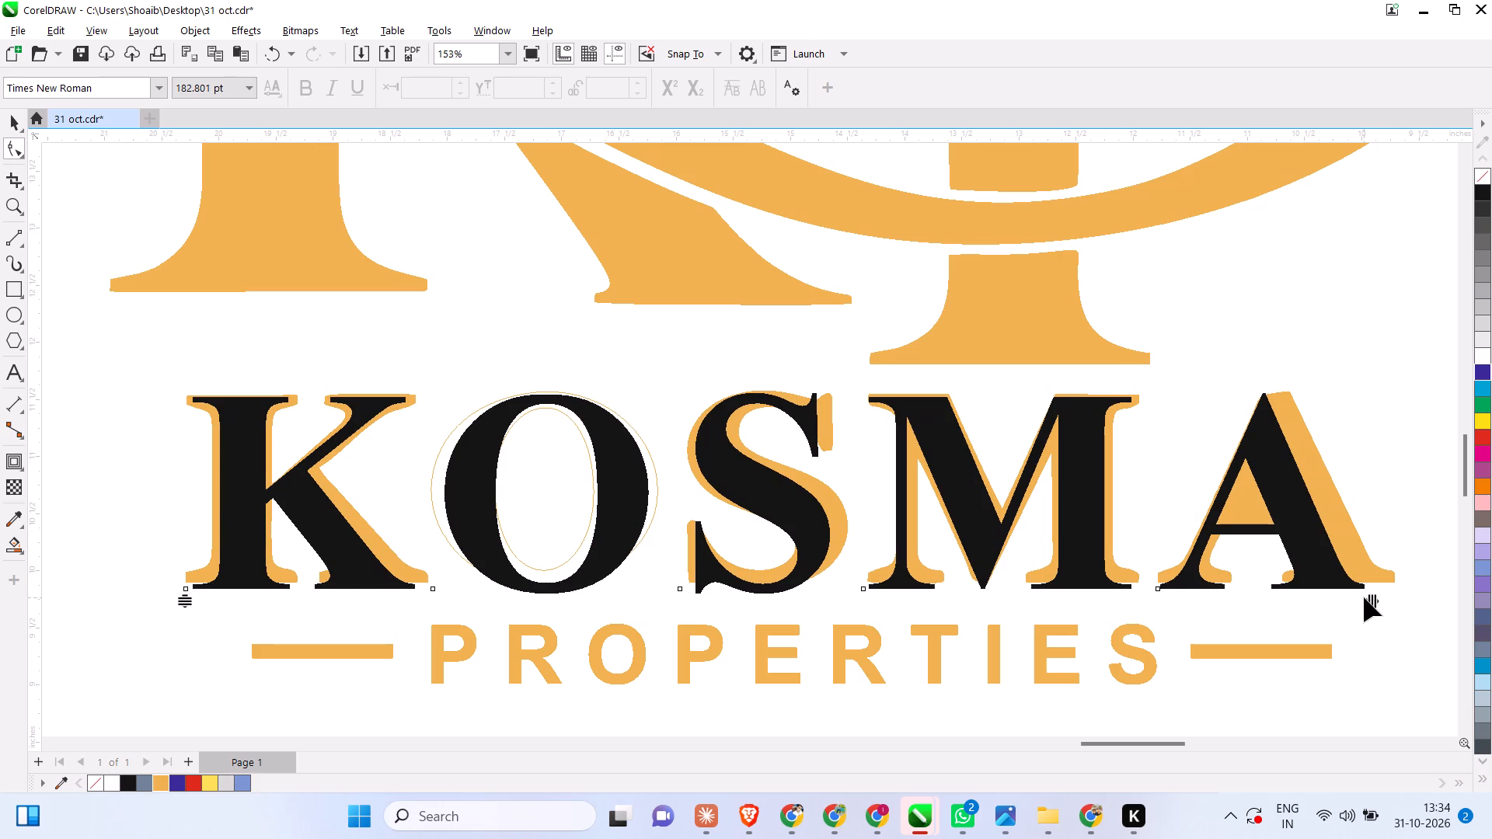
Apply a one-step outside contour with a 0.079 inch offset and yellow fill to the black KOSMA text.
click(22, 468)
click(68, 479)
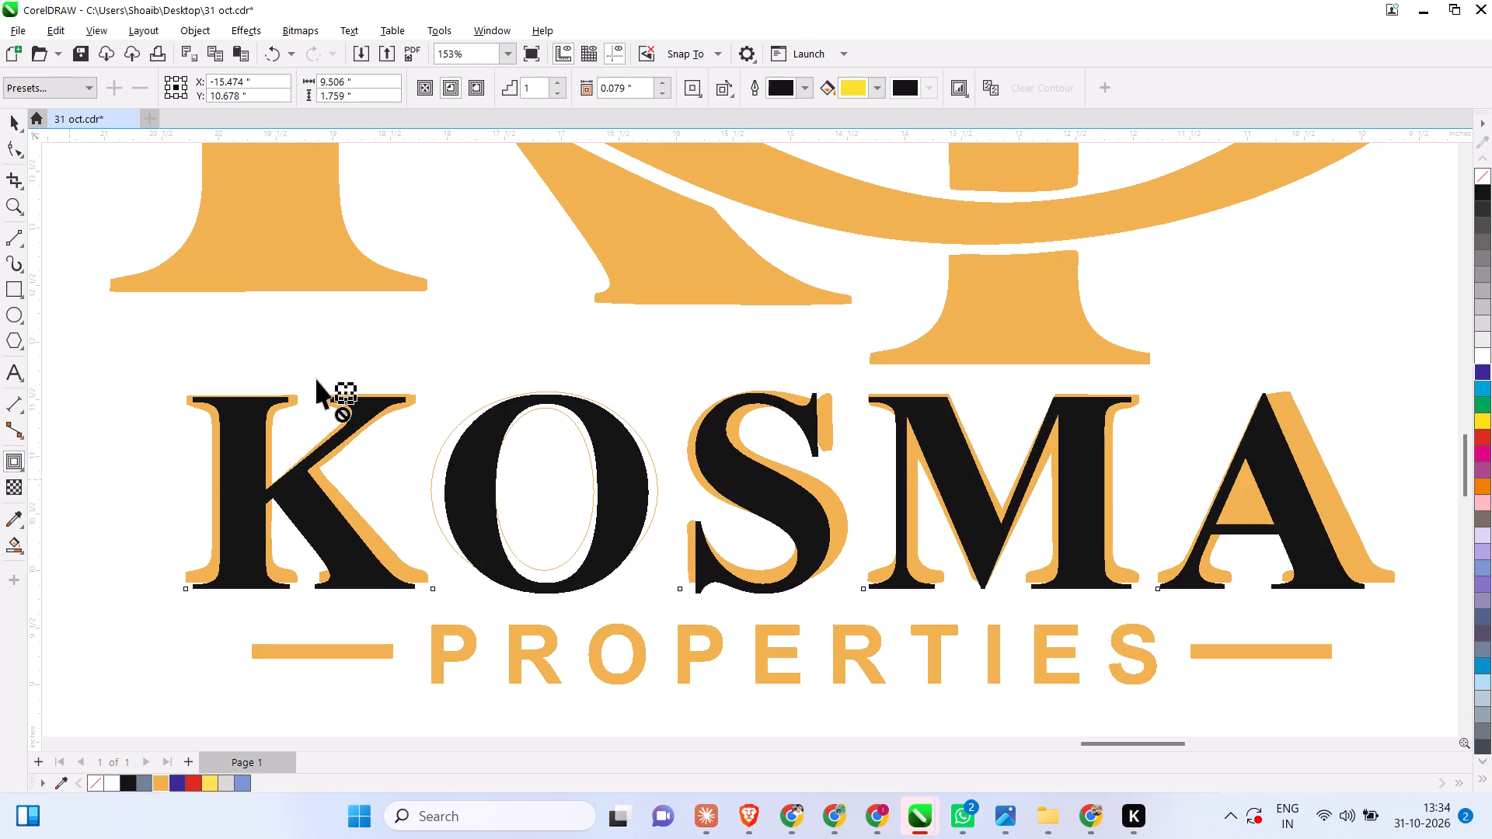
click(473, 85)
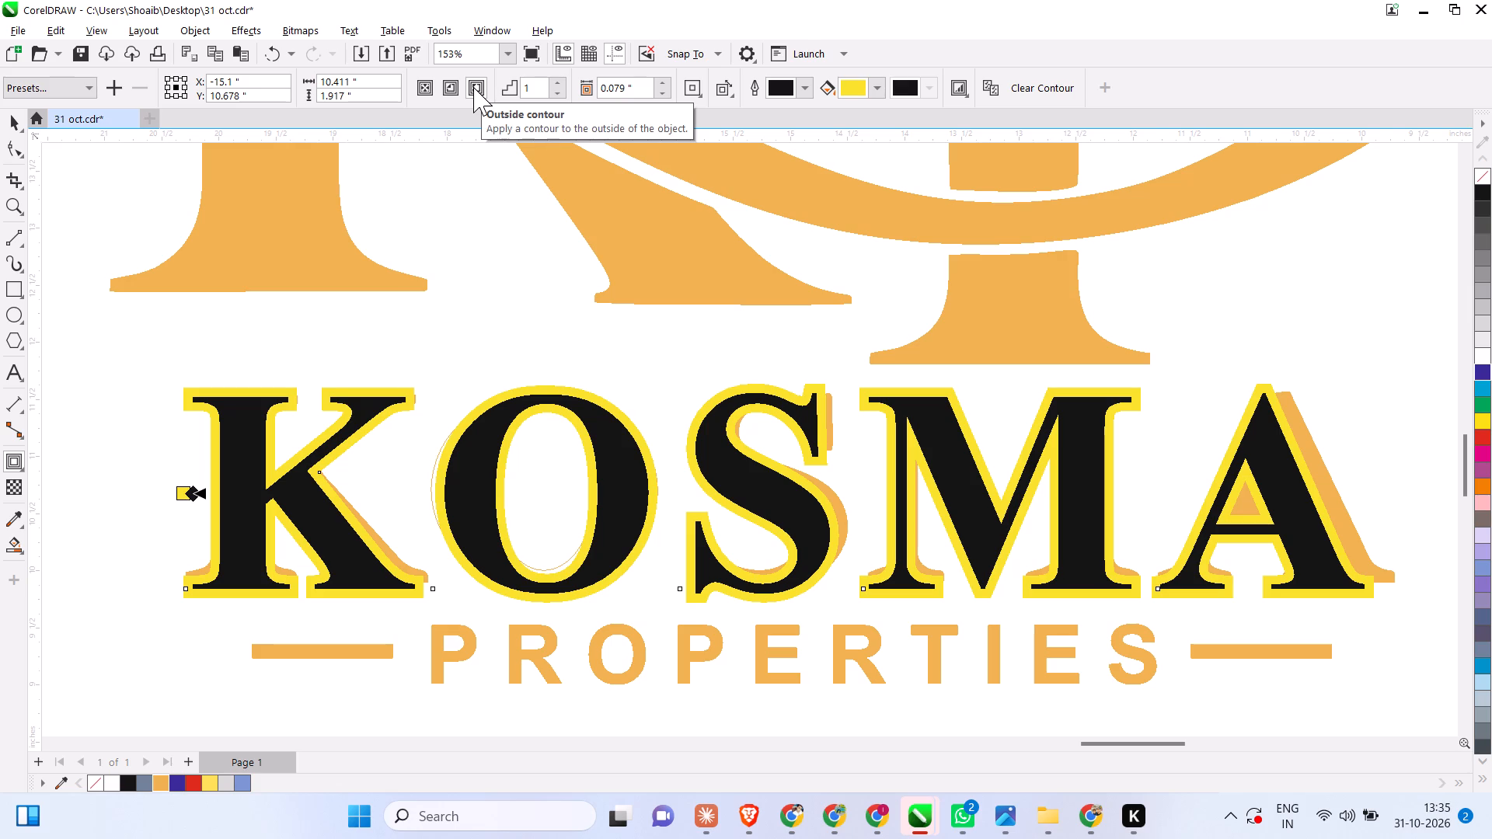
click(16, 124)
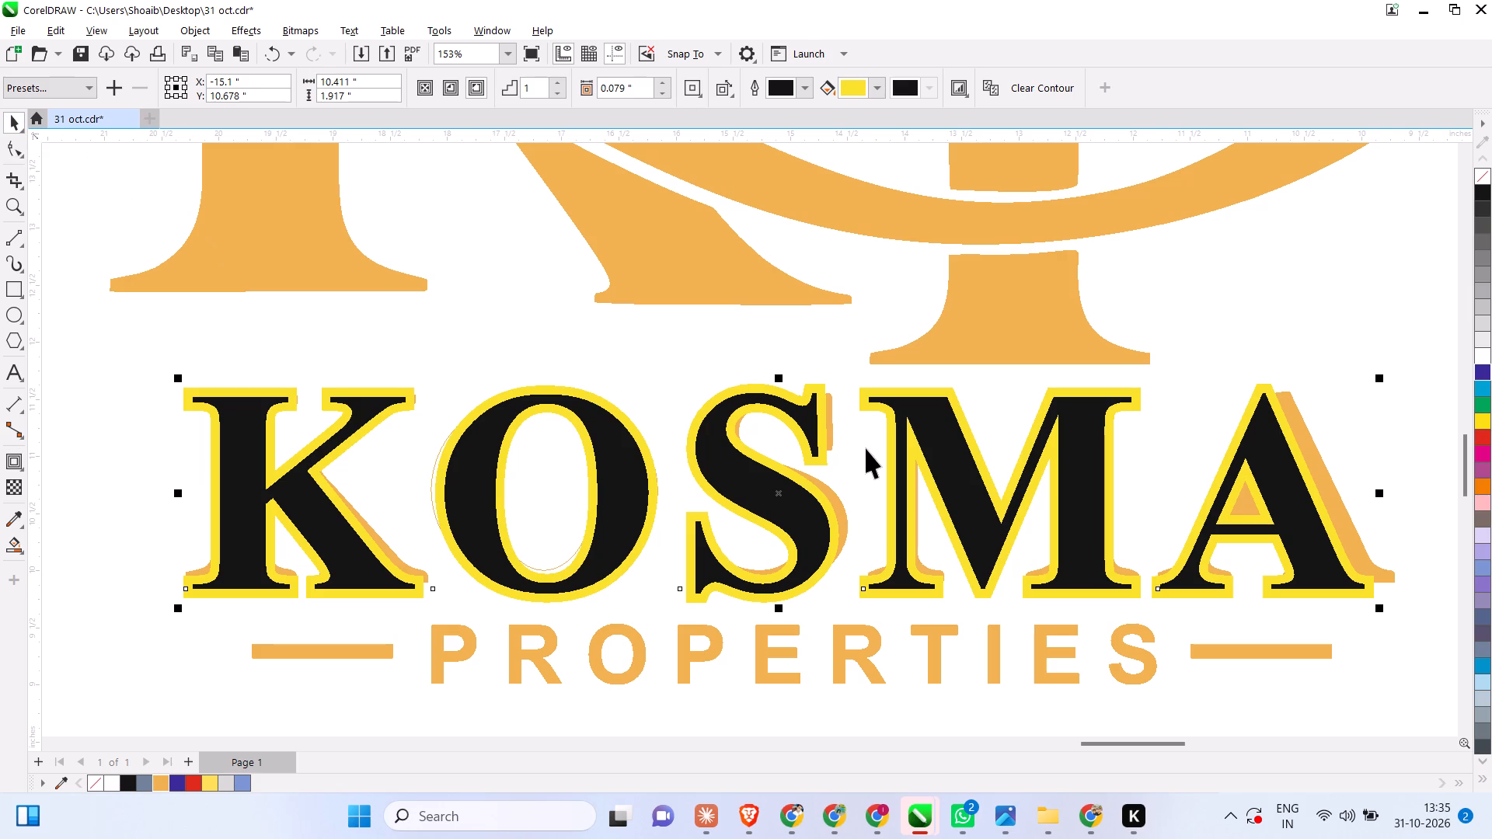
Increase the letter spacing of the contoured KOSMA text until the text is about 10.45 inches wide.
key(F10)
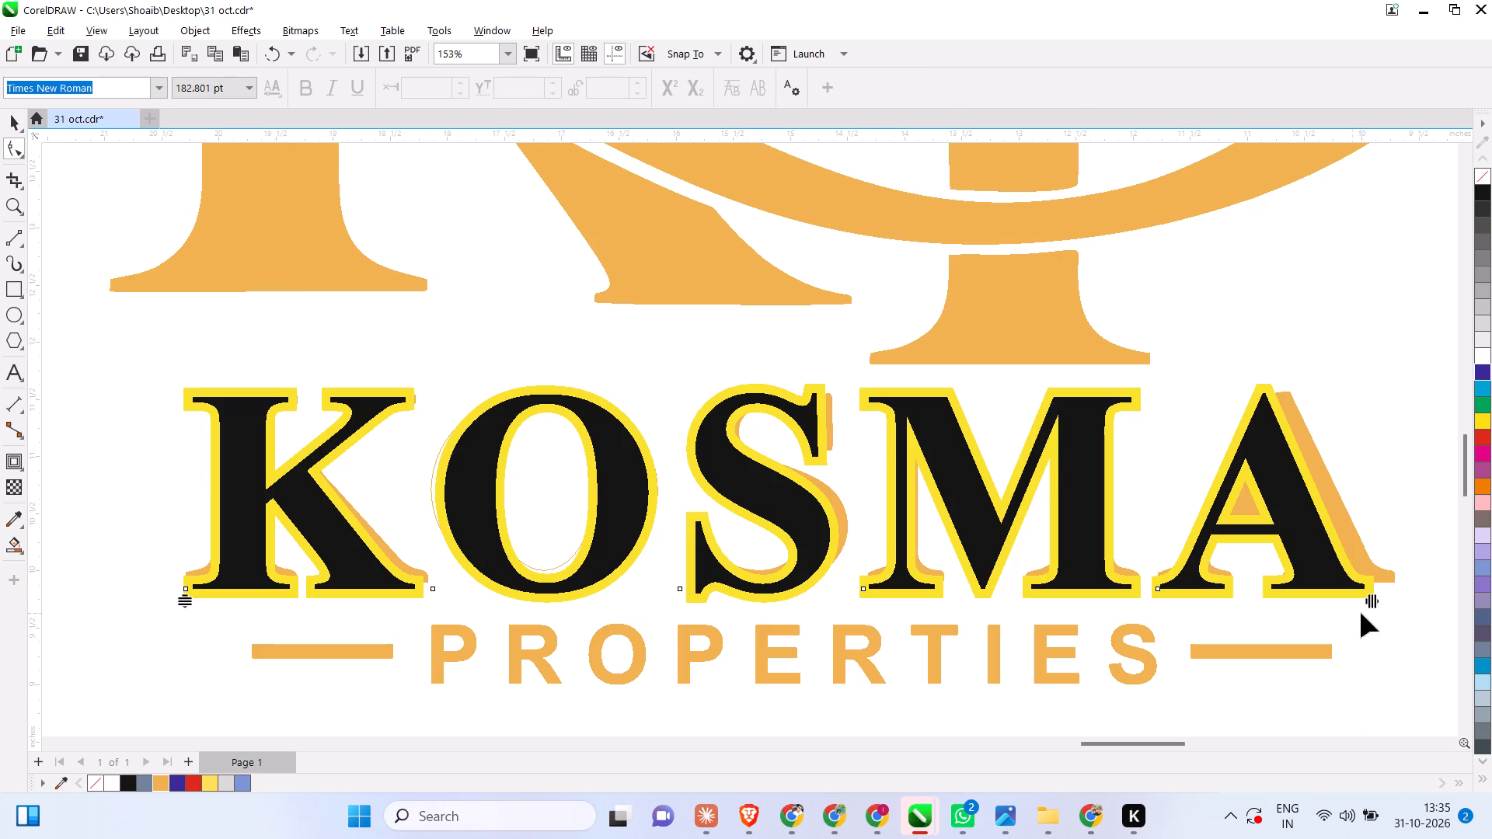
drag(1371, 606, 1386, 601)
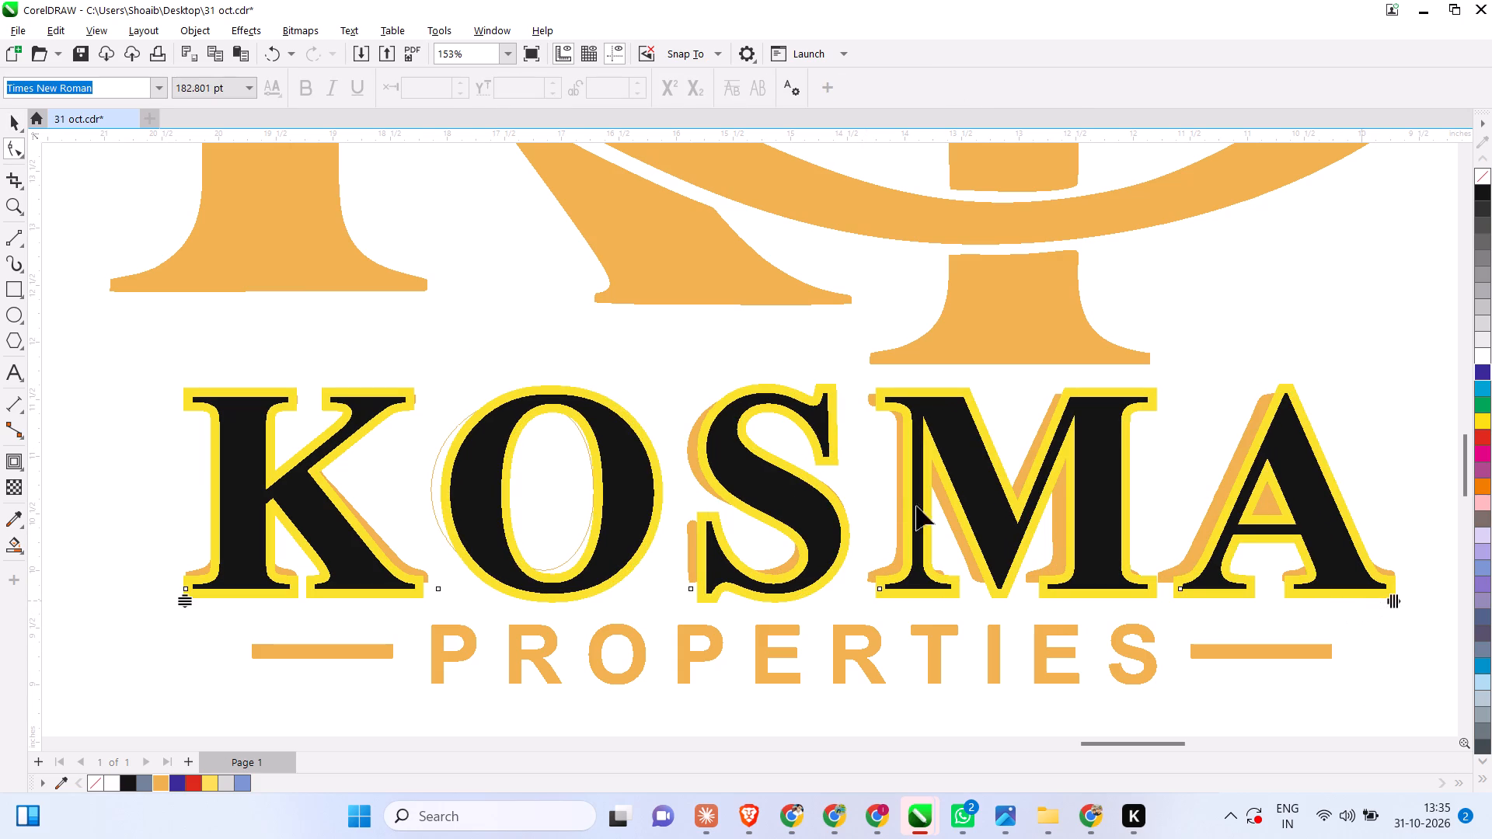
click(15, 120)
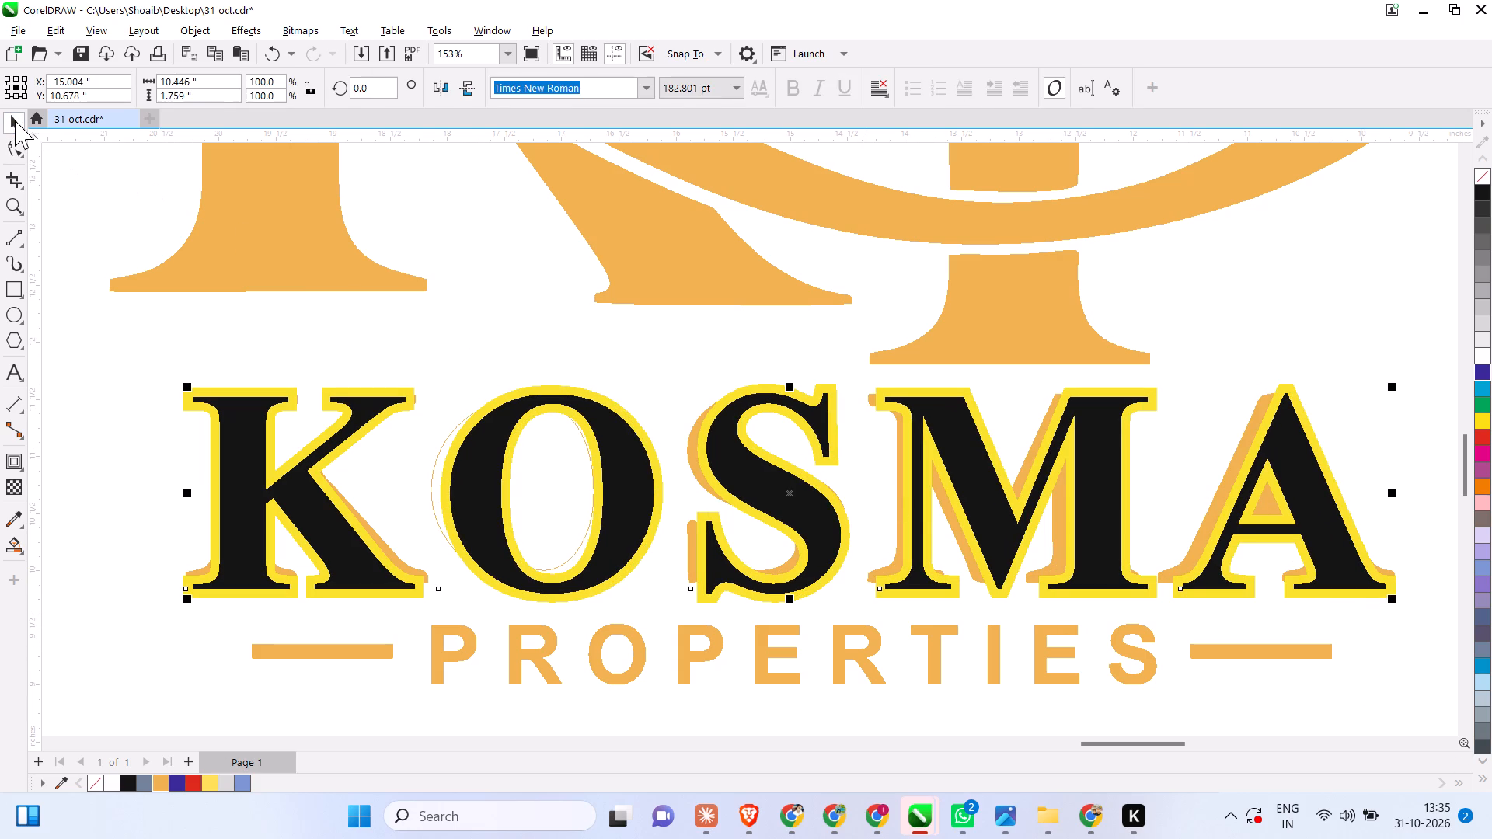
Break the yellow contour apart from the black KOSMA text and select the black text alone.
key(ctrl+k)
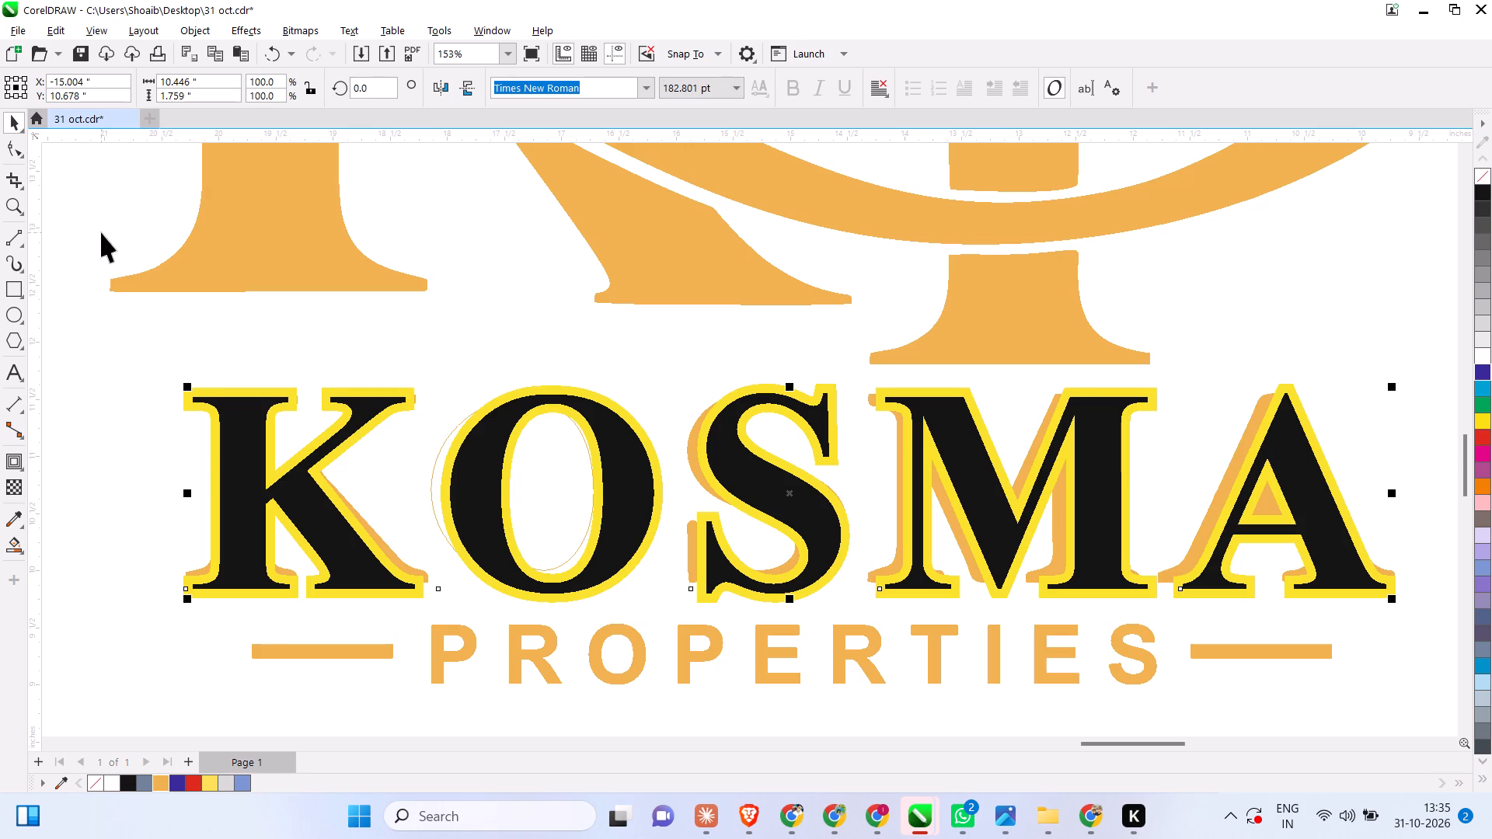
click(101, 232)
click(295, 501)
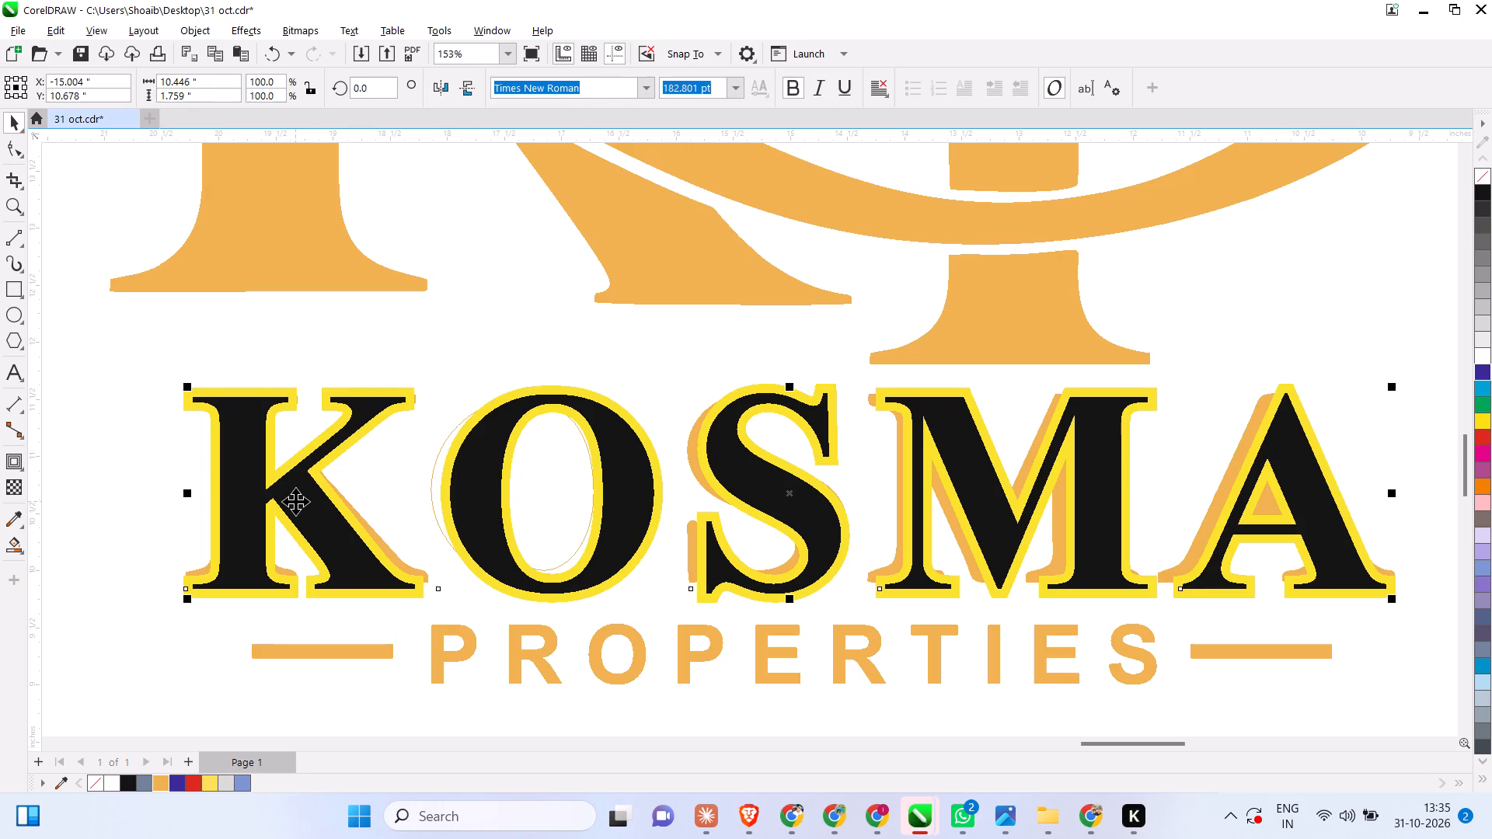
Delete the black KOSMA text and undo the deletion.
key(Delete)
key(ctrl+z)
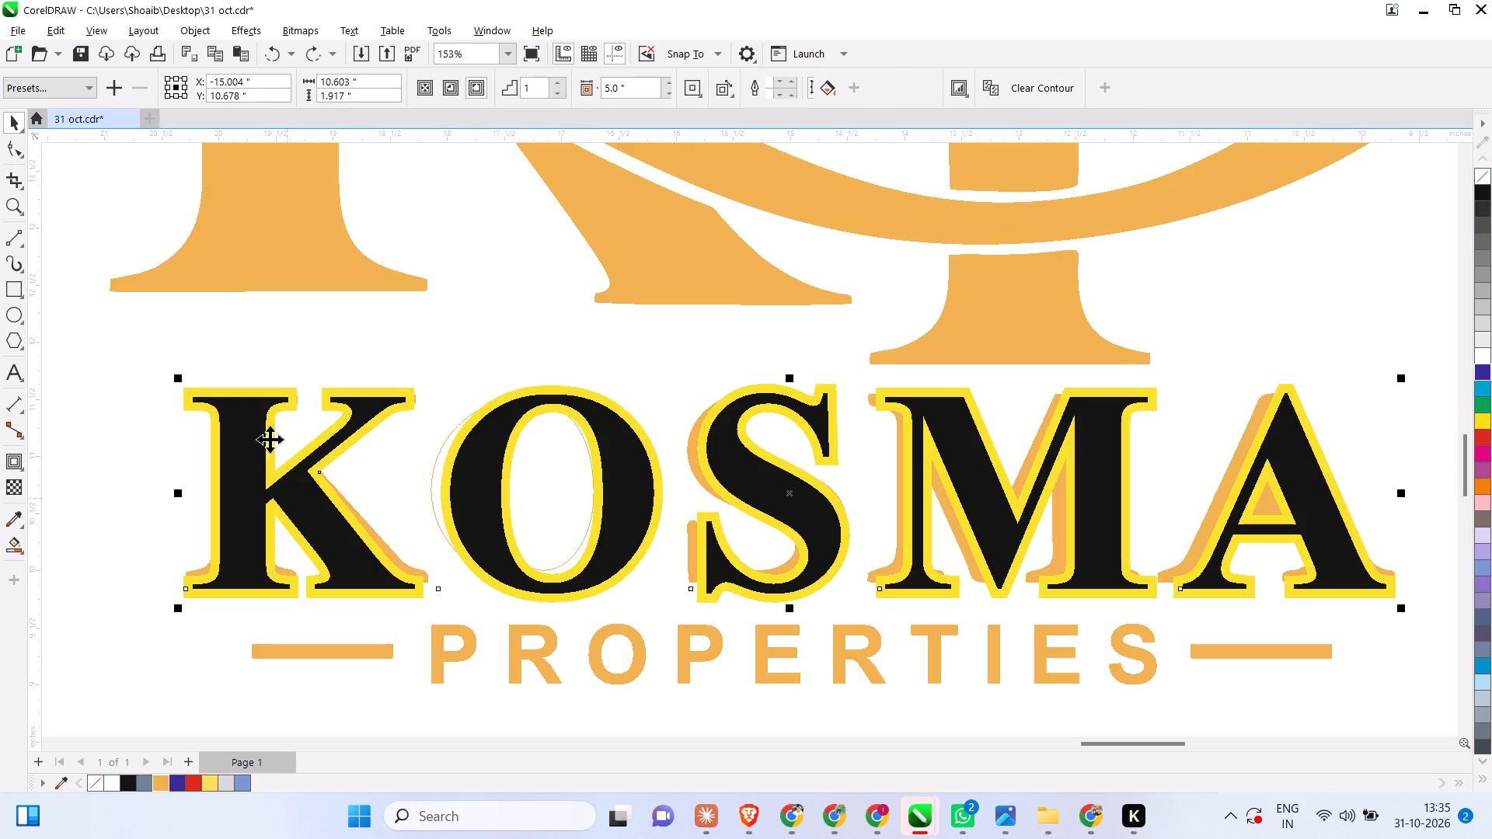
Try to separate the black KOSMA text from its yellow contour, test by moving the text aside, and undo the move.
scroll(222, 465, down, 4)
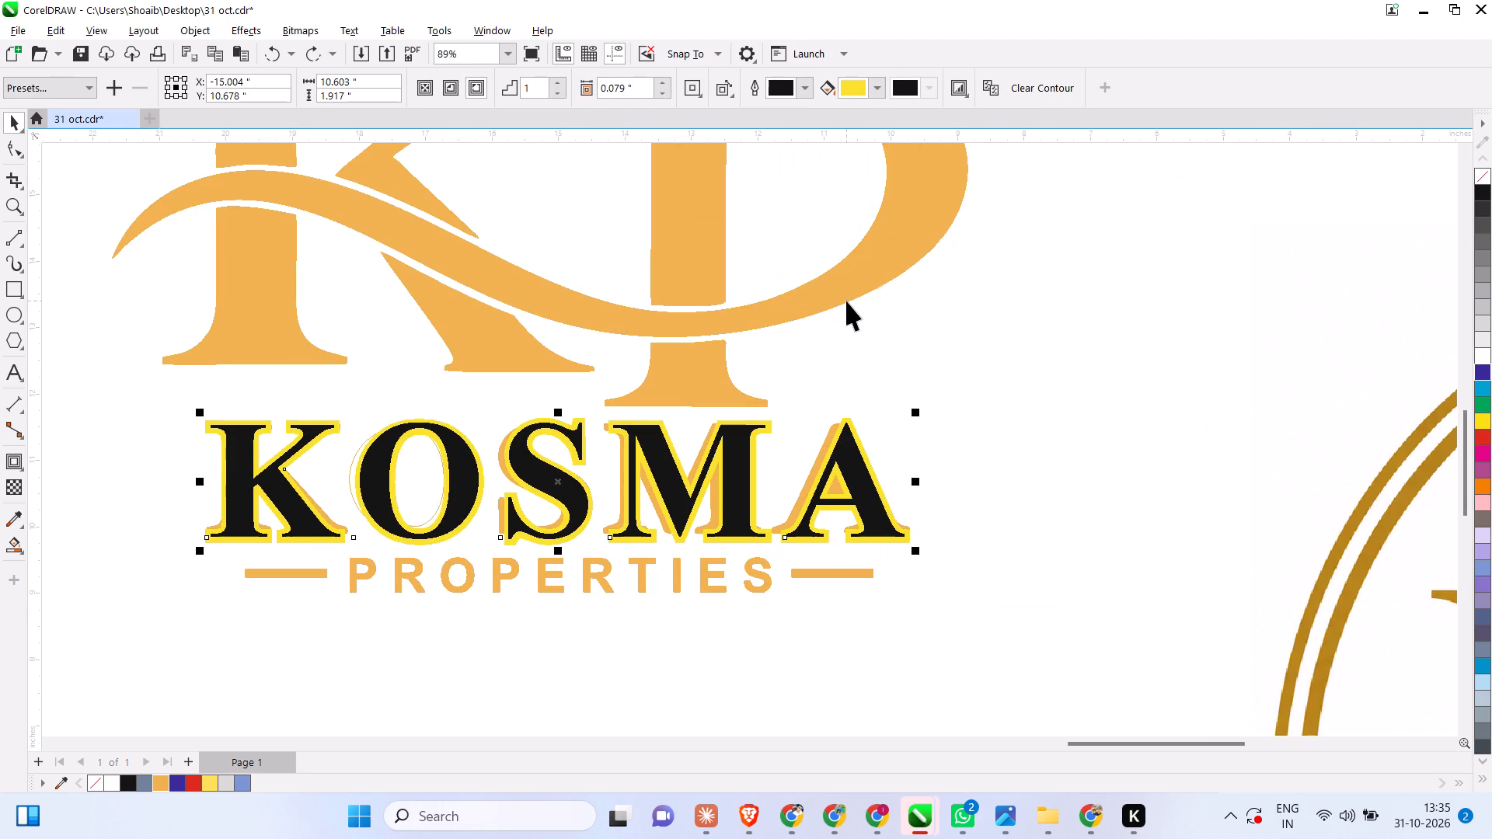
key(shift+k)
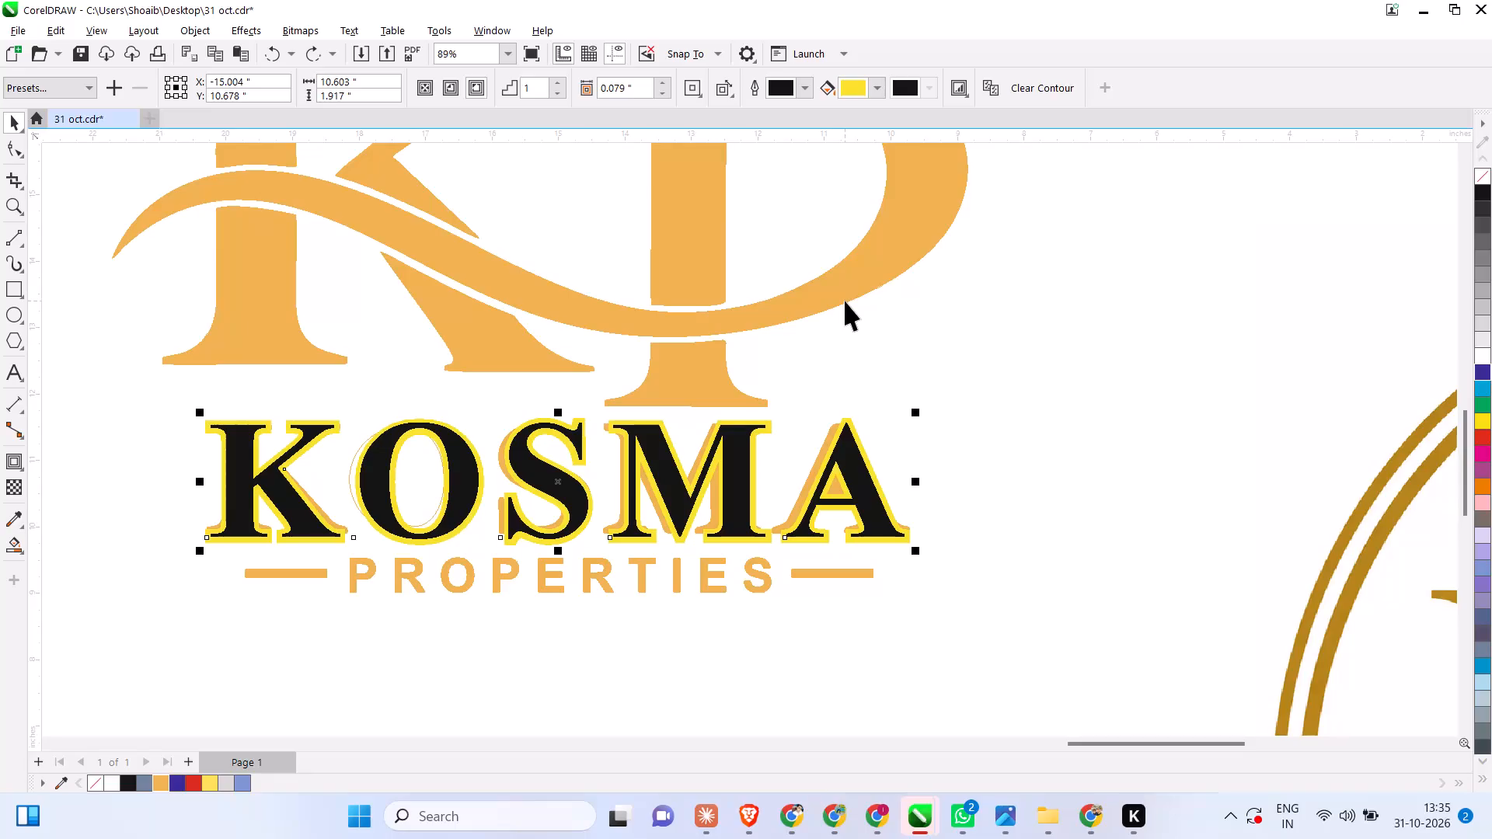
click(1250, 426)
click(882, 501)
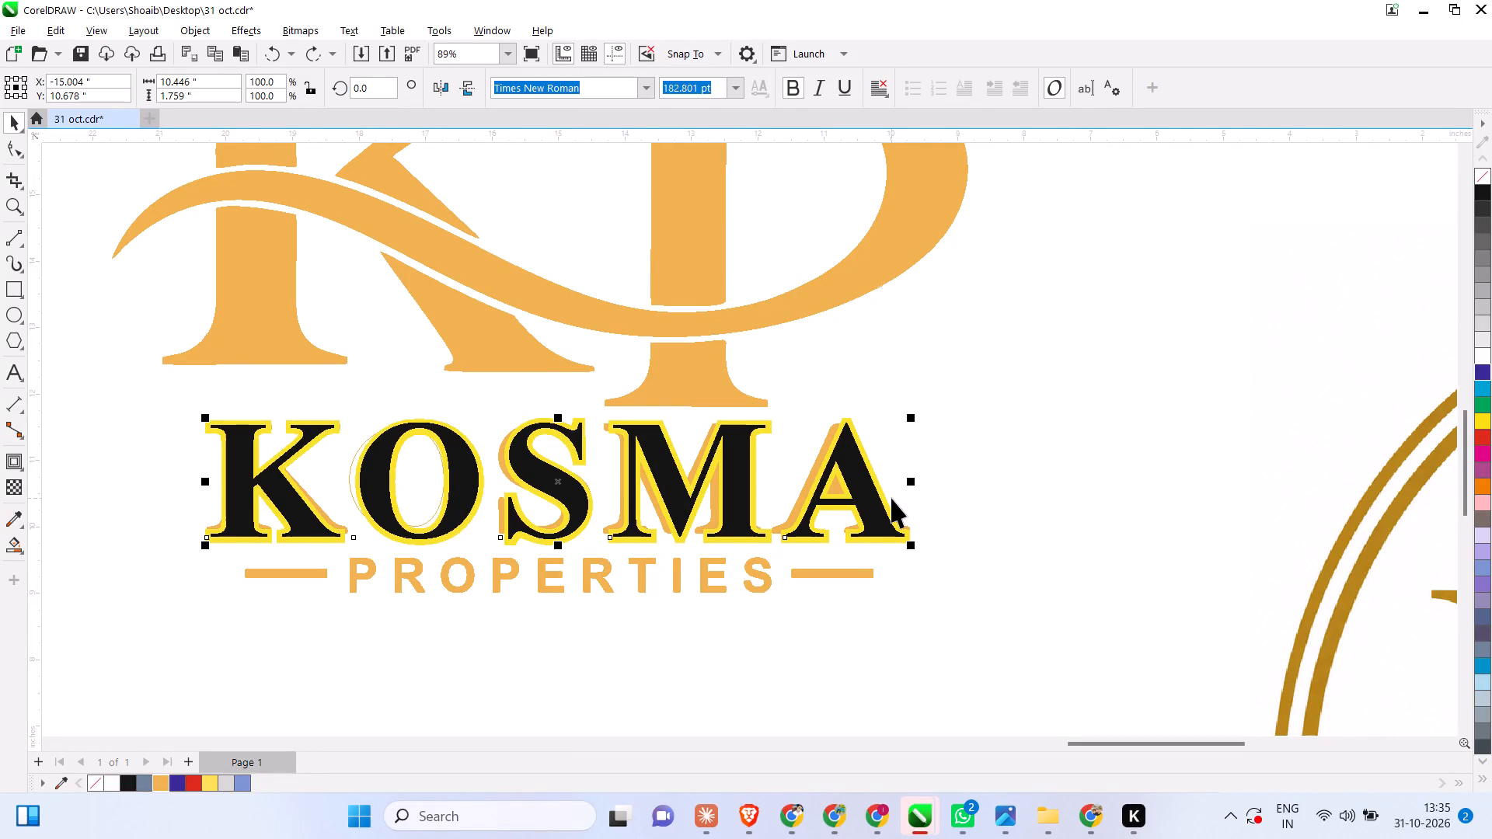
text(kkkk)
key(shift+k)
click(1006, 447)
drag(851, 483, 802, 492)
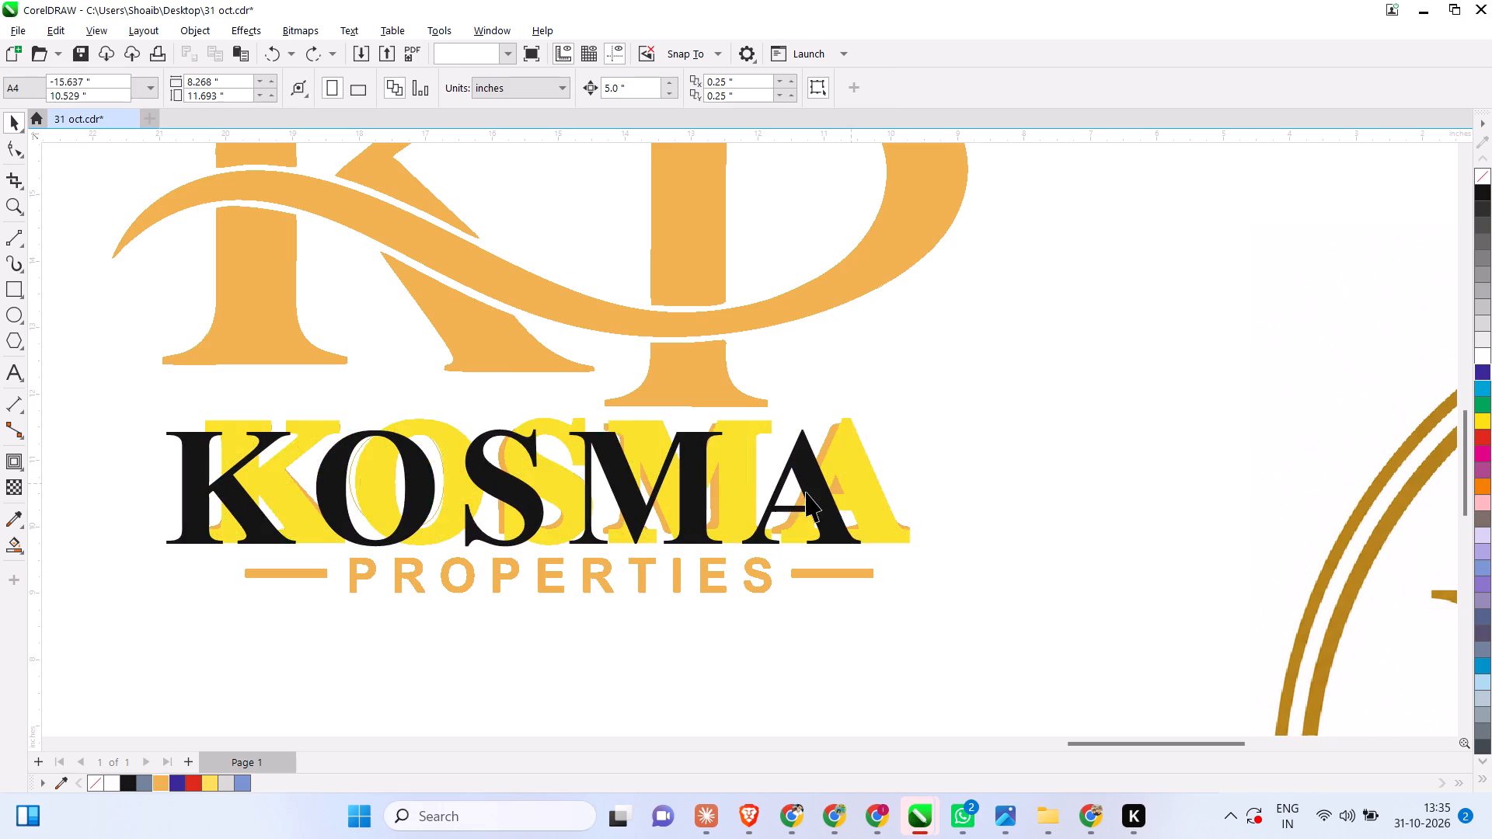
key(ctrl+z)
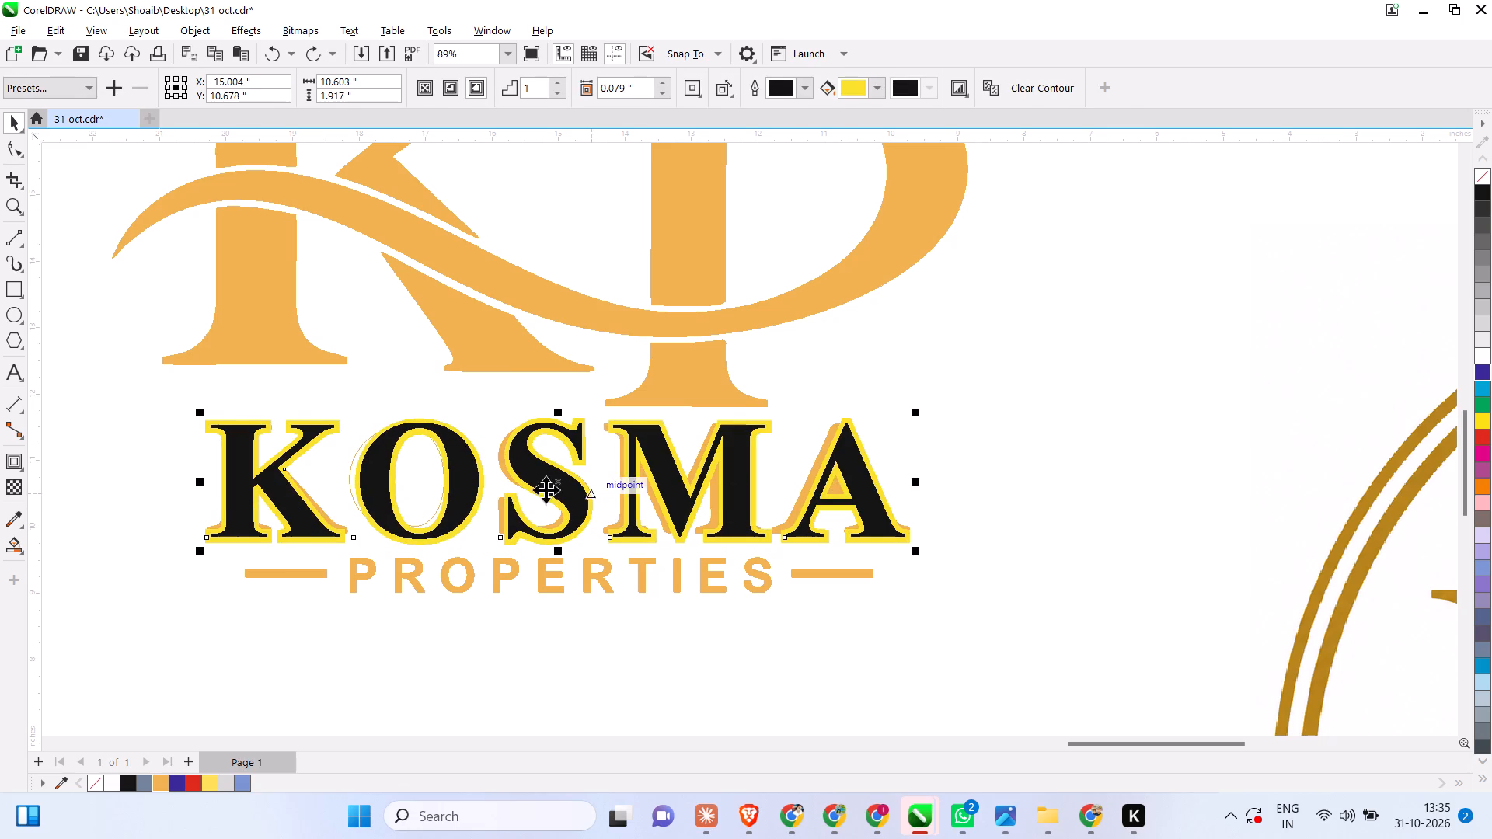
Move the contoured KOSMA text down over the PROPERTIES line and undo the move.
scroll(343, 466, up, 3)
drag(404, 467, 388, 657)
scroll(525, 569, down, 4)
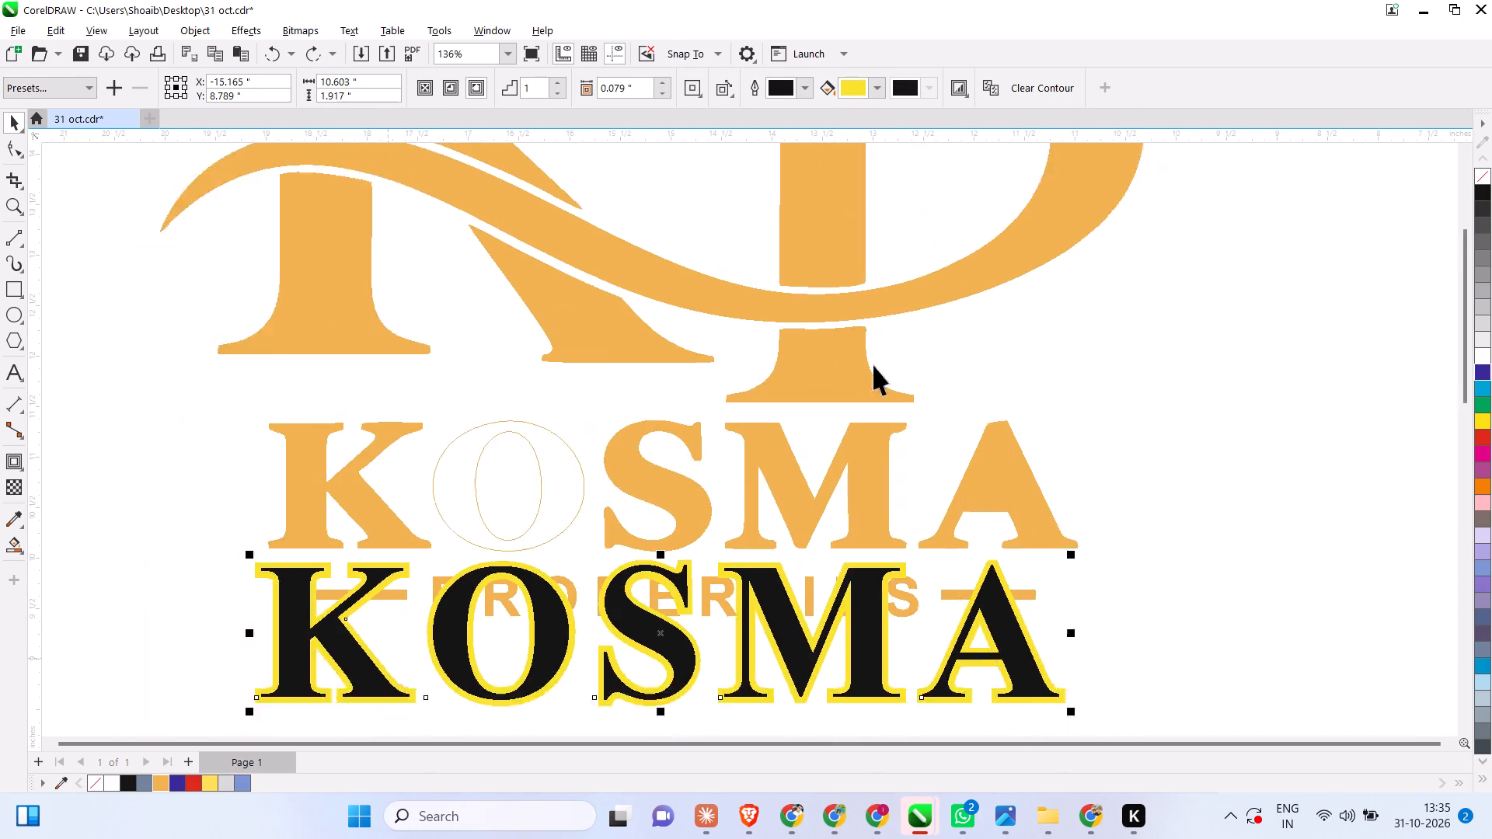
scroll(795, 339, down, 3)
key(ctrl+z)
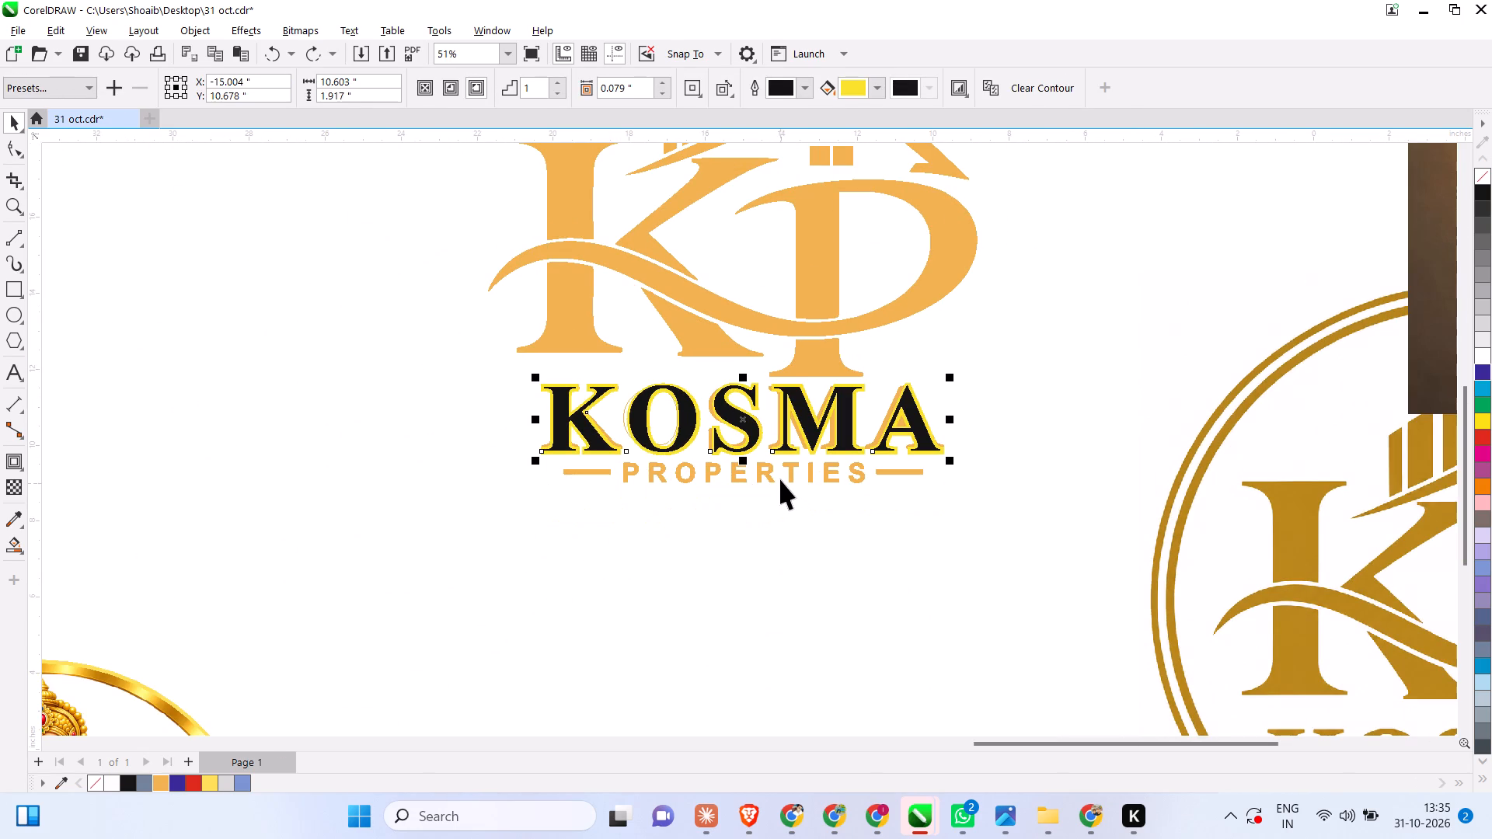
Narrow the black KOSMA text with its contour to about 10.32 inches wide.
click(1106, 333)
scroll(921, 437, up, 2)
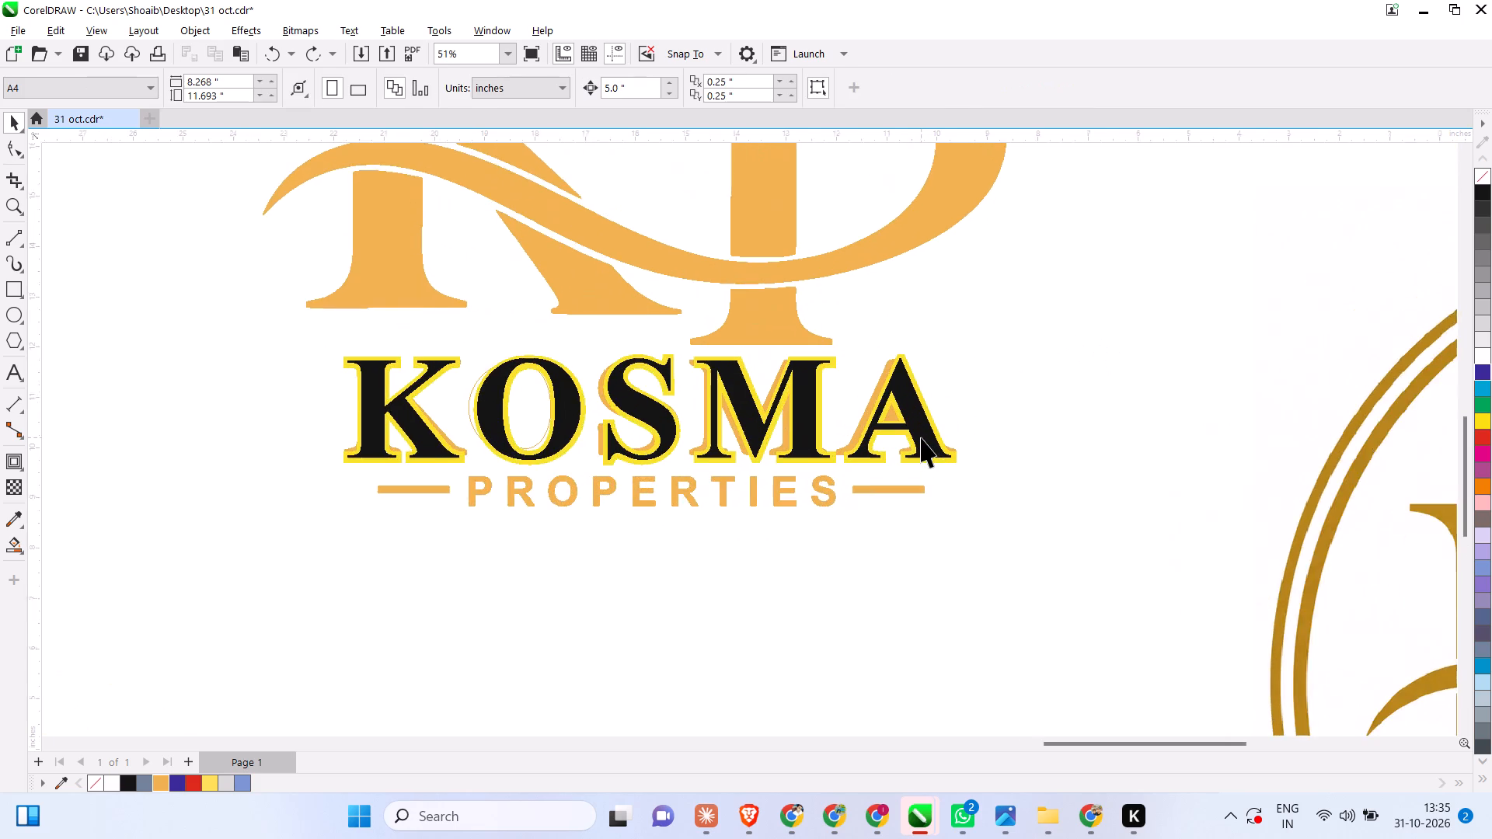
scroll(921, 437, up, 2)
click(920, 433)
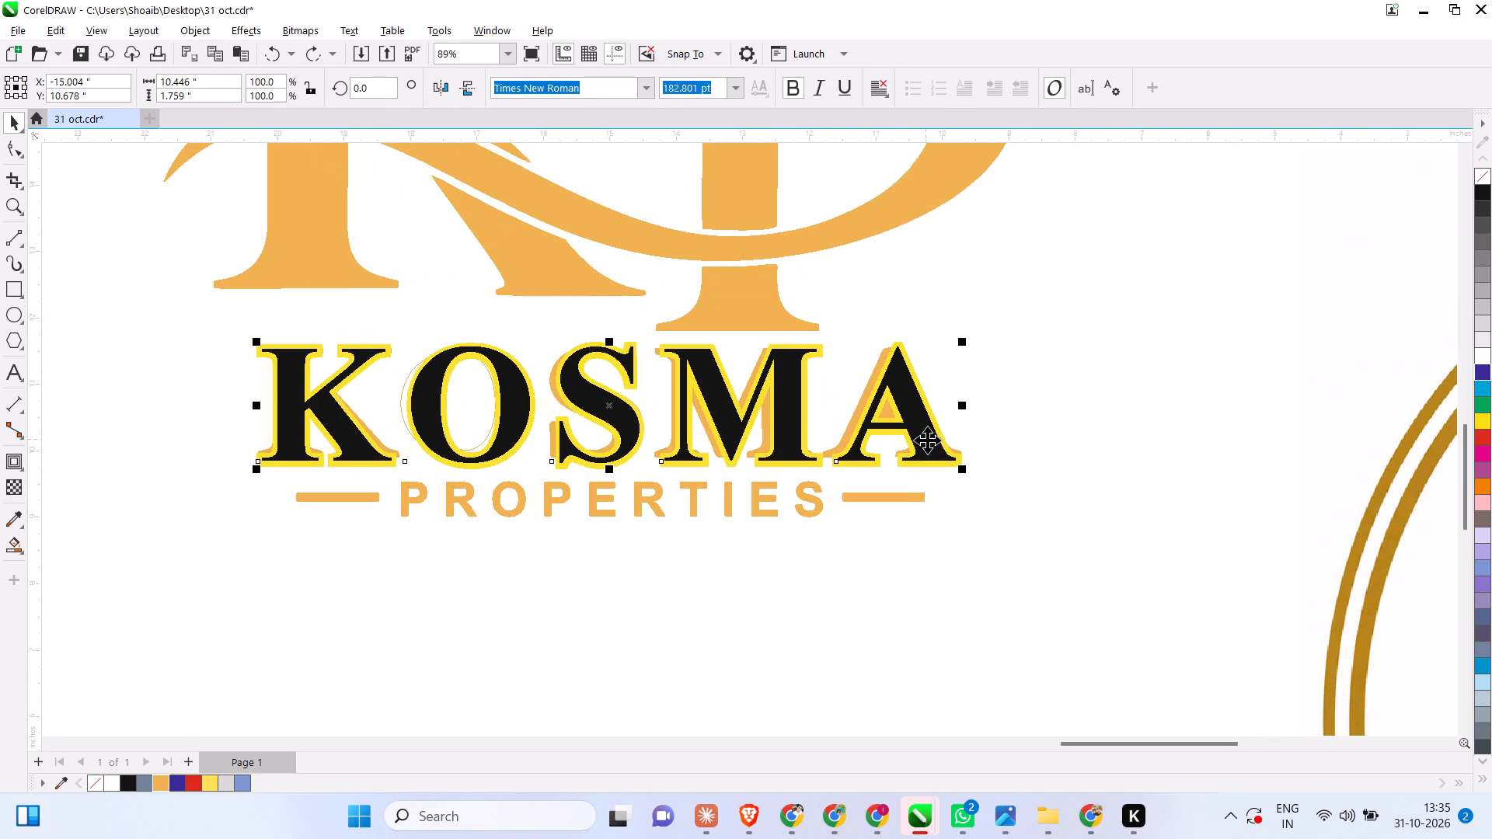
drag(965, 400, 964, 399)
drag(964, 399, 957, 399)
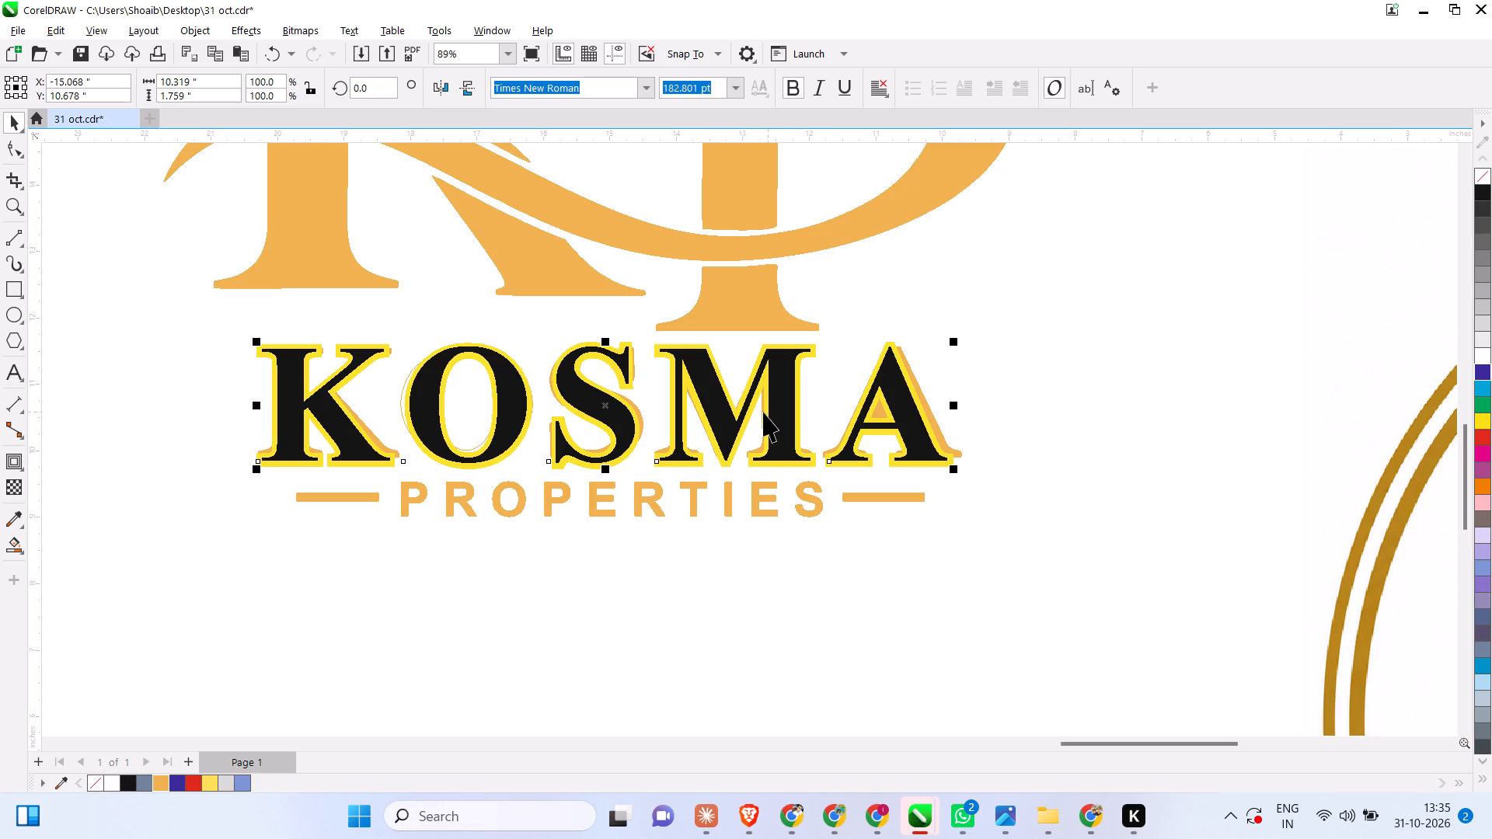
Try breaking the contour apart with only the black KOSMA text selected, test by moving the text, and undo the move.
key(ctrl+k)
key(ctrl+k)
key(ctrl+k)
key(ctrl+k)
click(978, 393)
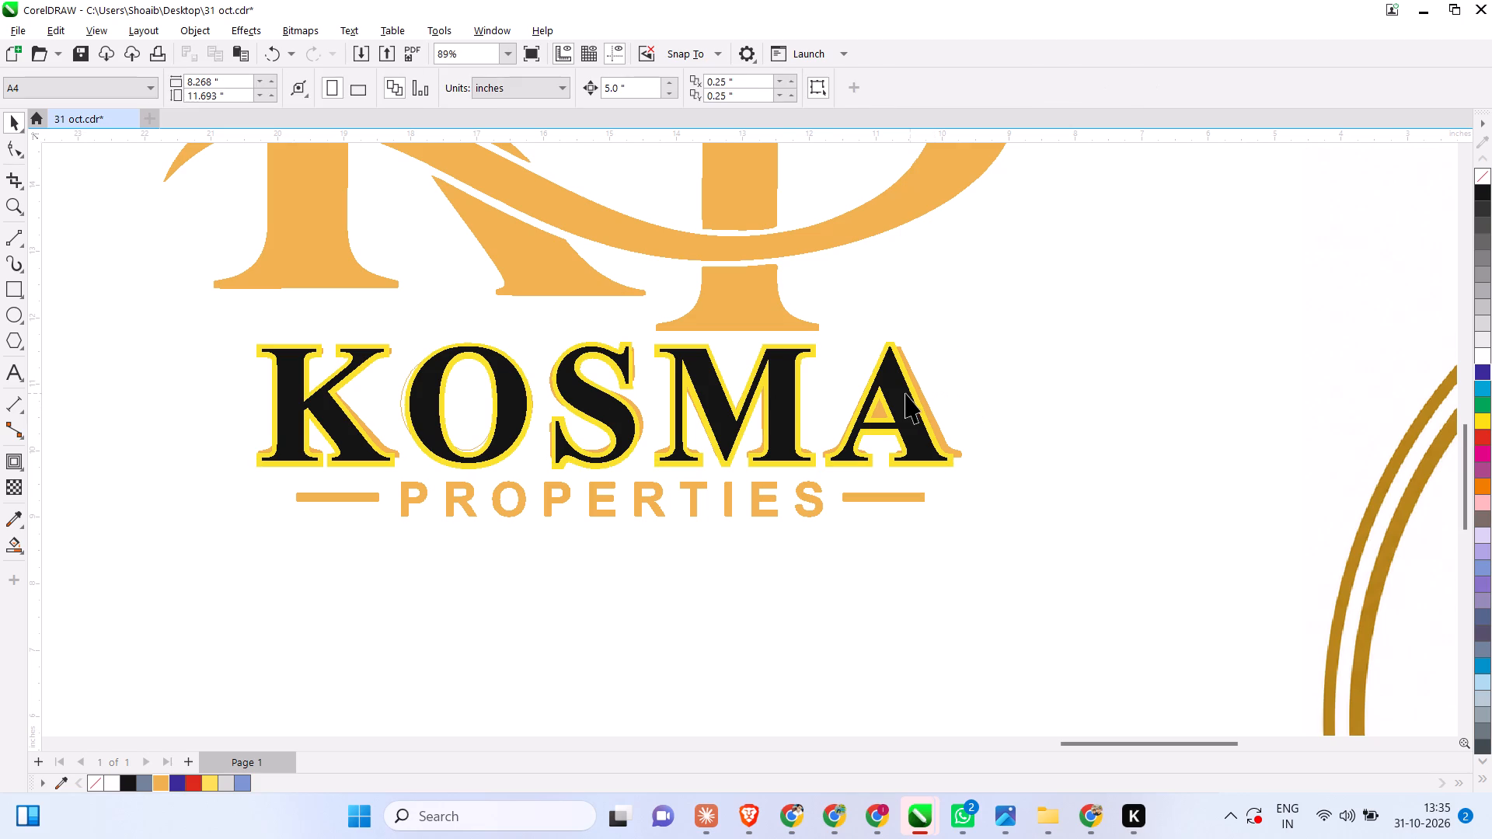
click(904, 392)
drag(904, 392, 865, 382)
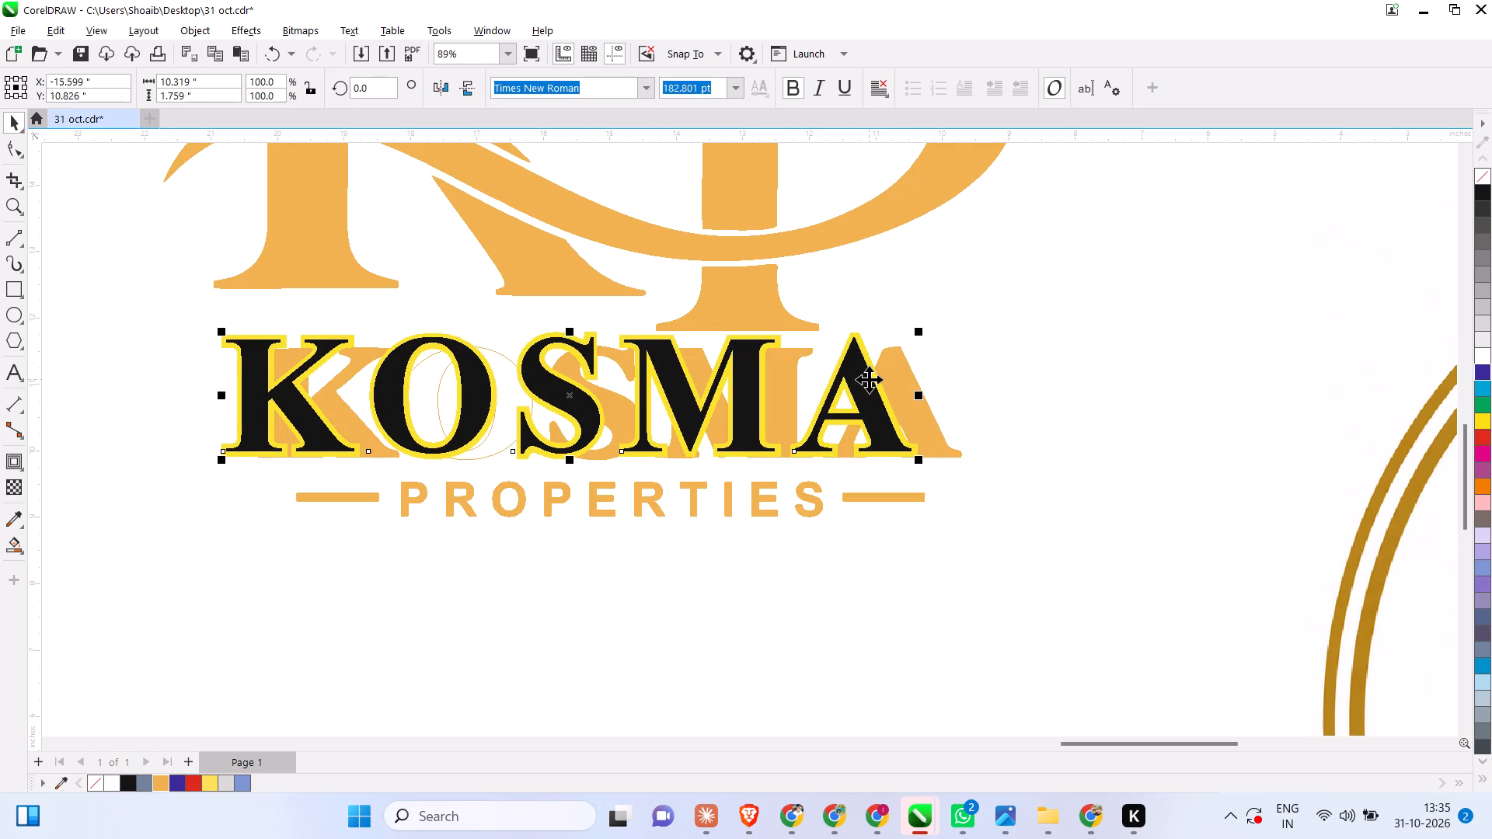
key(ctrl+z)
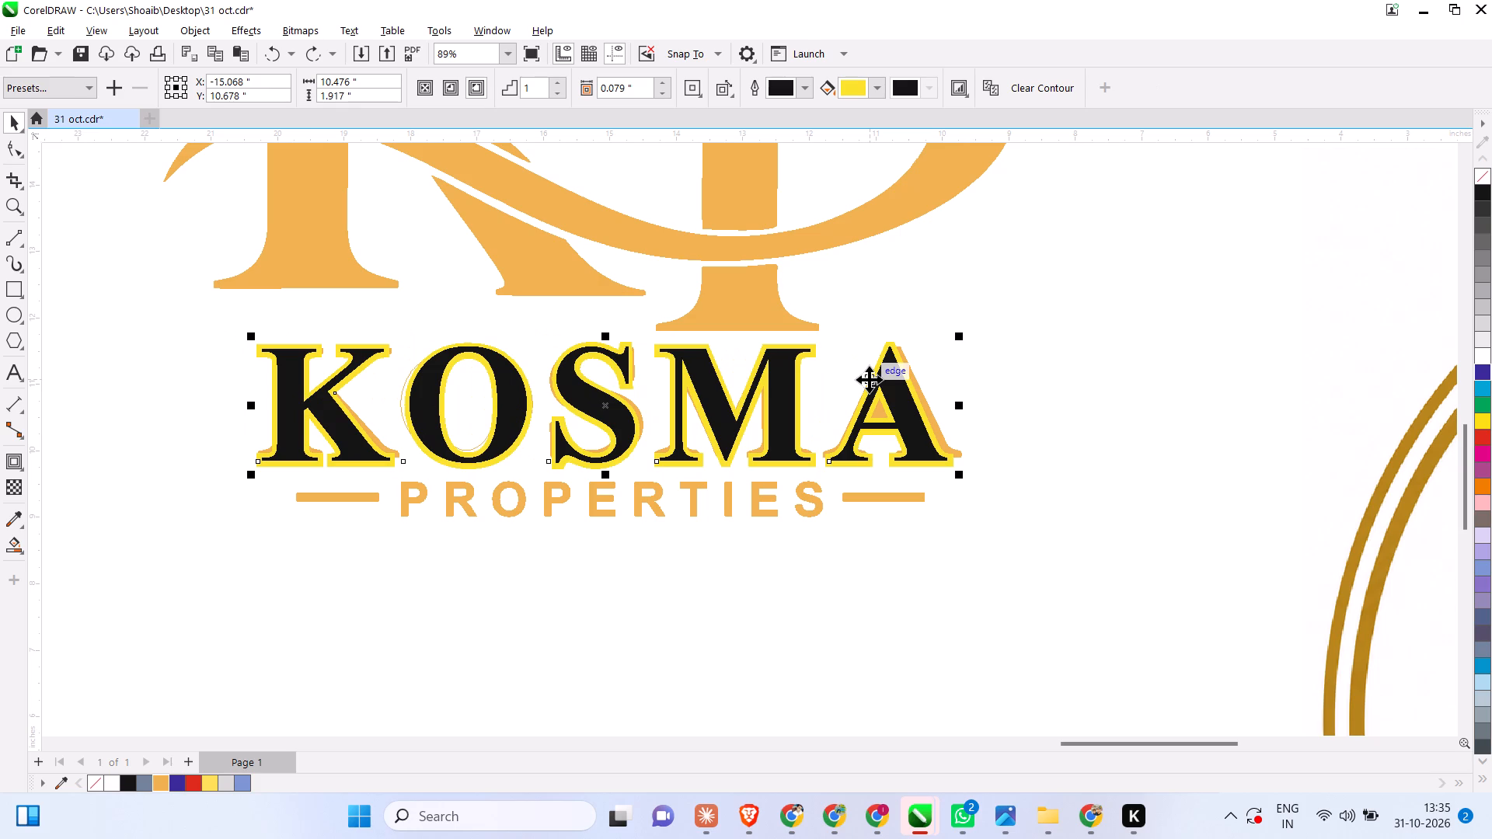
Break the yellow contour apart from the KOSMA text and delete the black text.
key(ctrl+k)
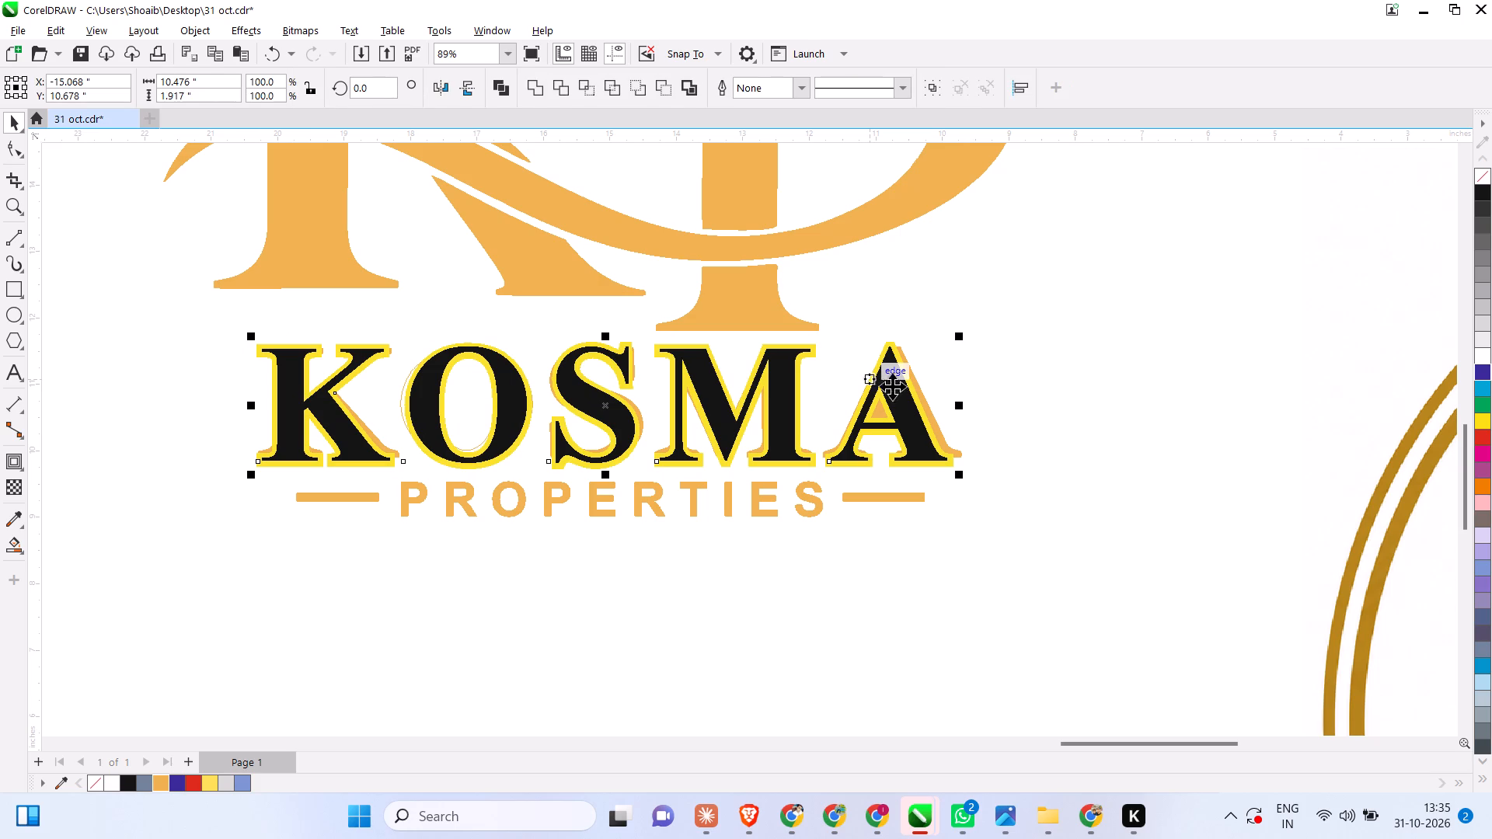
click(1147, 337)
click(912, 409)
key(Delete)
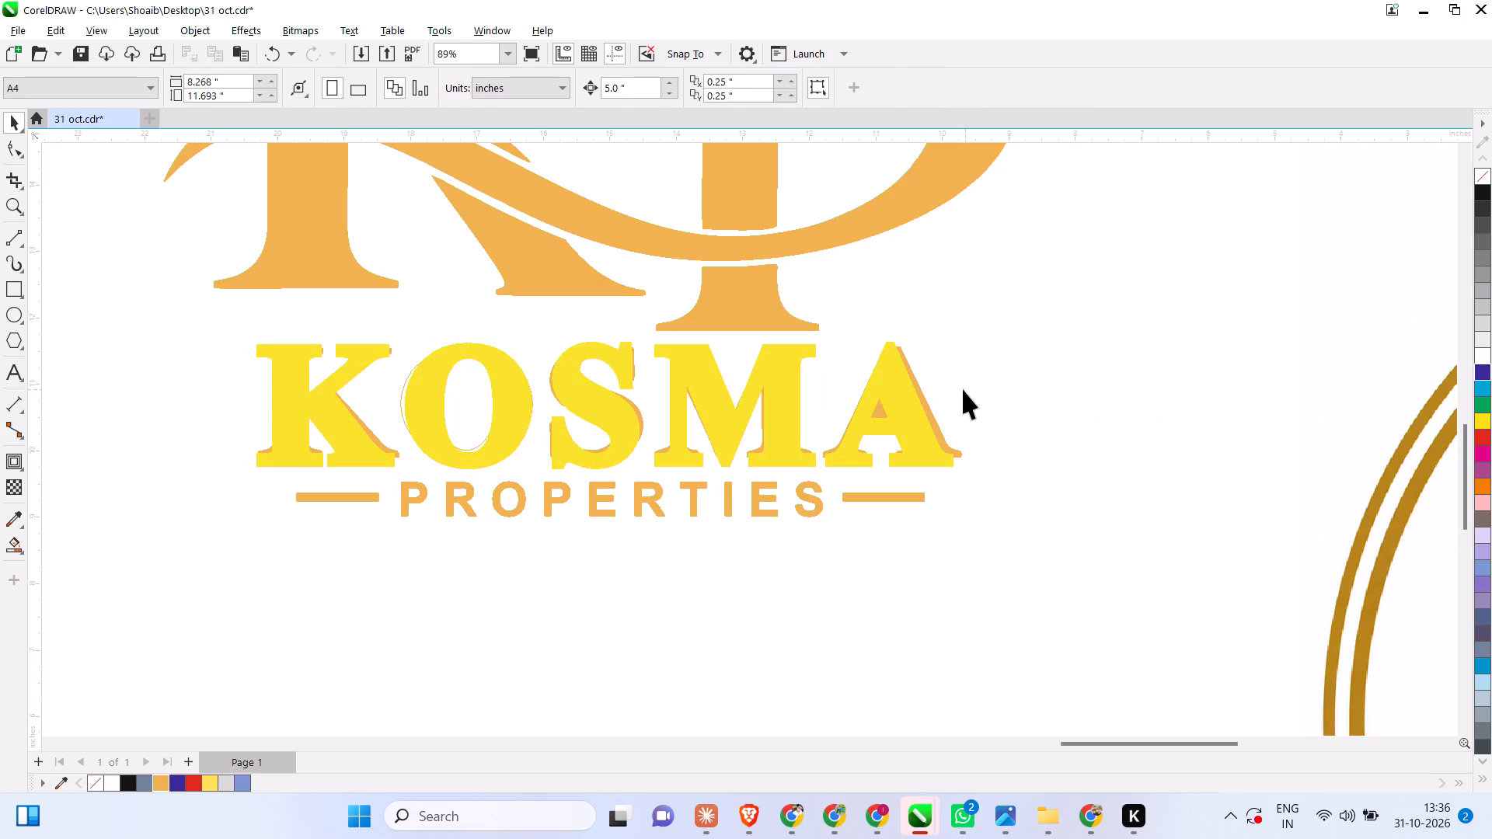
Shift the yellow KOSMA lettering 5 inches down and delete the old gold KOSMA letters above PROPERTIES.
click(732, 405)
key(Down)
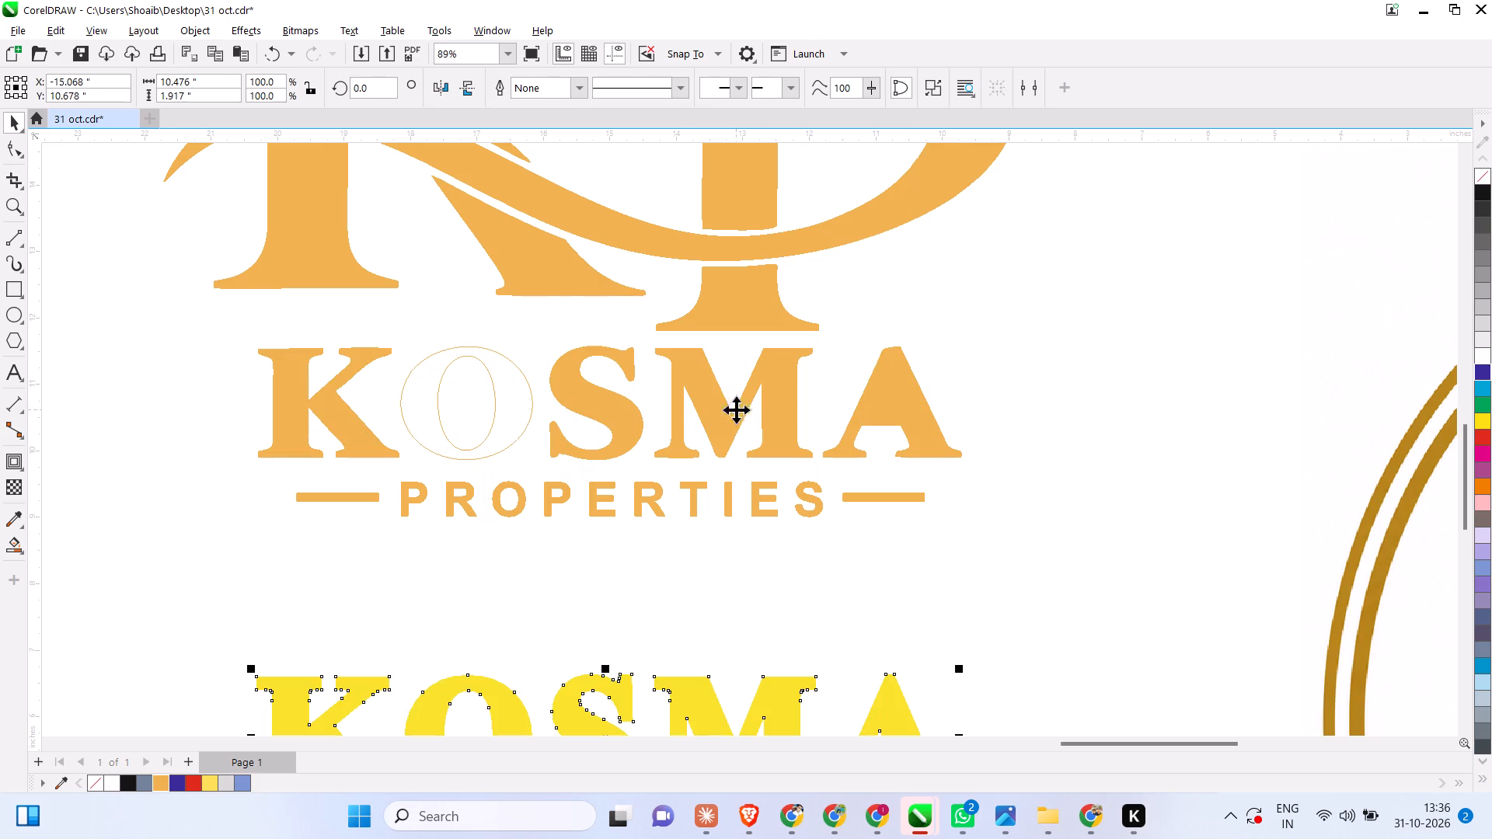
drag(1055, 317, 450, 491)
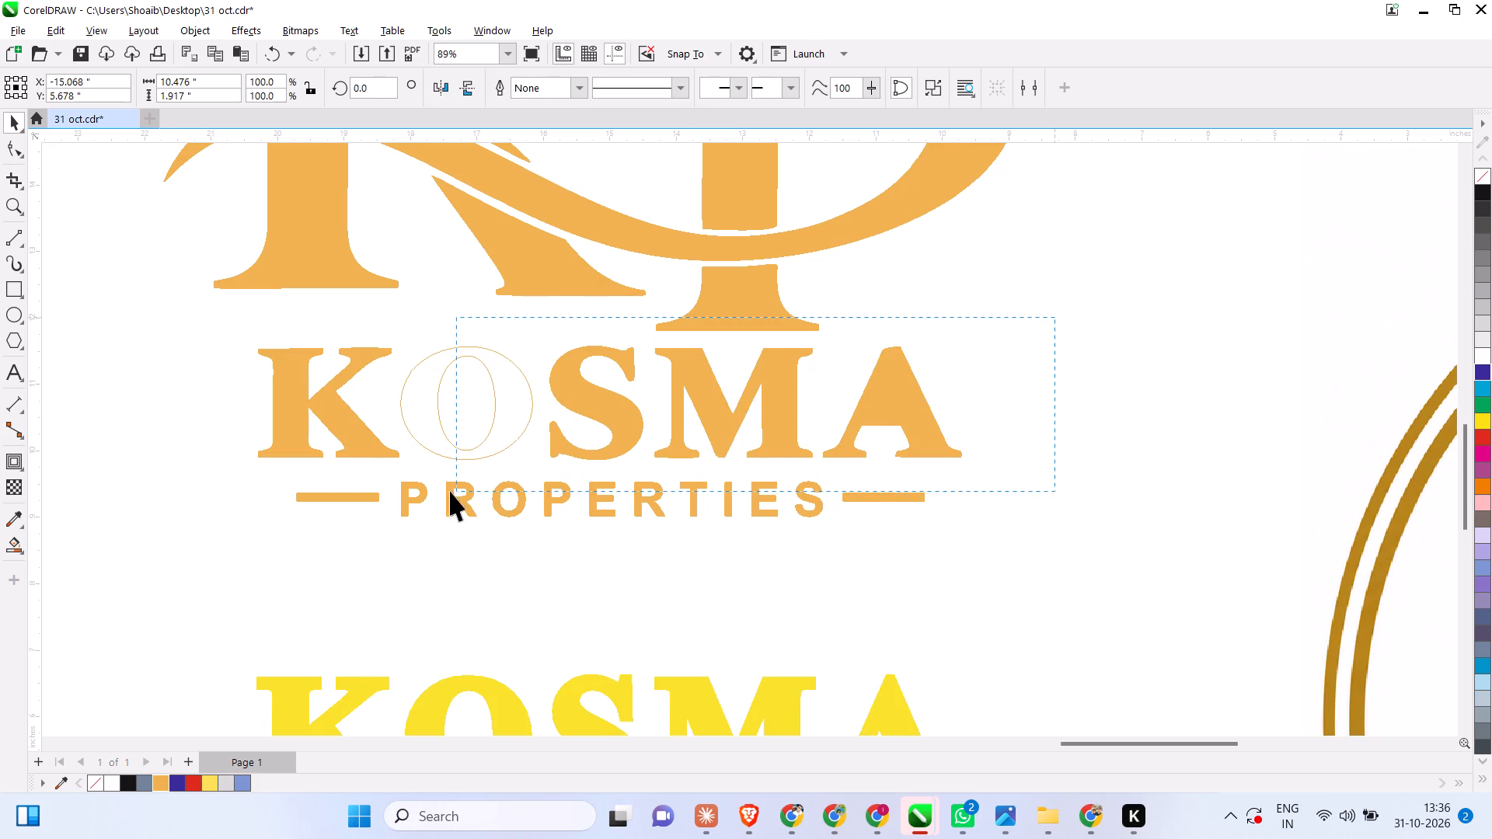
drag(450, 491, 251, 491)
key(Delete)
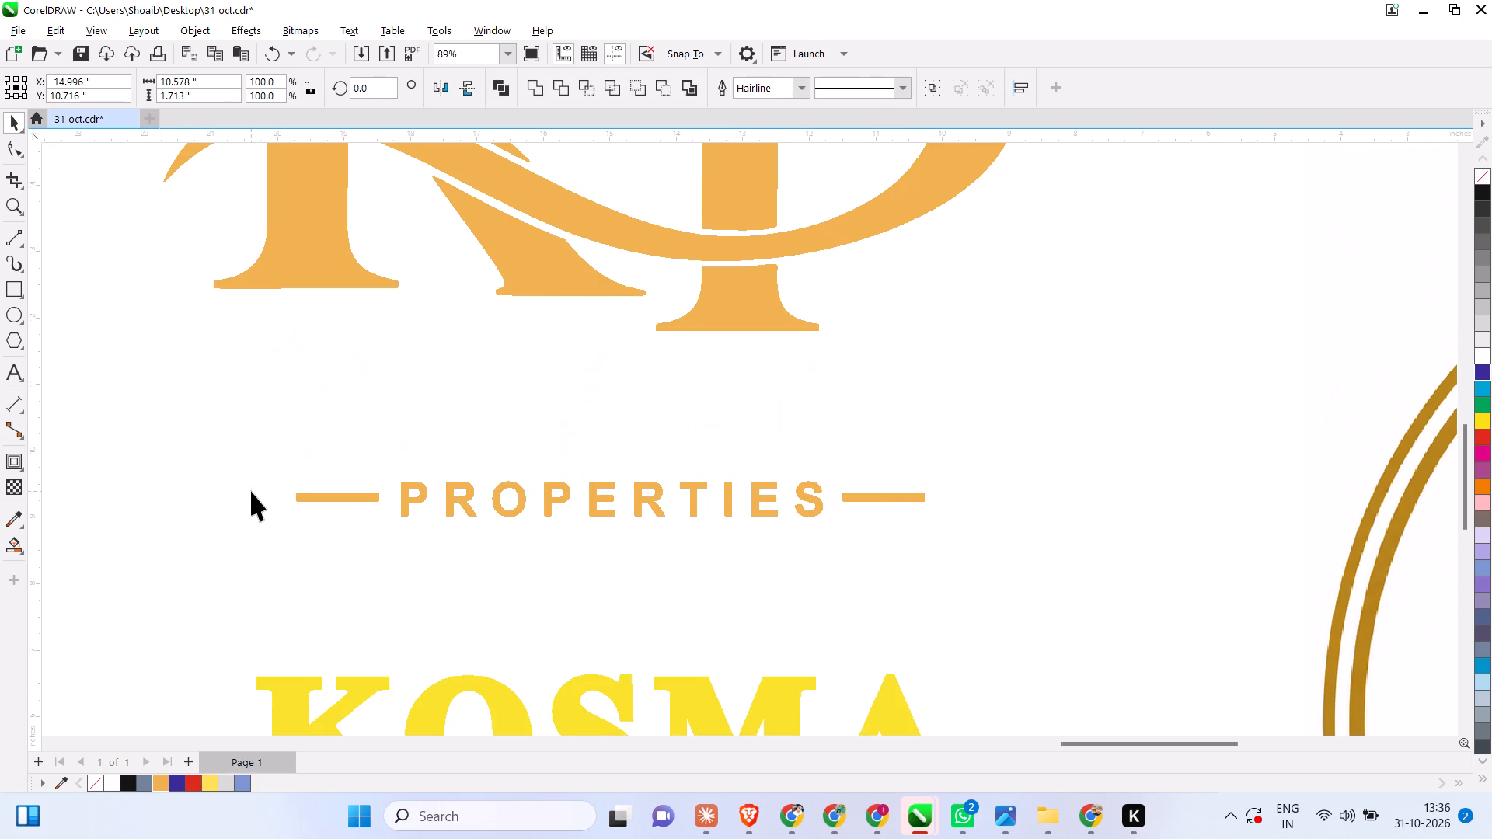
Move the yellow KOSMA lettering 5 inches up, between the KP monogram and PROPERTIES.
scroll(465, 579, down, 4)
drag(315, 578, 710, 712)
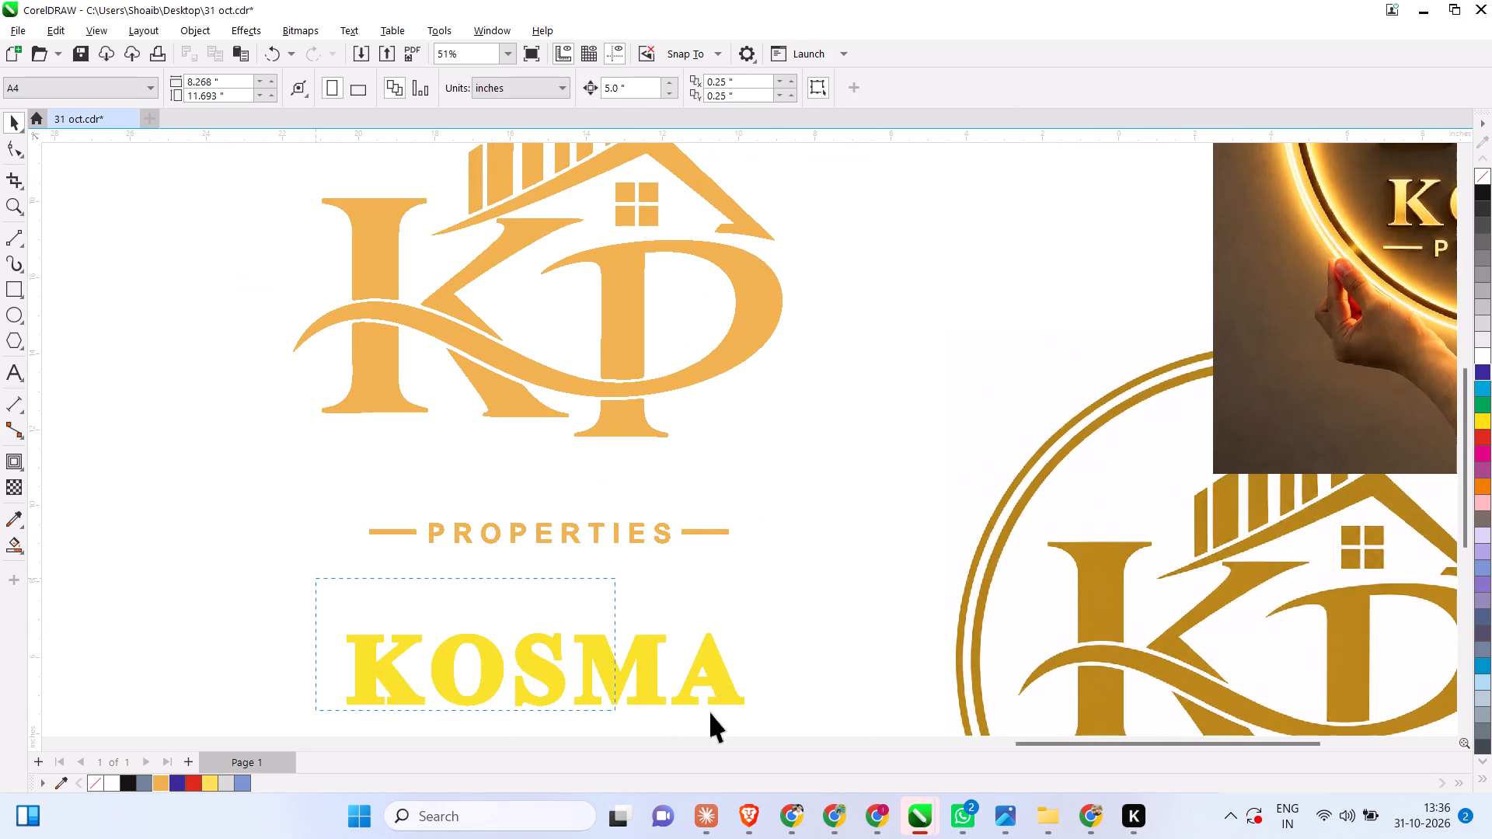
drag(710, 712, 788, 717)
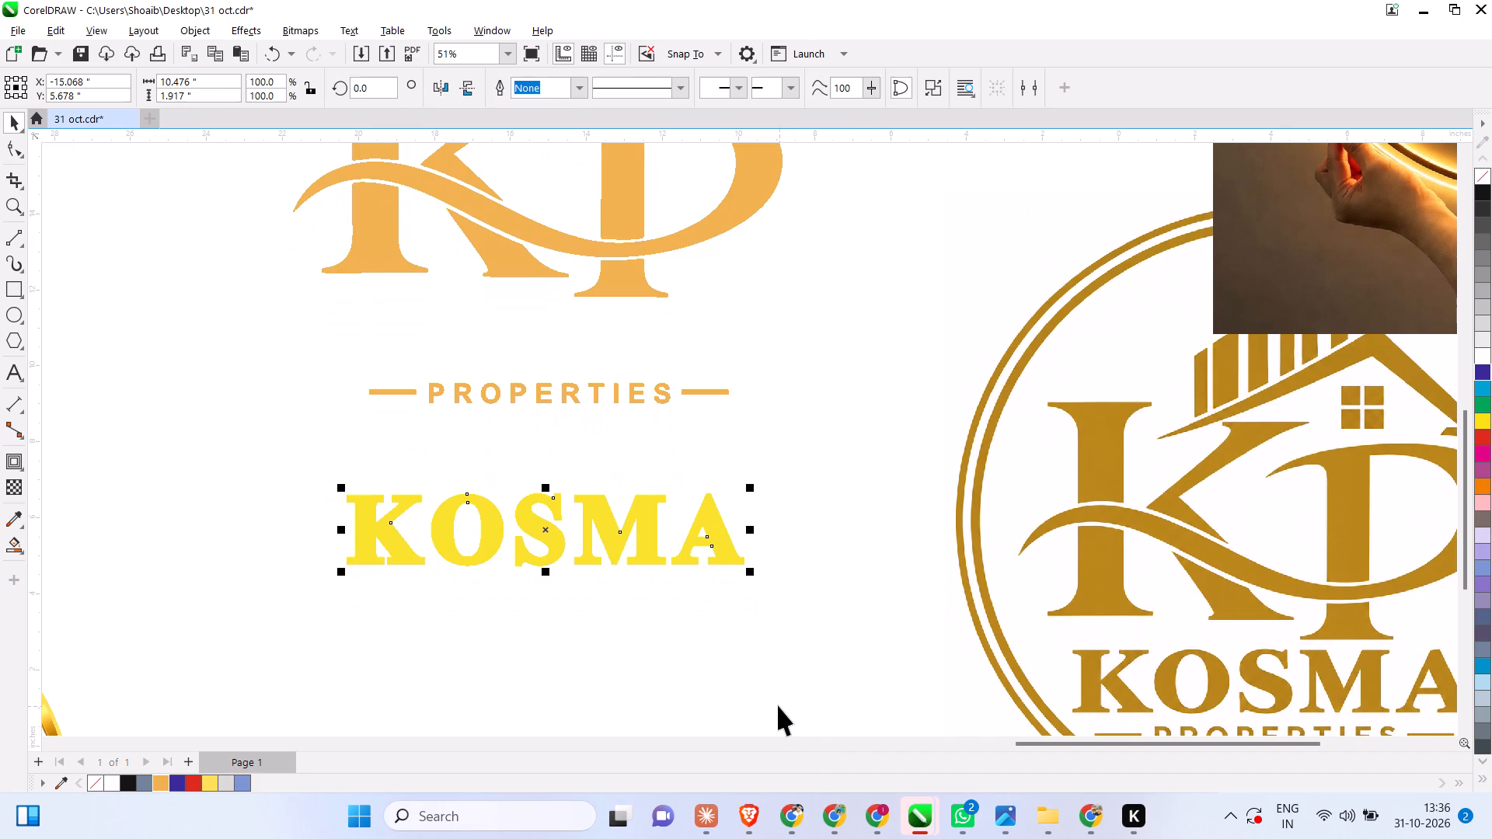
key(Up)
click(811, 462)
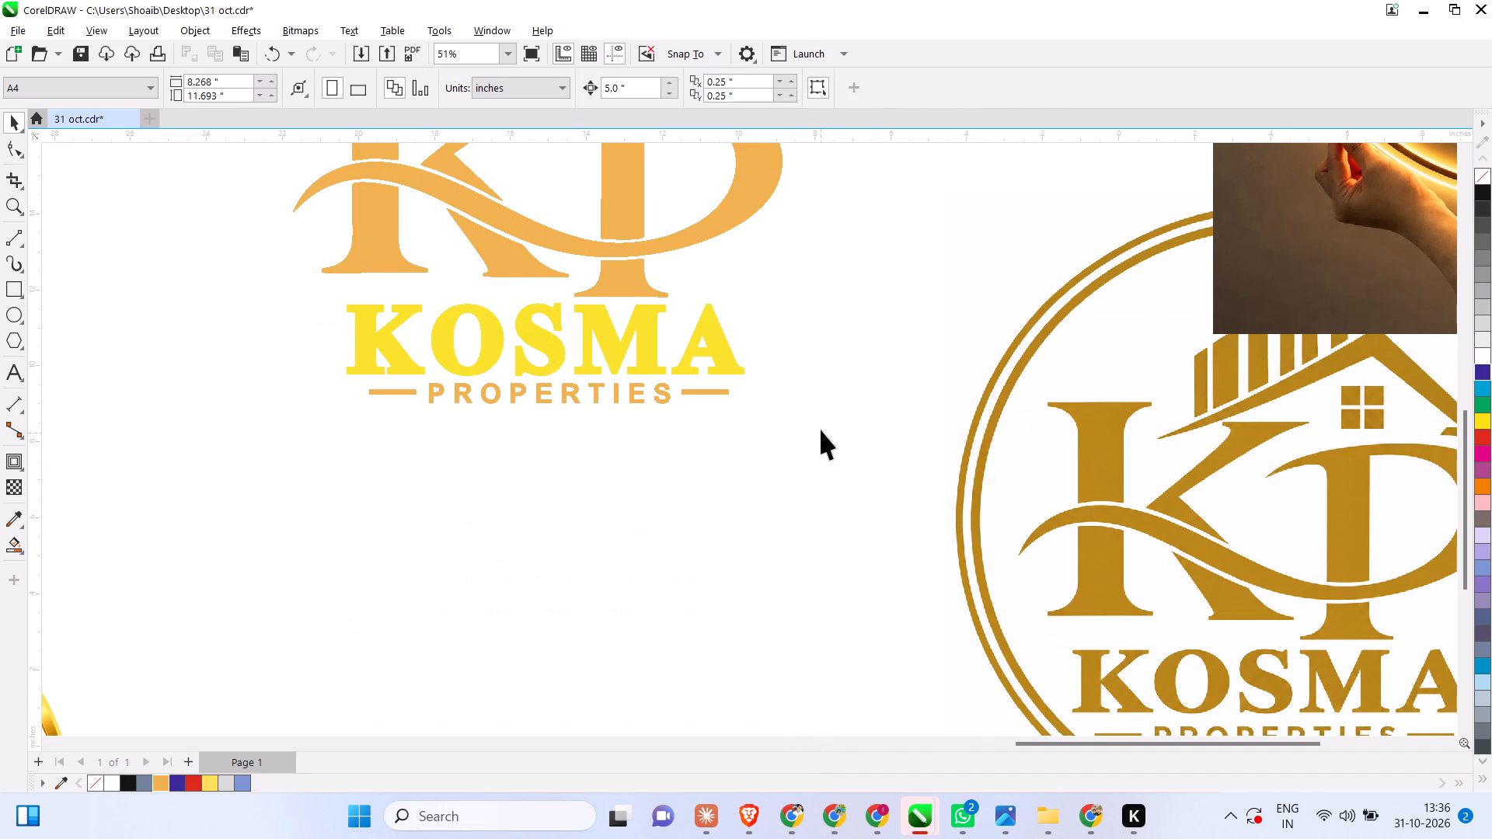
Draw a circle to the left of the KP logo and set its size to 18 by 18 inches.
scroll(727, 425, down, 5)
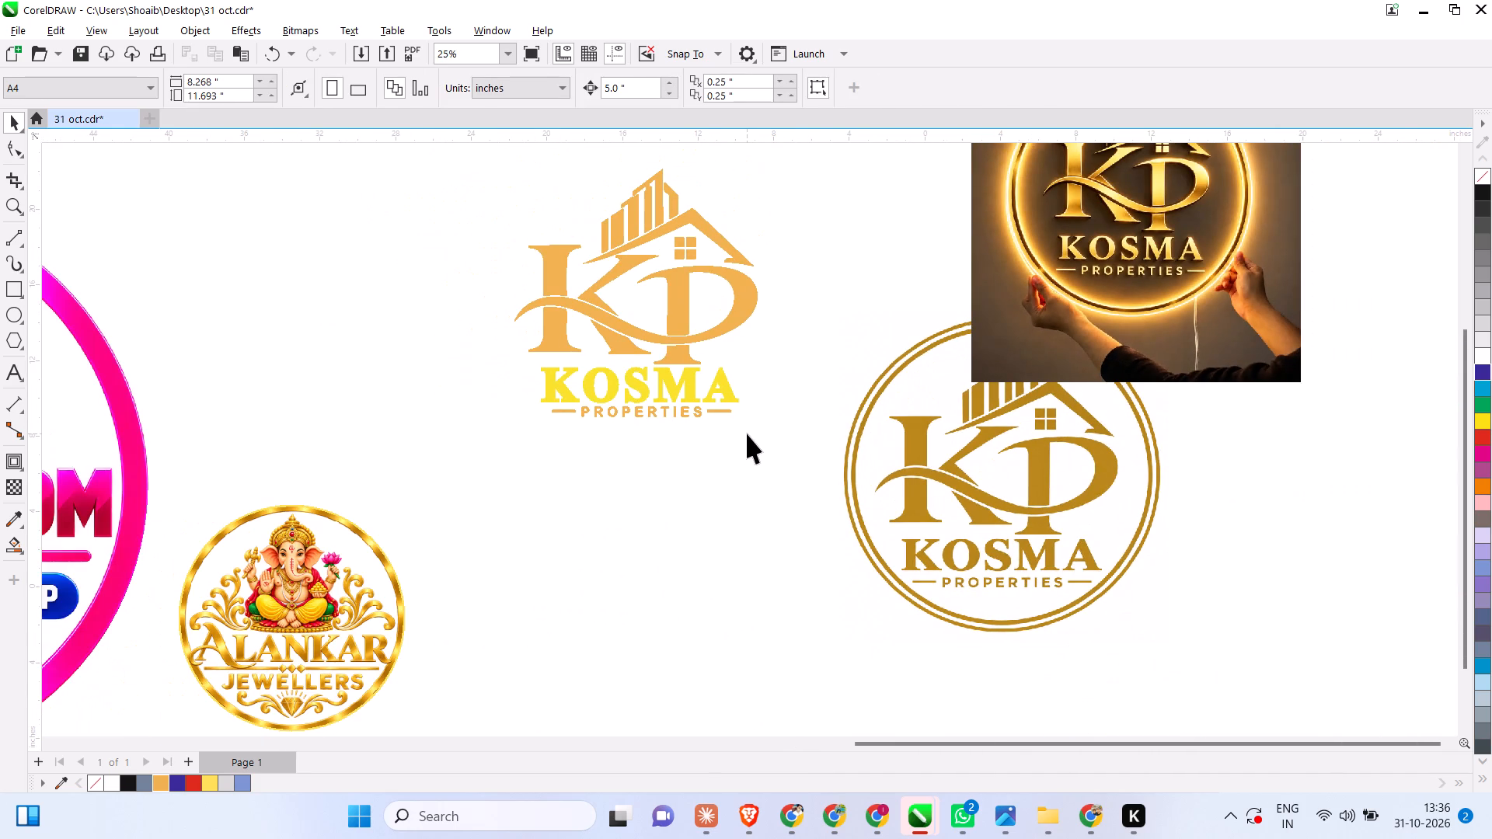
scroll(751, 380, up, 3)
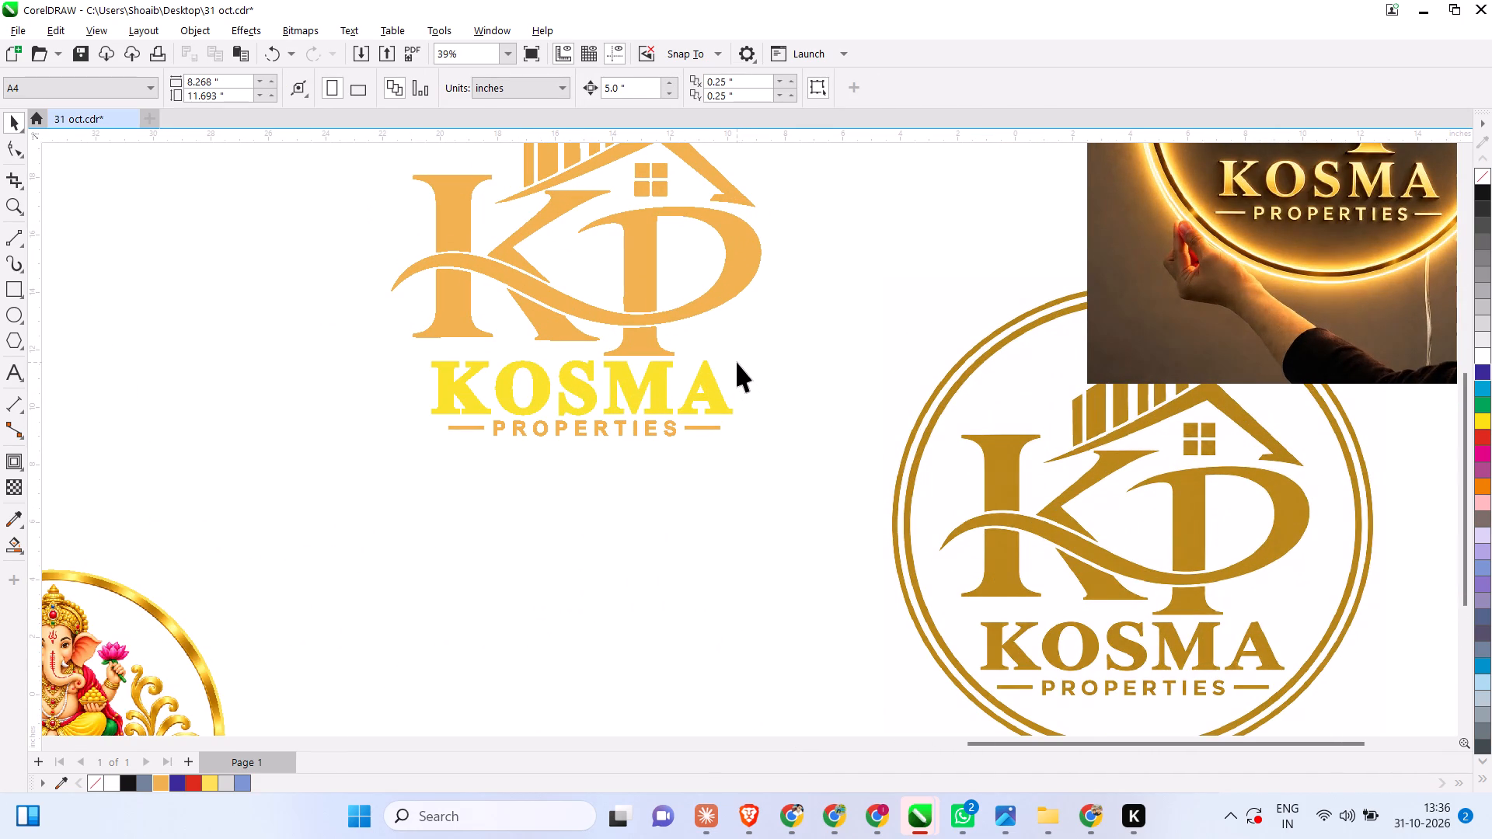
scroll(706, 541, down, 2)
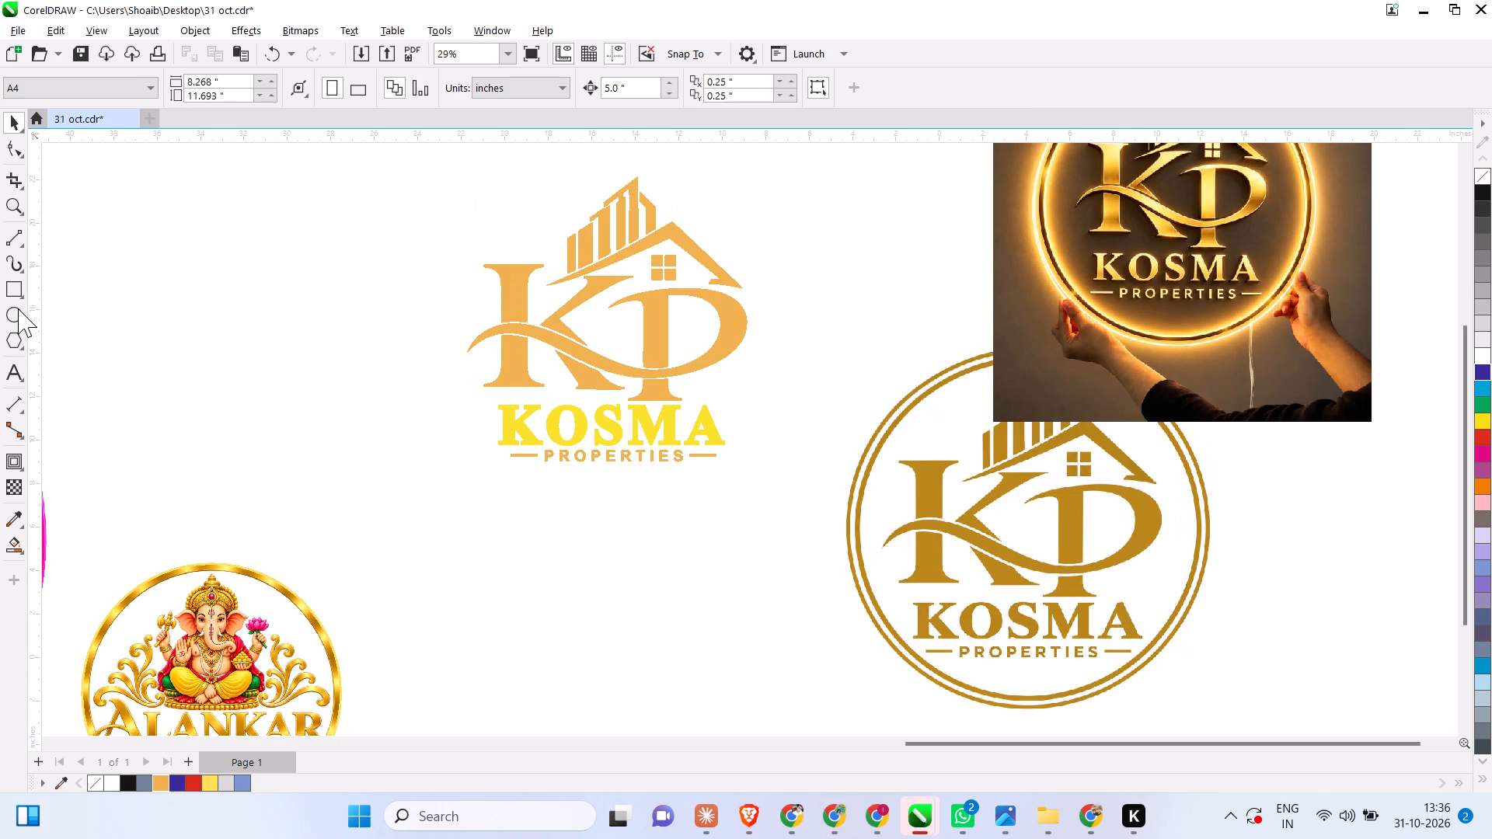
click(18, 308)
drag(143, 286, 356, 501)
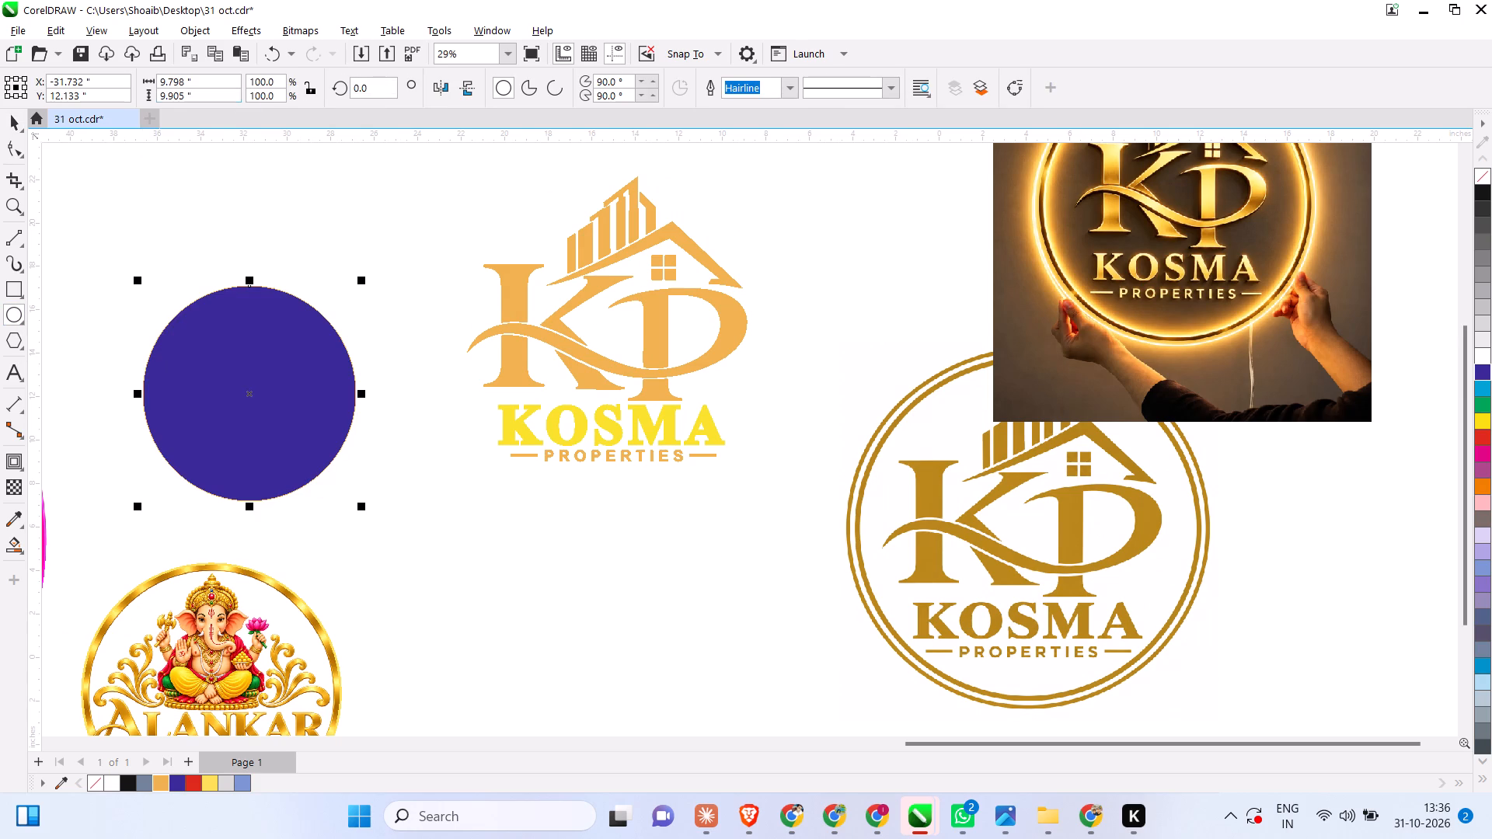
drag(226, 81, 0, 76)
text(18)
key(Tab)
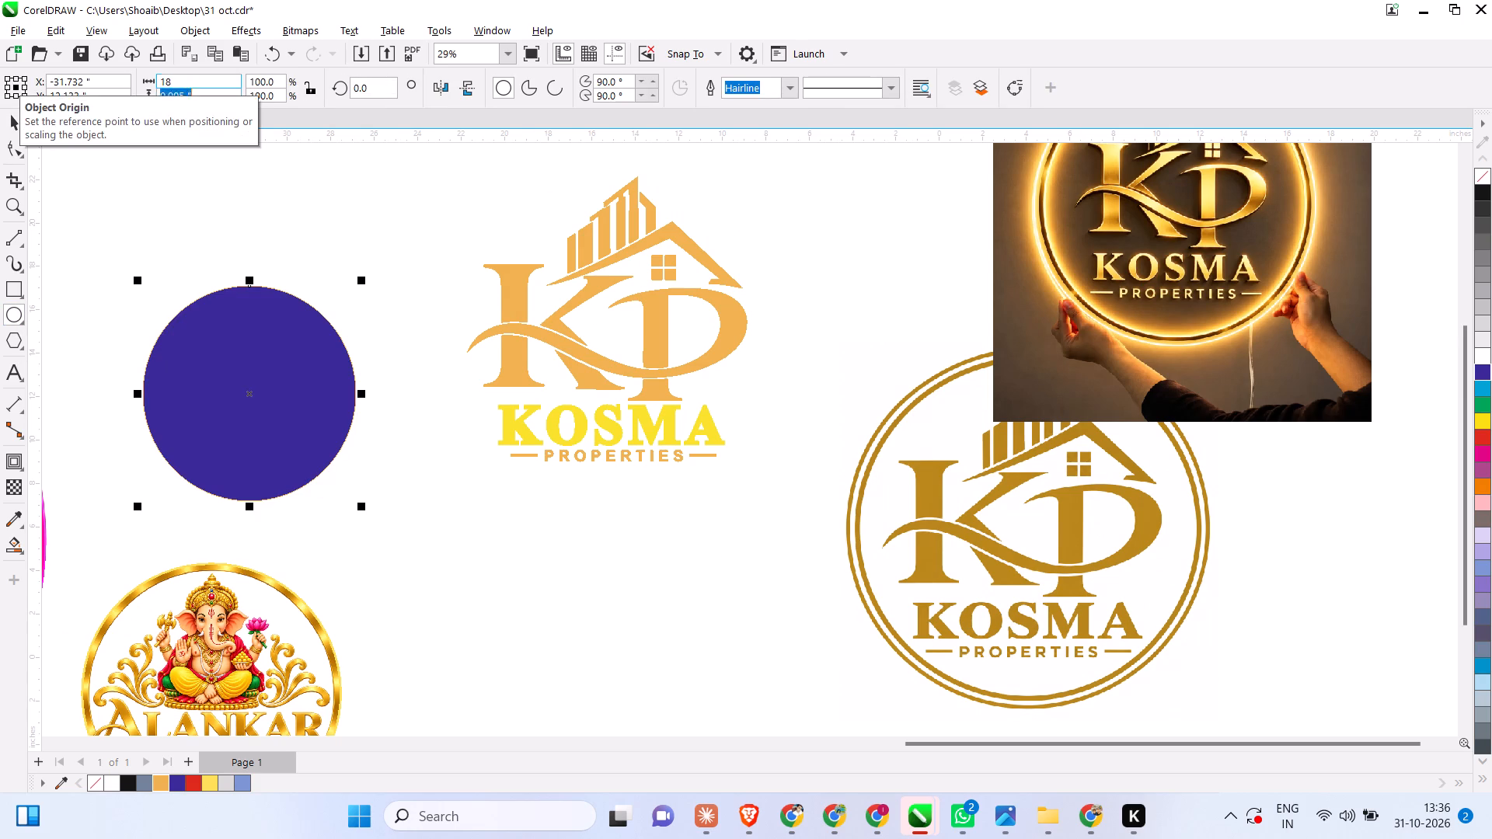
text(18)
key(Return)
scroll(394, 216, down, 1)
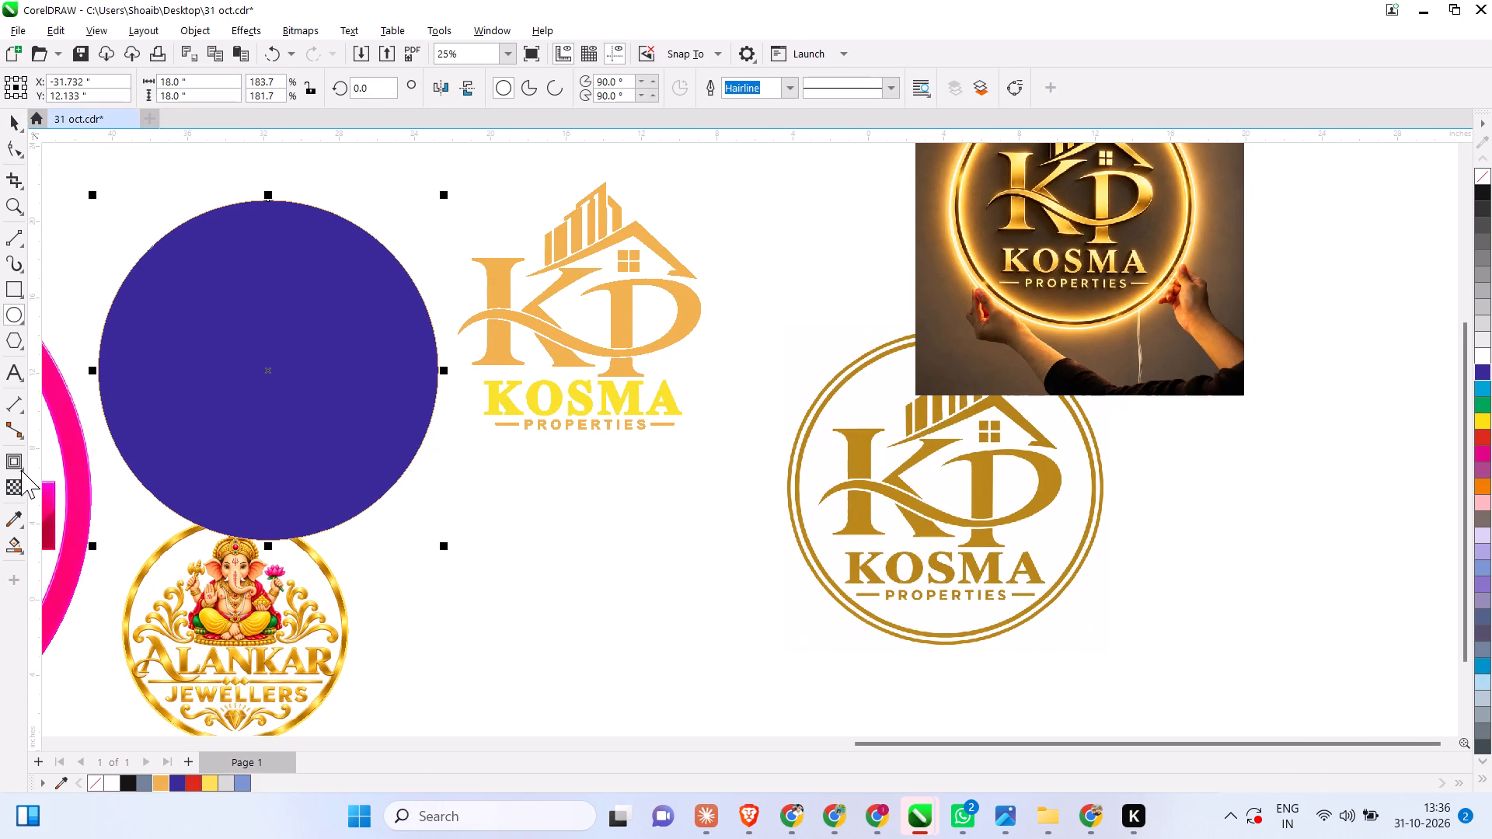
Apply an inside contour to the 18-inch circle with a 10 mm offset.
click(21, 470)
click(54, 478)
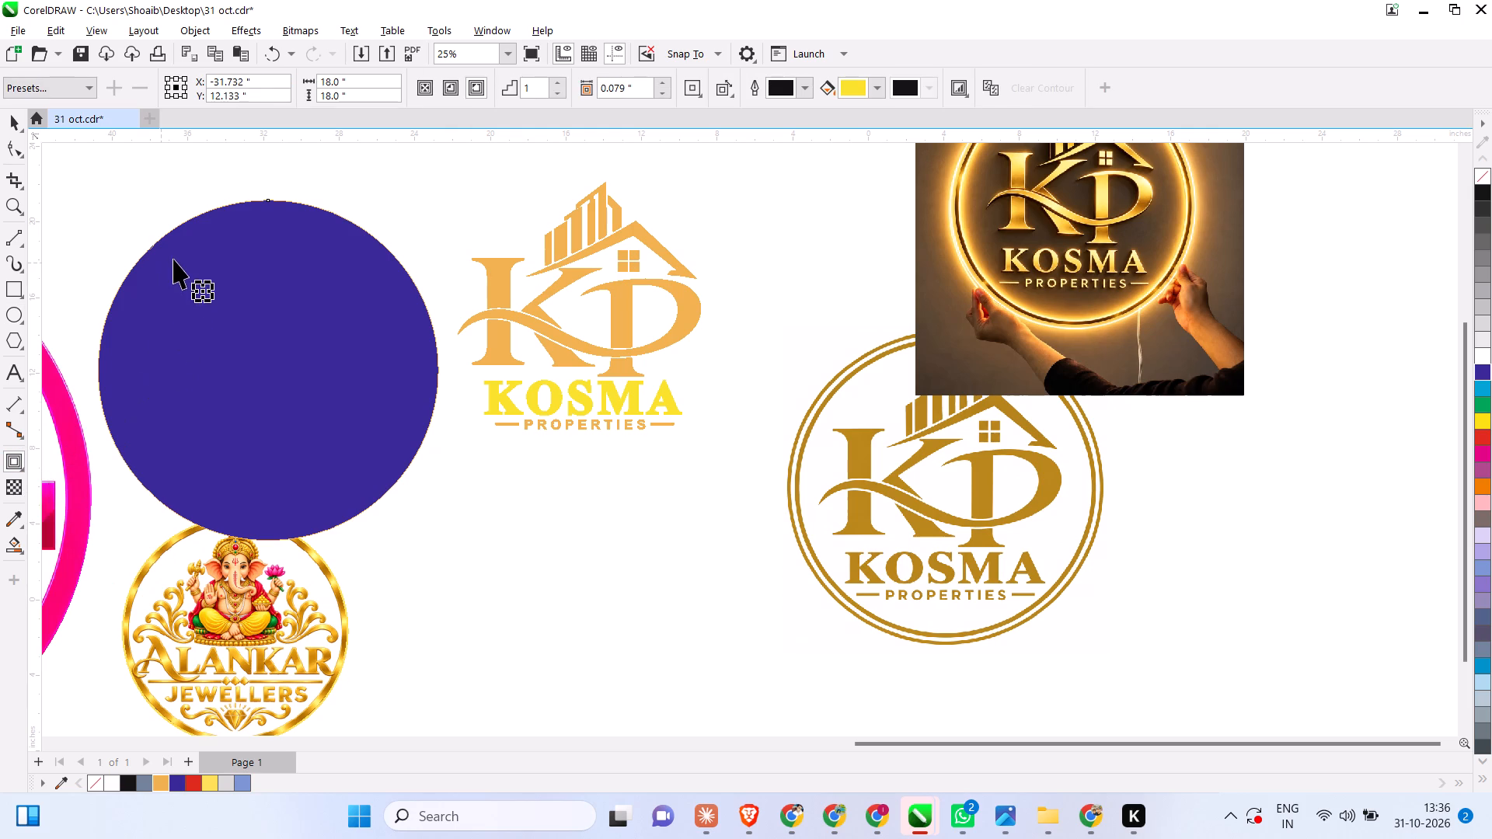
click(448, 87)
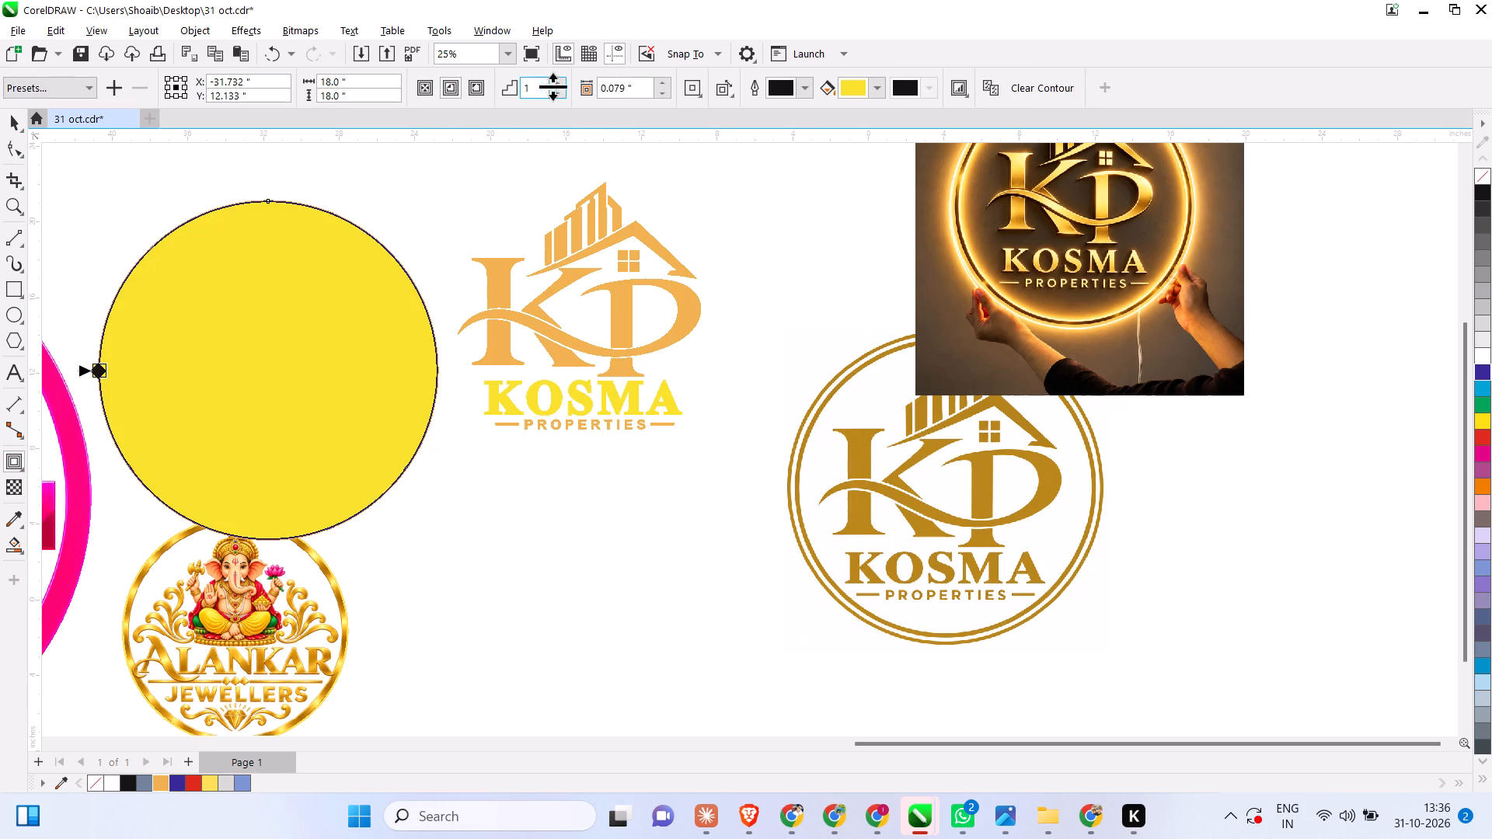
drag(640, 86, 535, 94)
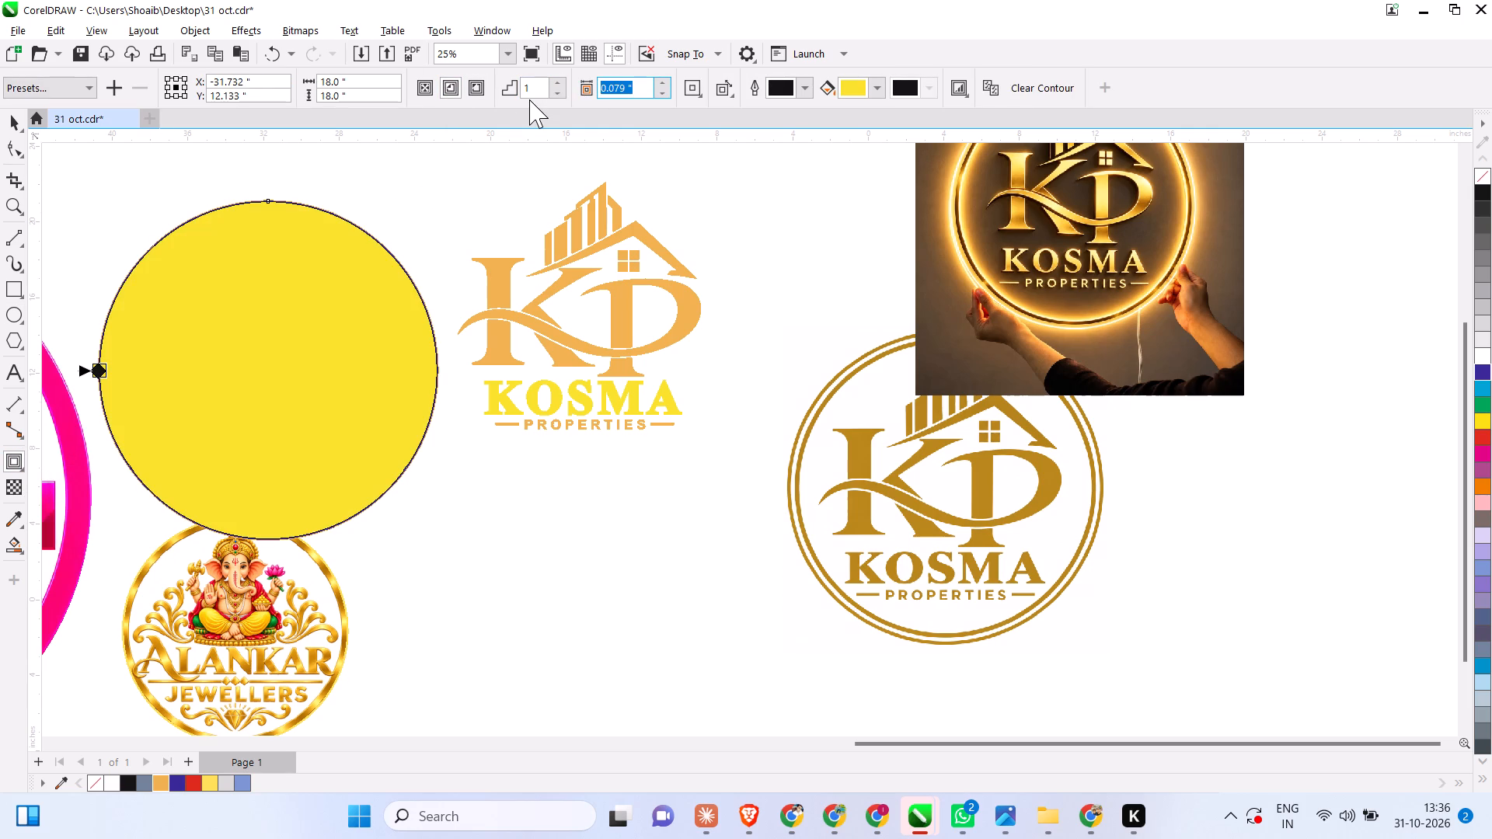
text(10MM)
key(Return)
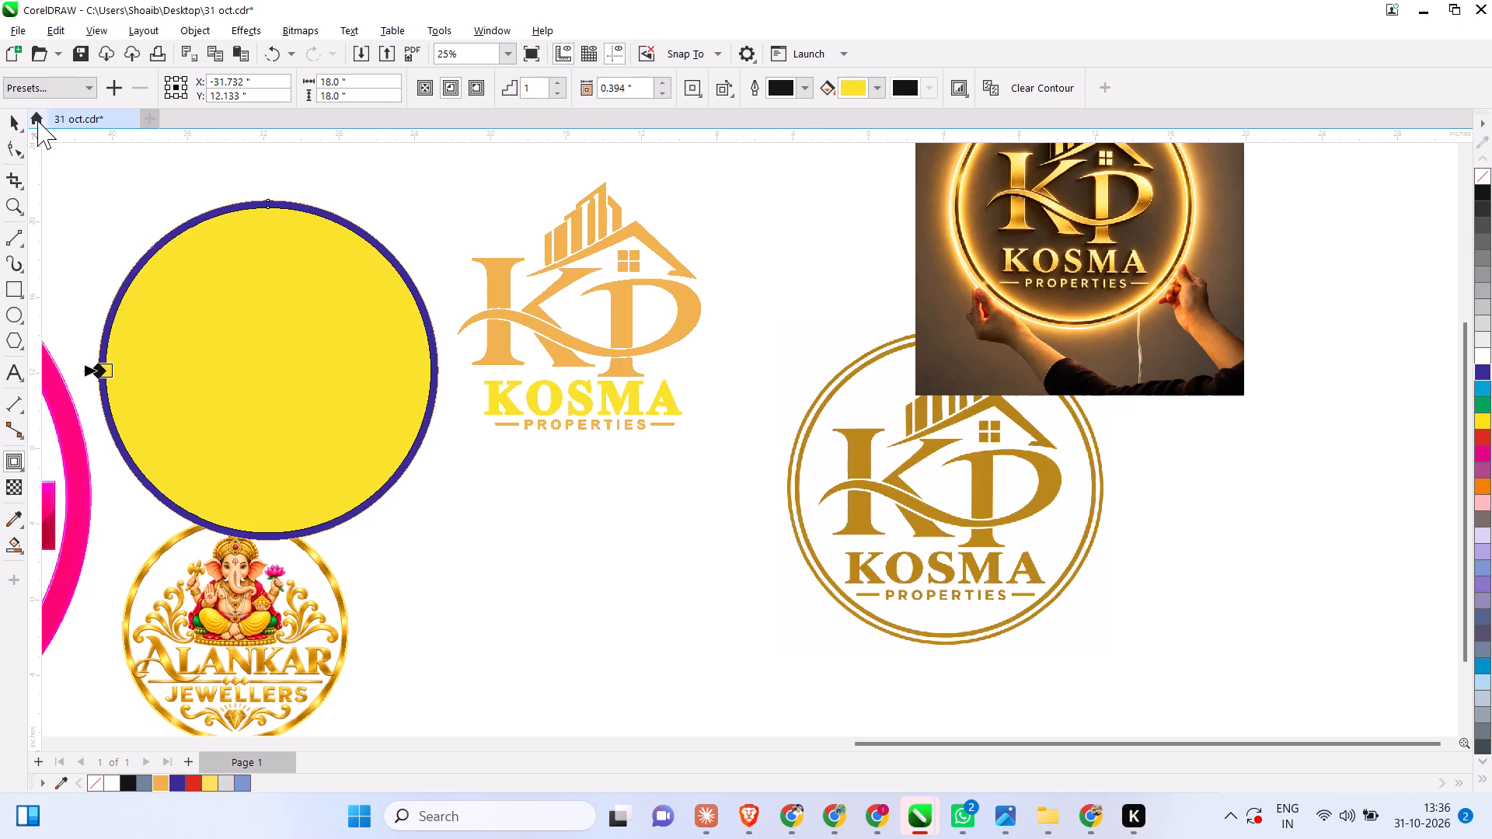
Create a separate ring from the band between the circle and its contour using Smart Fill, and fill it light orange.
click(14, 113)
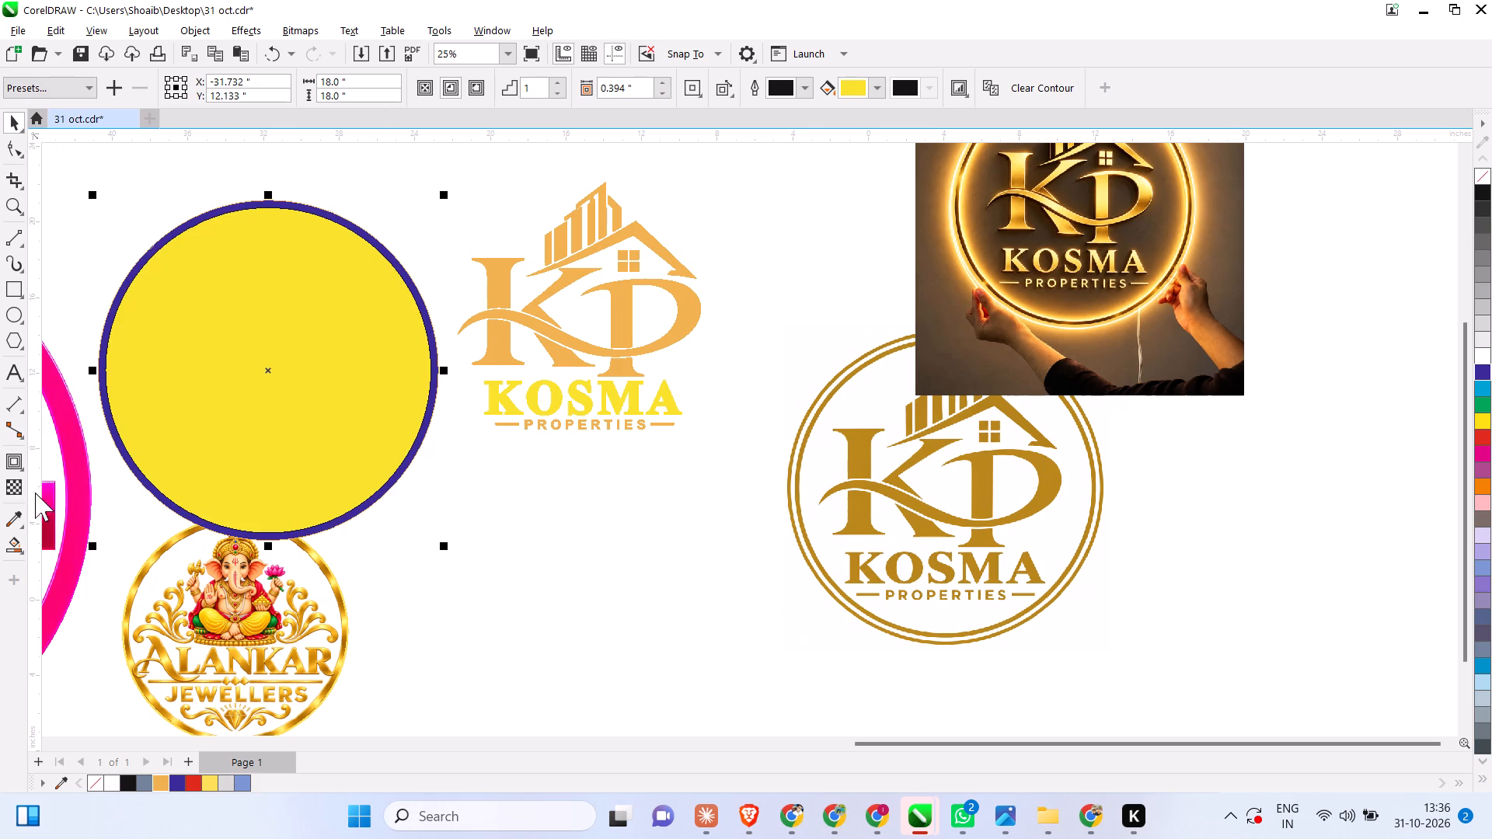
click(23, 525)
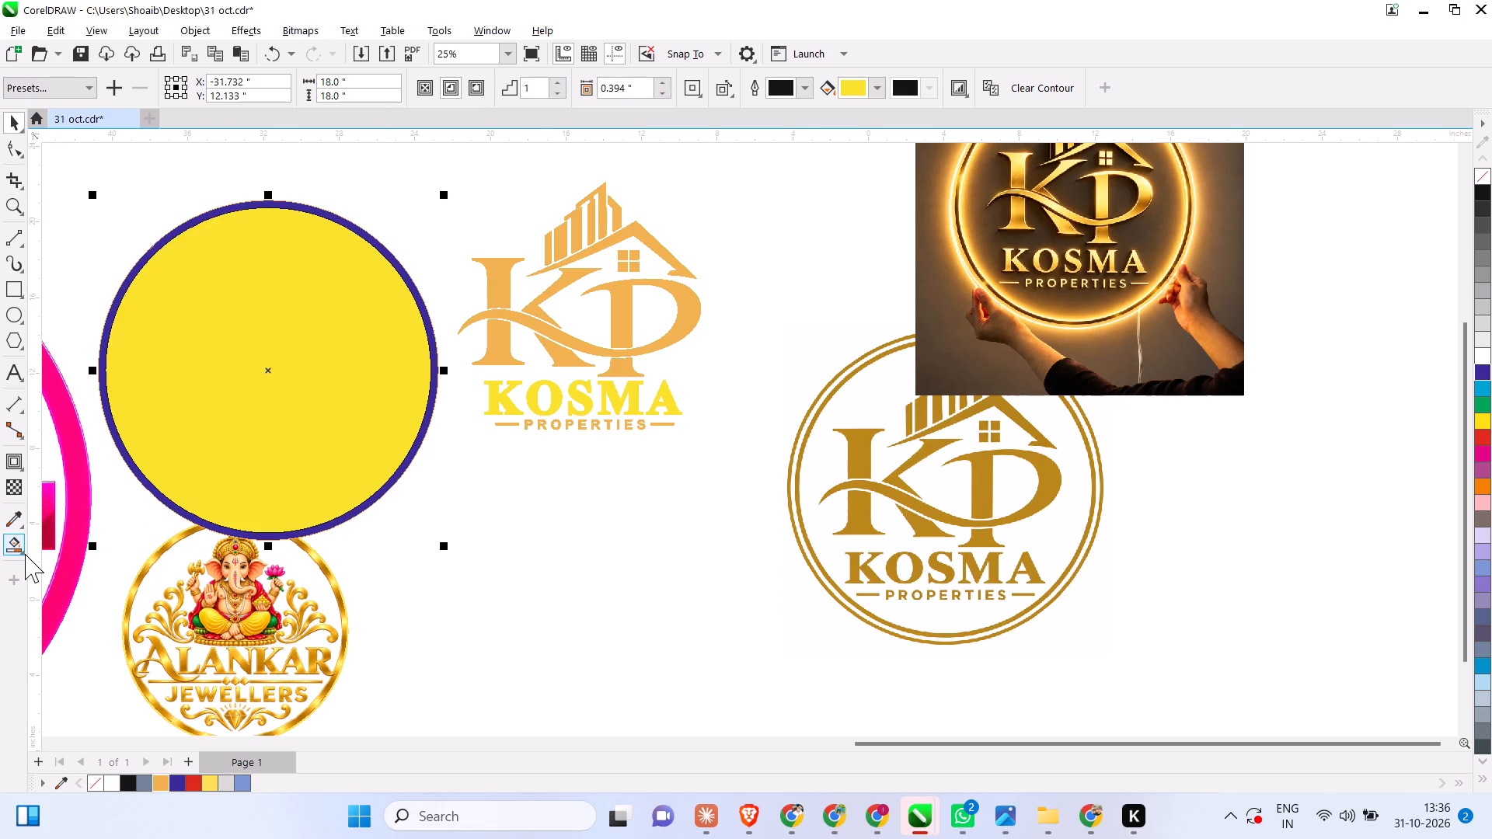
click(23, 555)
click(23, 555)
click(42, 569)
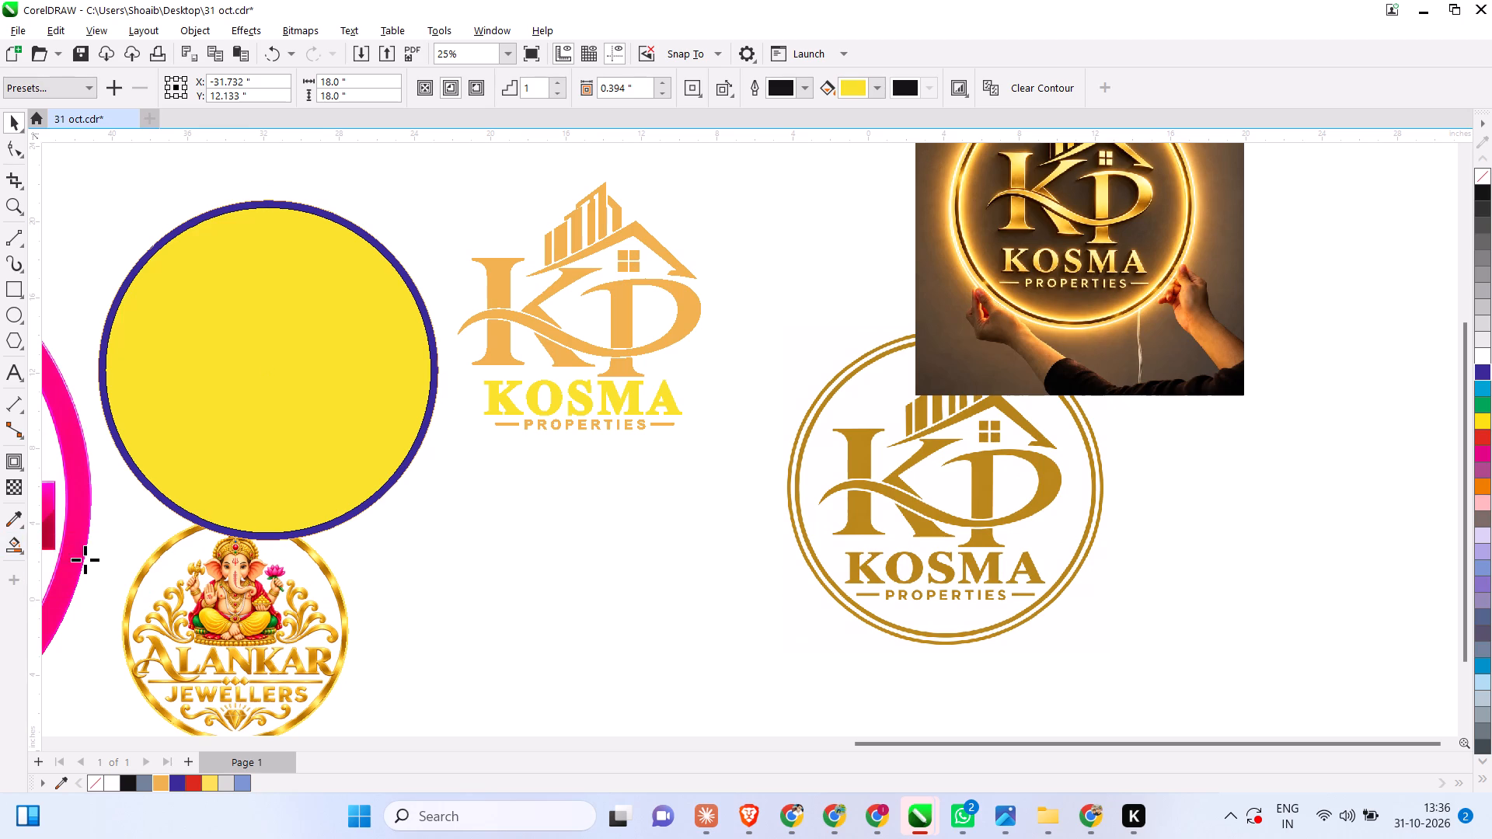
click(132, 465)
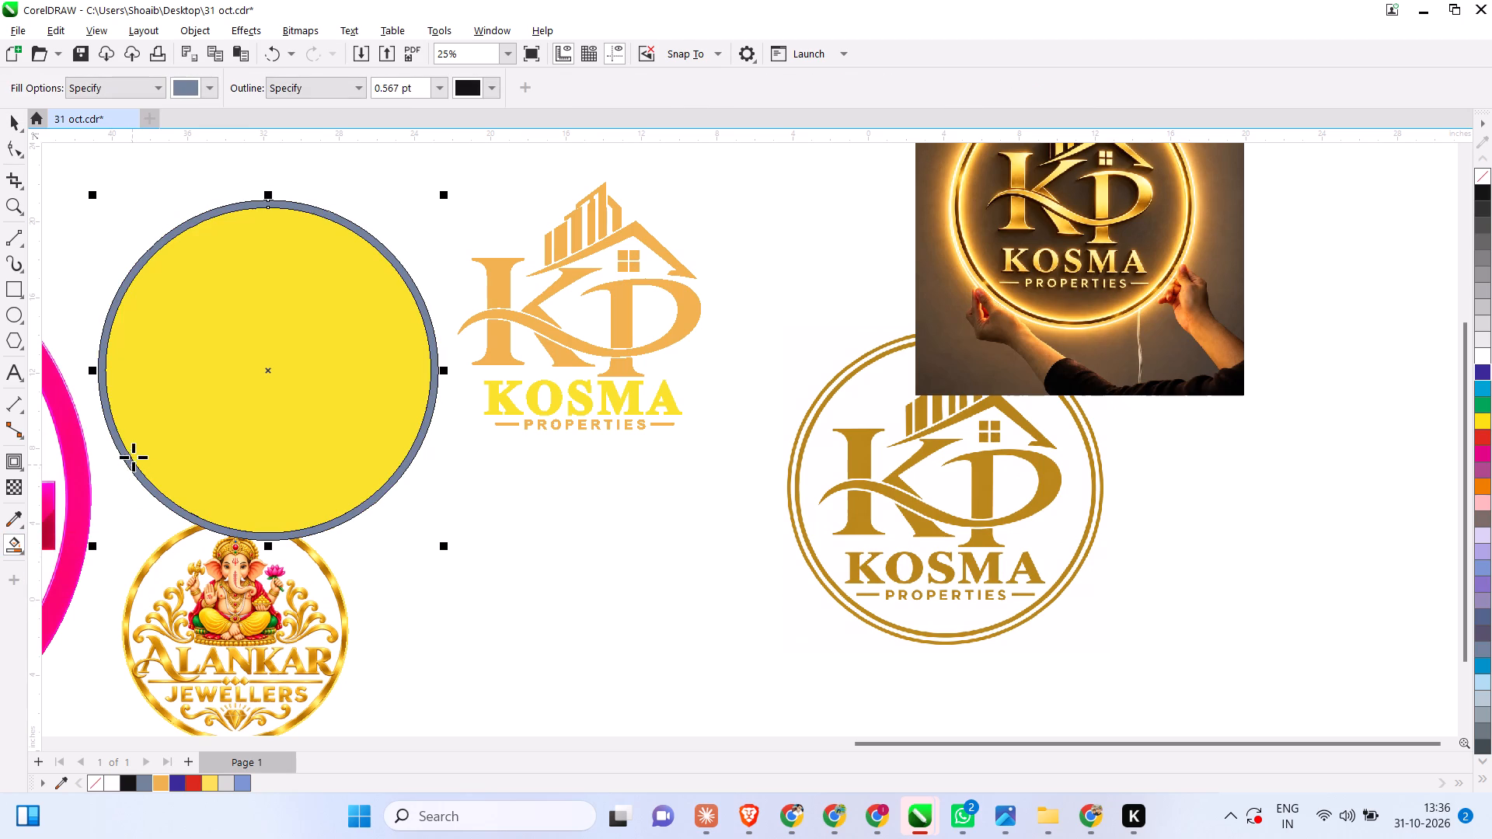
click(5, 119)
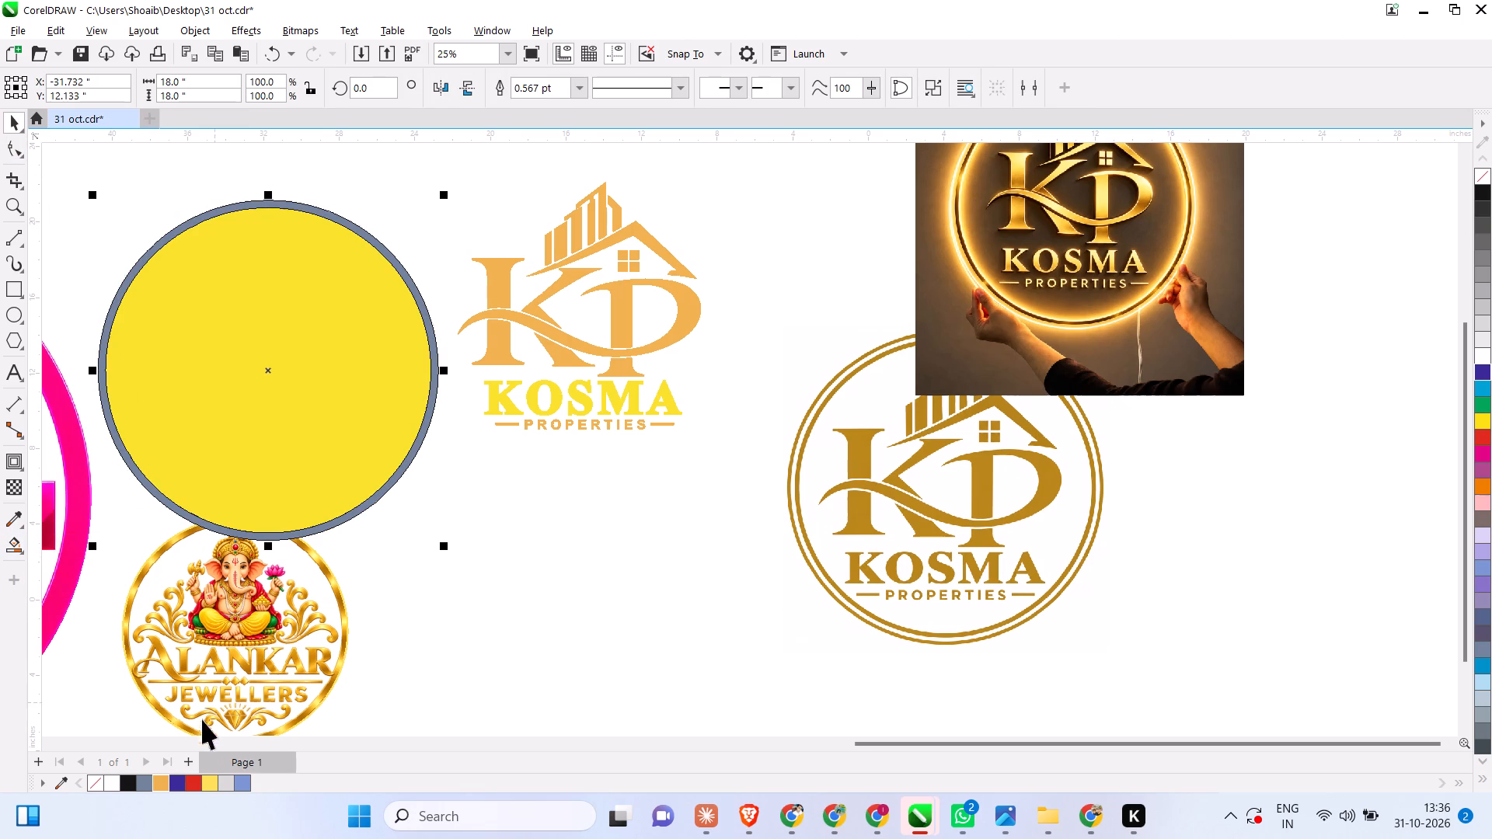
click(160, 776)
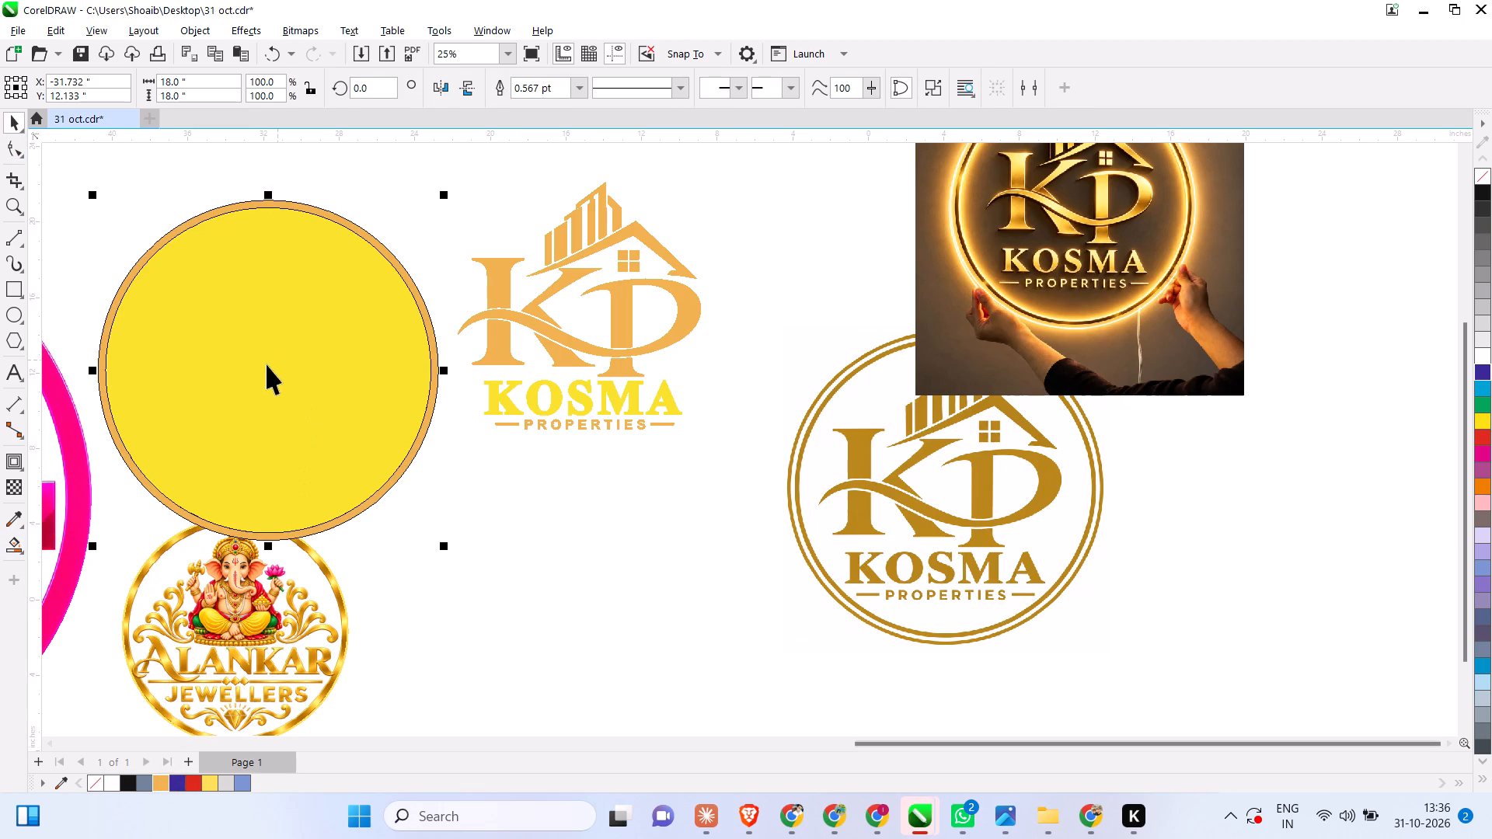
Move the new ring to just below the KP logo and give its outline the same light orange.
drag(270, 364, 364, 426)
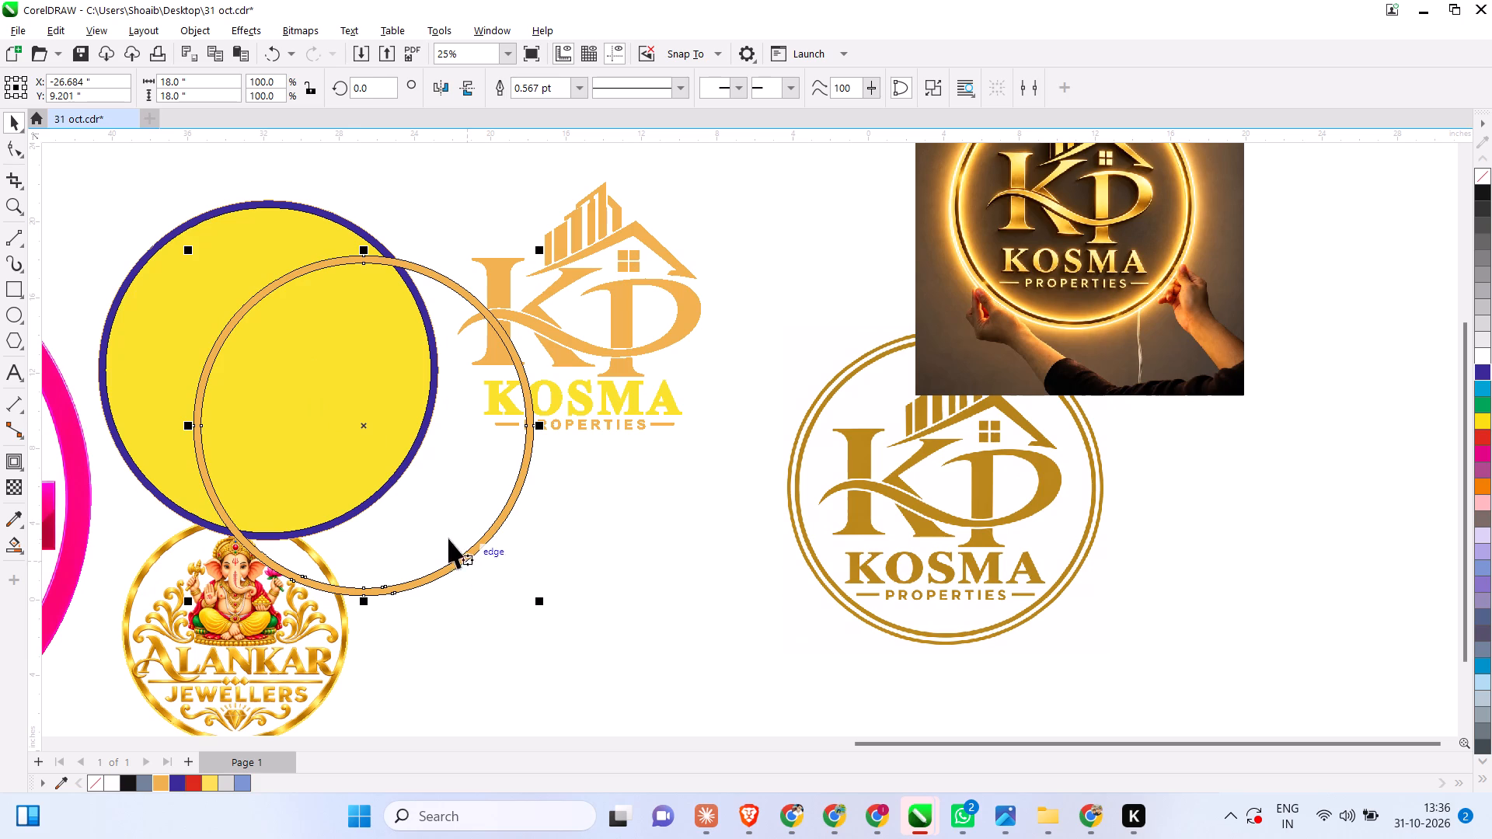
drag(368, 430, 611, 589)
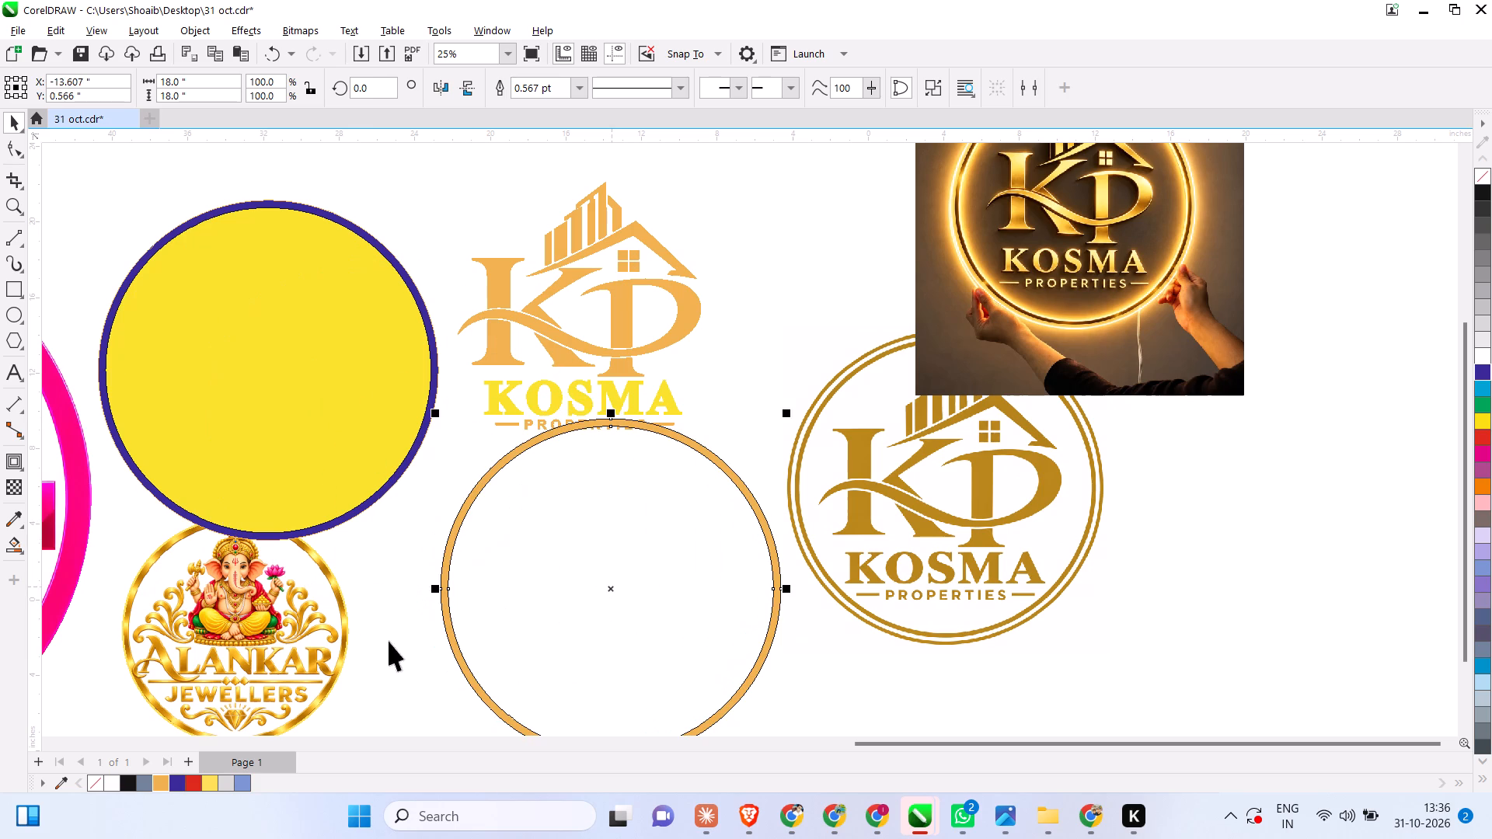
right_click(162, 775)
Delete the original 18-inch circle together with its yellow contour.
scroll(371, 376, down, 2)
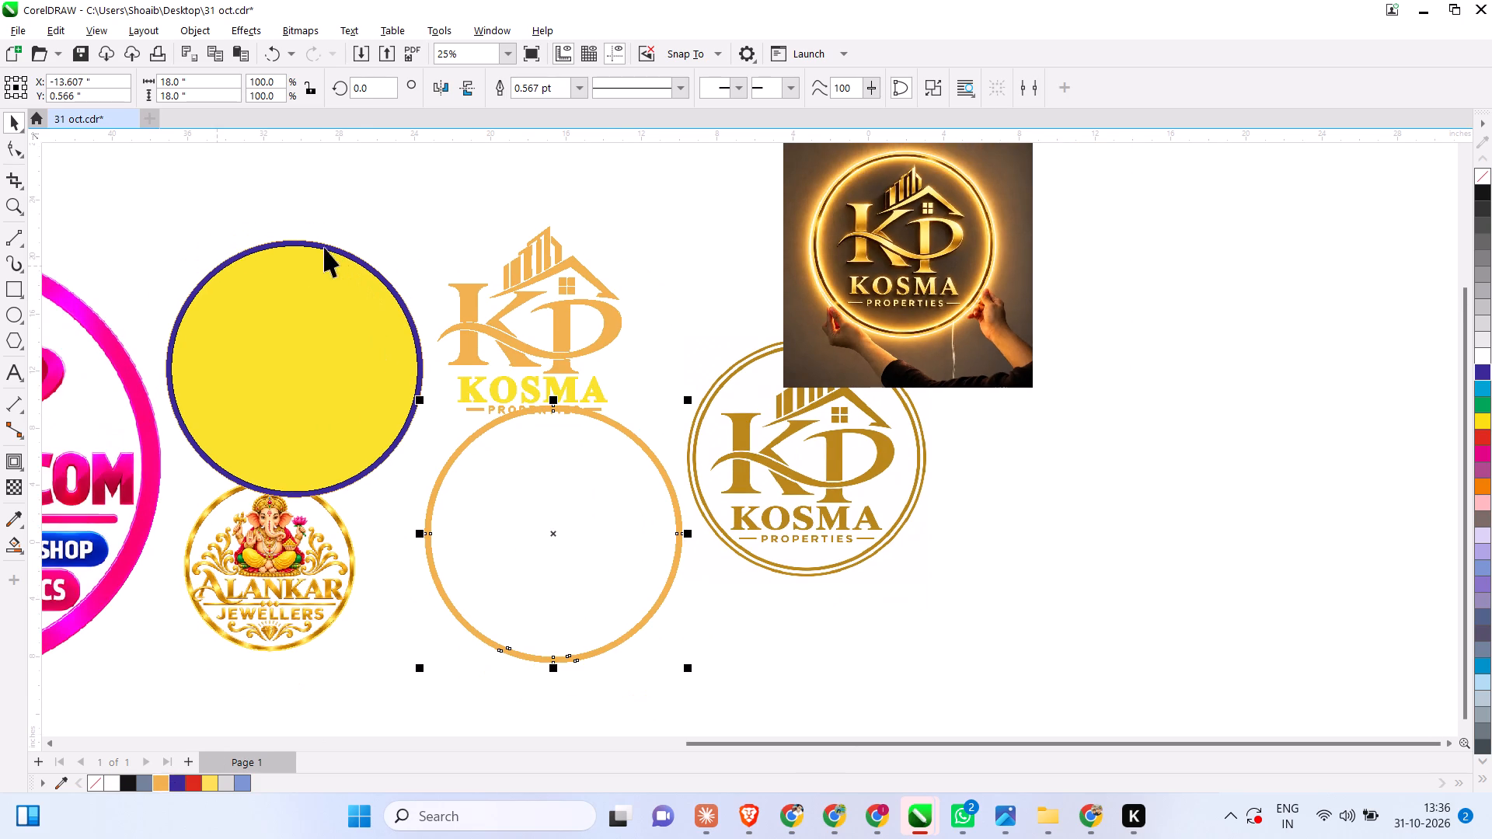
drag(120, 228, 448, 508)
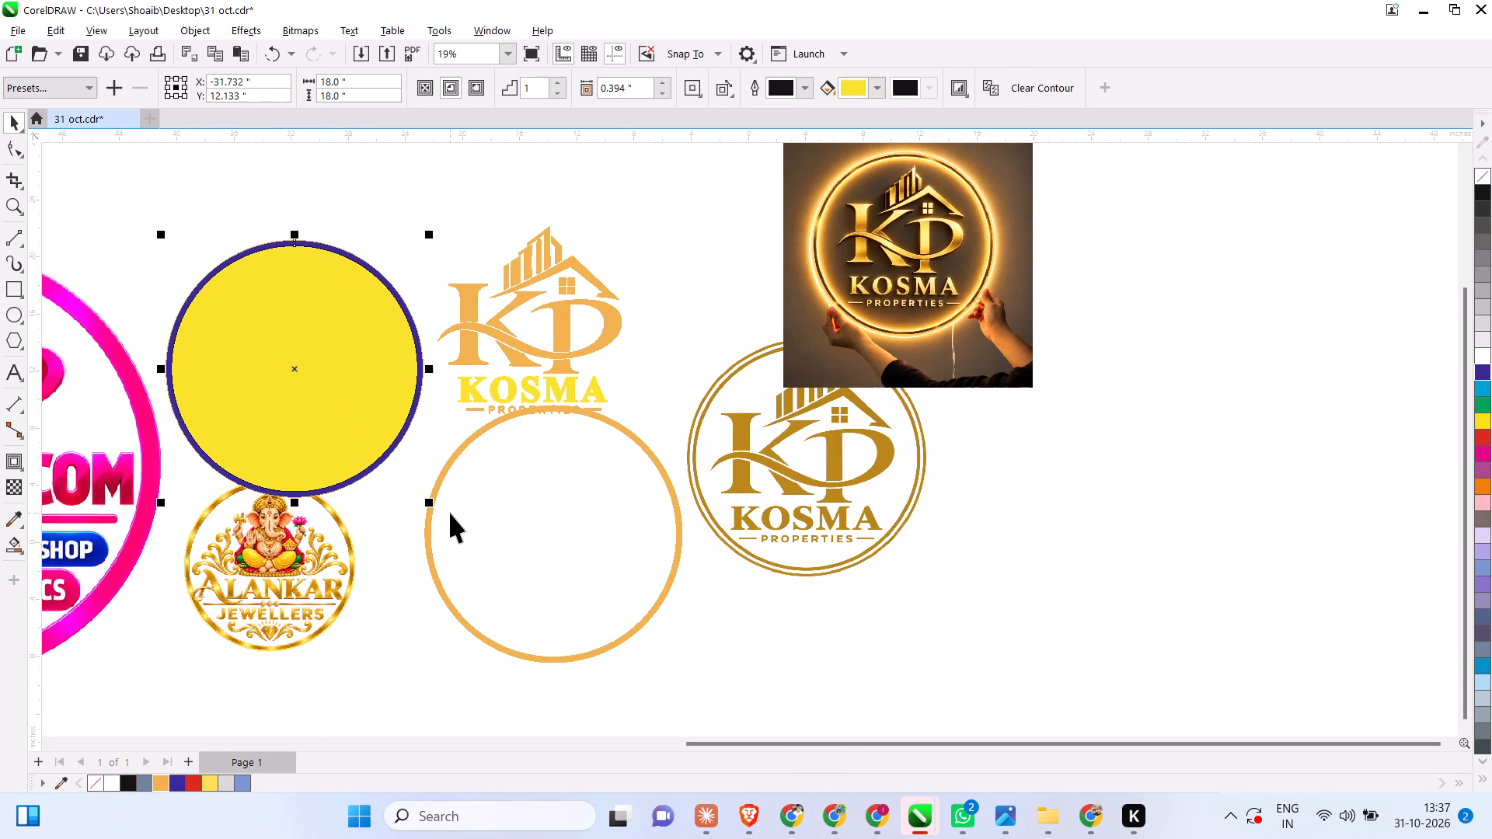
key(Delete)
Recolor the whole KP KOSMA PROPERTIES logo, including the yellow lettering, light orange and group it.
scroll(389, 381, down, 3)
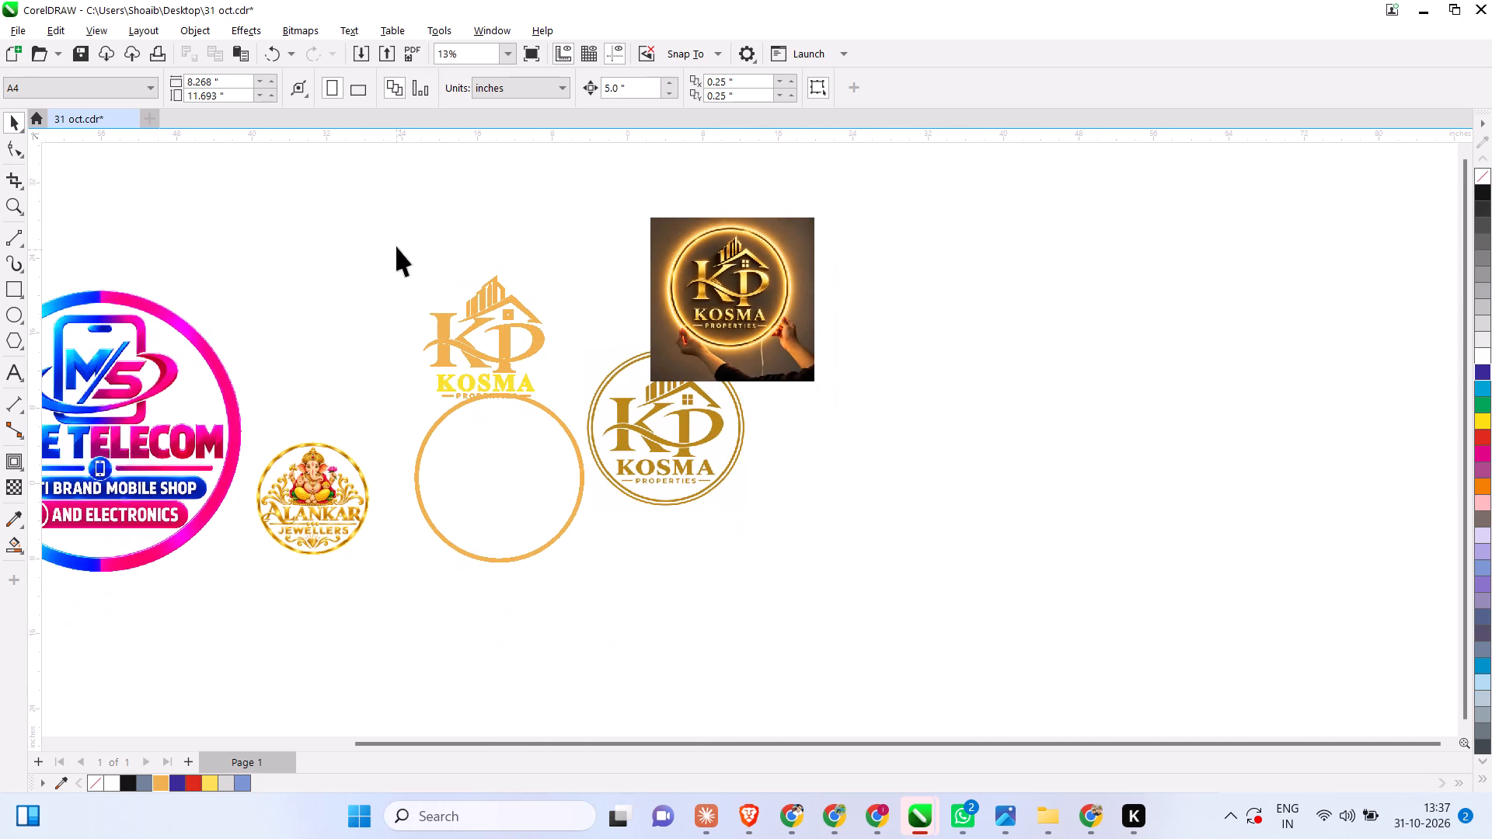
drag(391, 238, 566, 430)
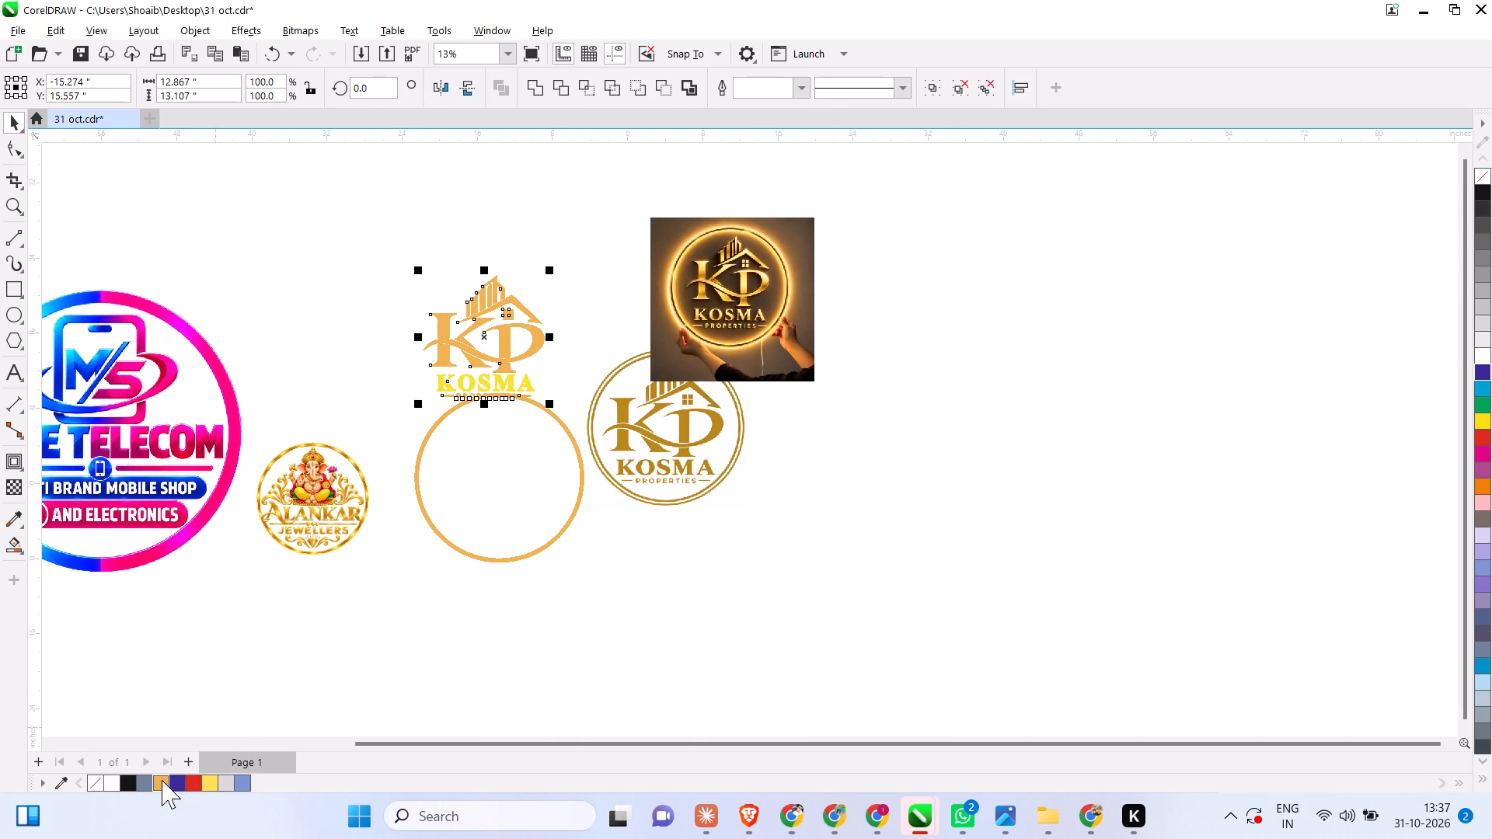
click(162, 780)
drag(382, 206, 571, 447)
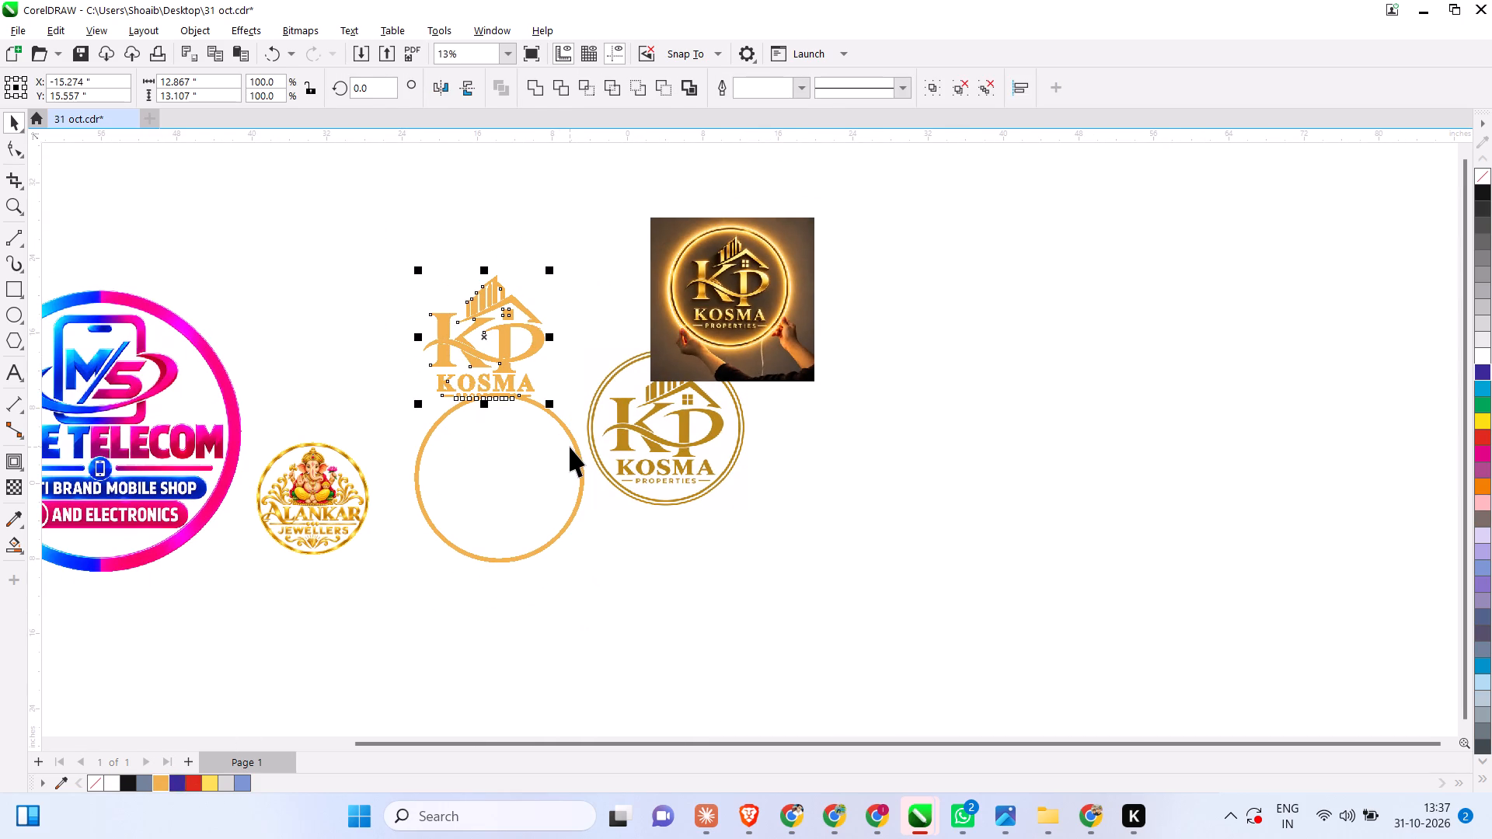
key(ctrl+g)
Center the grouped KP logo horizontally and vertically inside the light orange ring.
shift+click(483, 463)
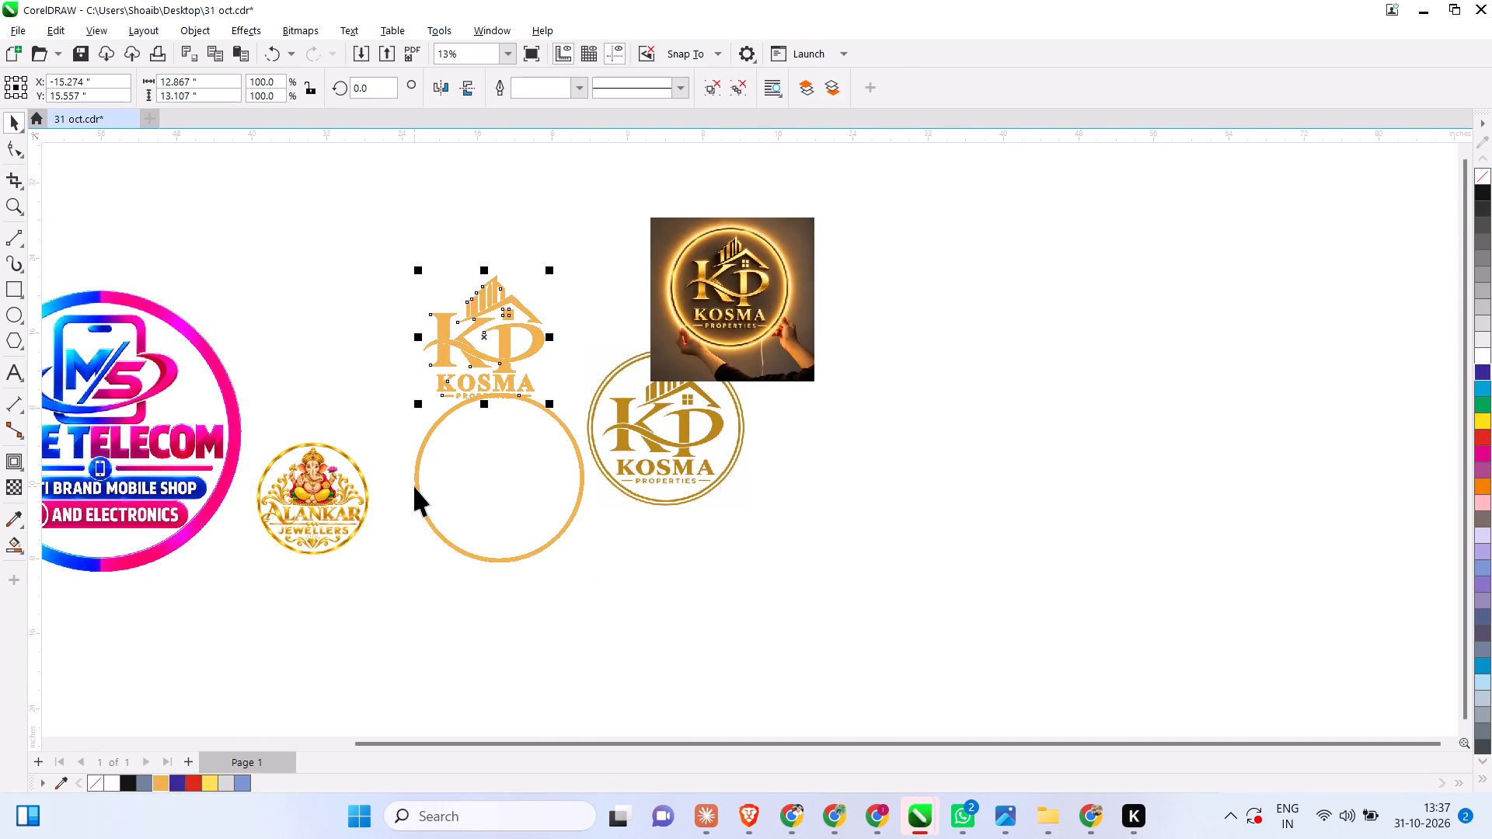
shift+click(417, 486)
text(CE)
click(620, 621)
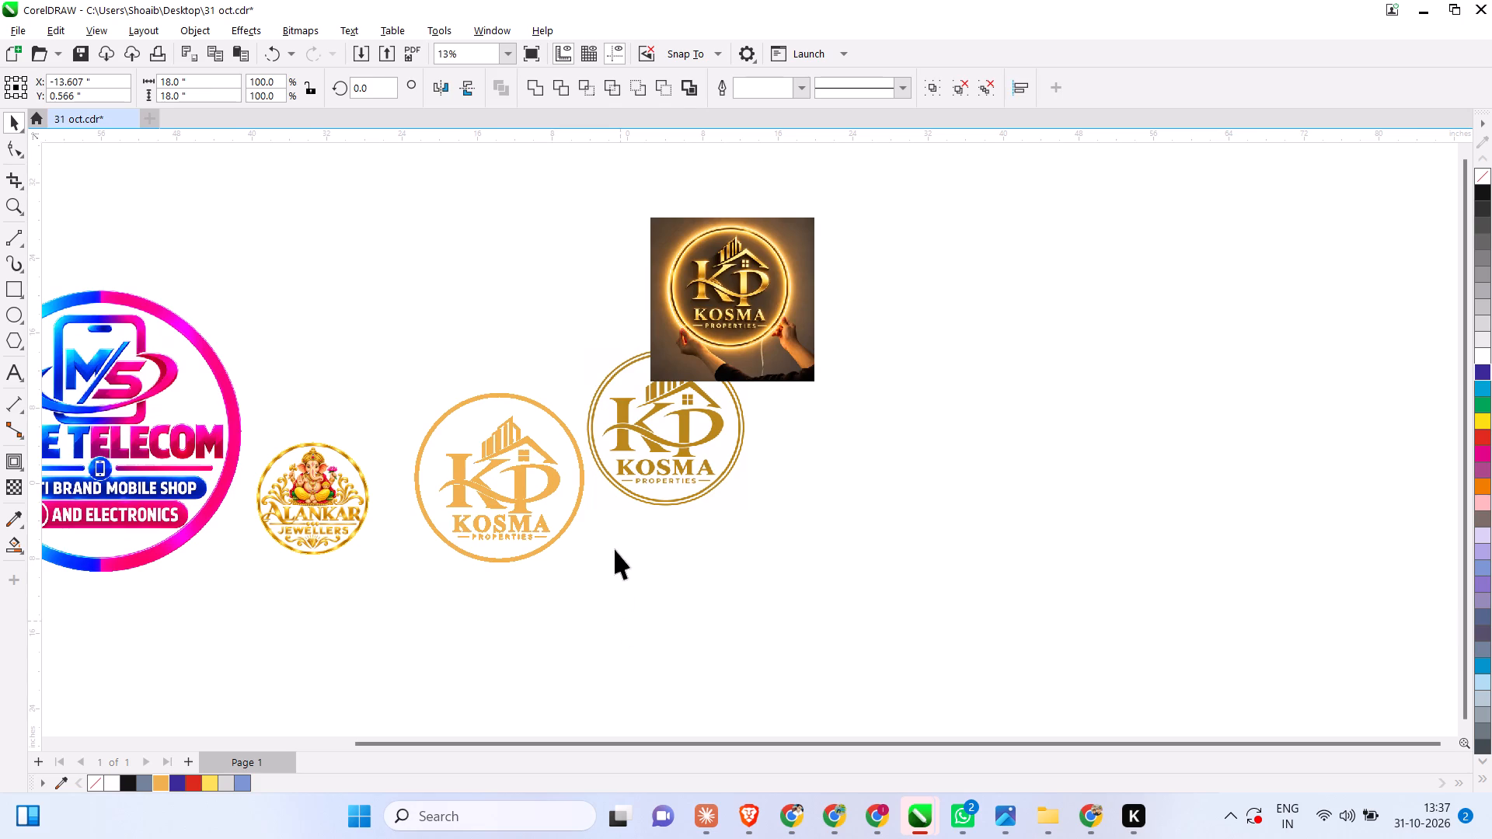
Move the glowing sign photo off the brown double-ring logo, well away to its right.
scroll(612, 490, down, 2)
drag(675, 336, 941, 312)
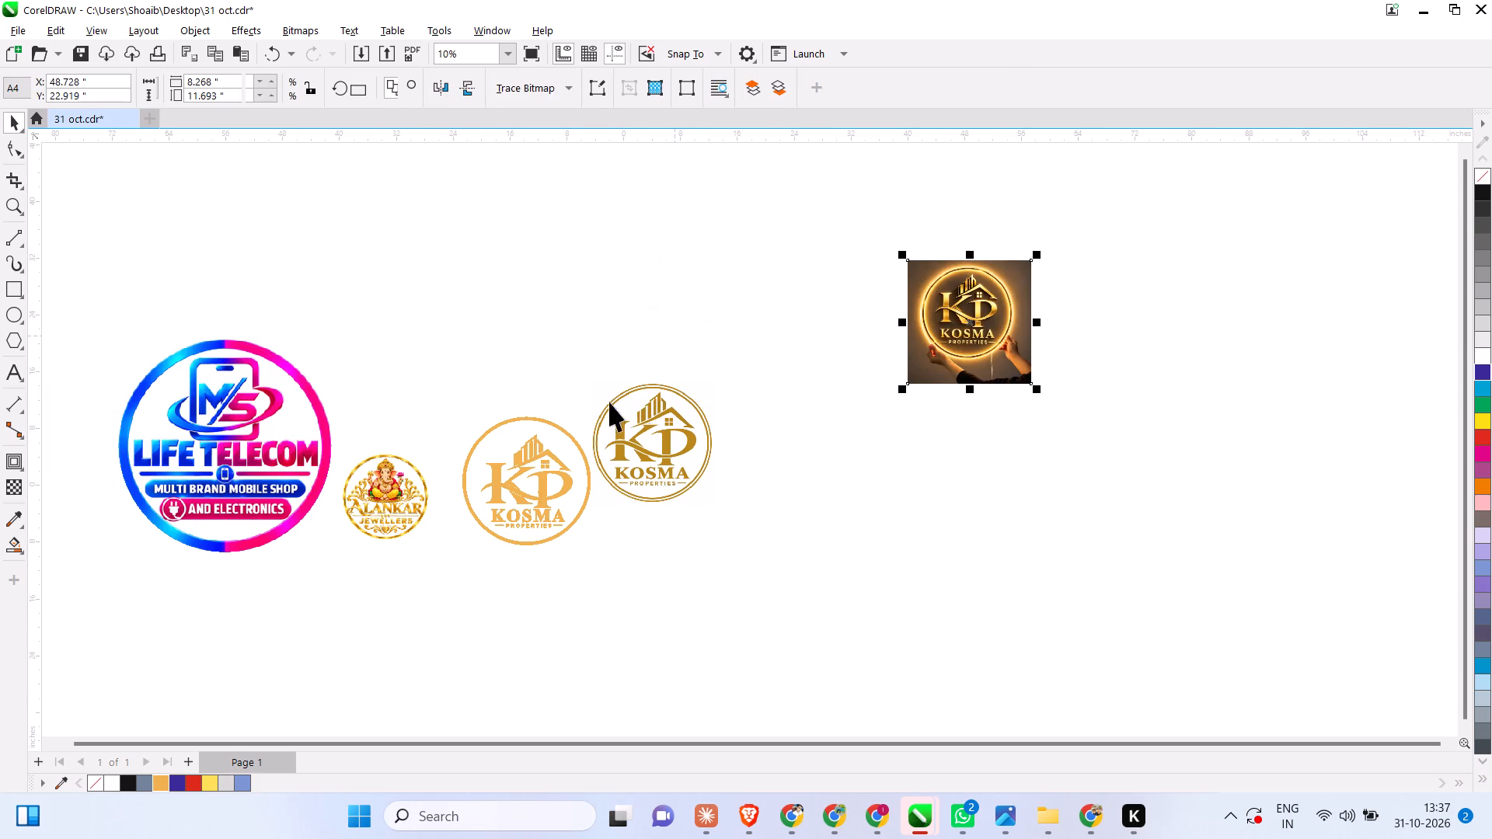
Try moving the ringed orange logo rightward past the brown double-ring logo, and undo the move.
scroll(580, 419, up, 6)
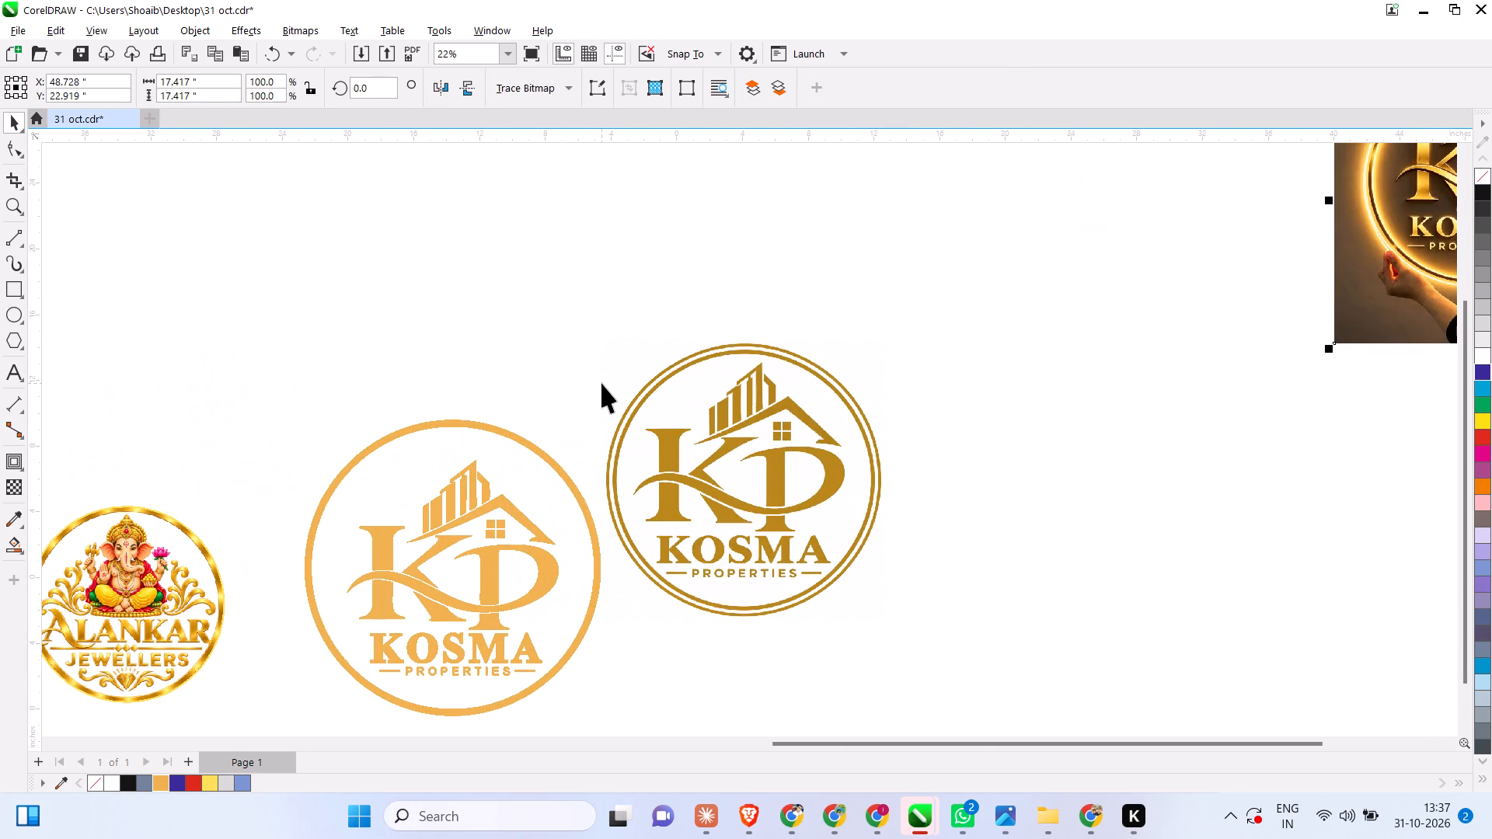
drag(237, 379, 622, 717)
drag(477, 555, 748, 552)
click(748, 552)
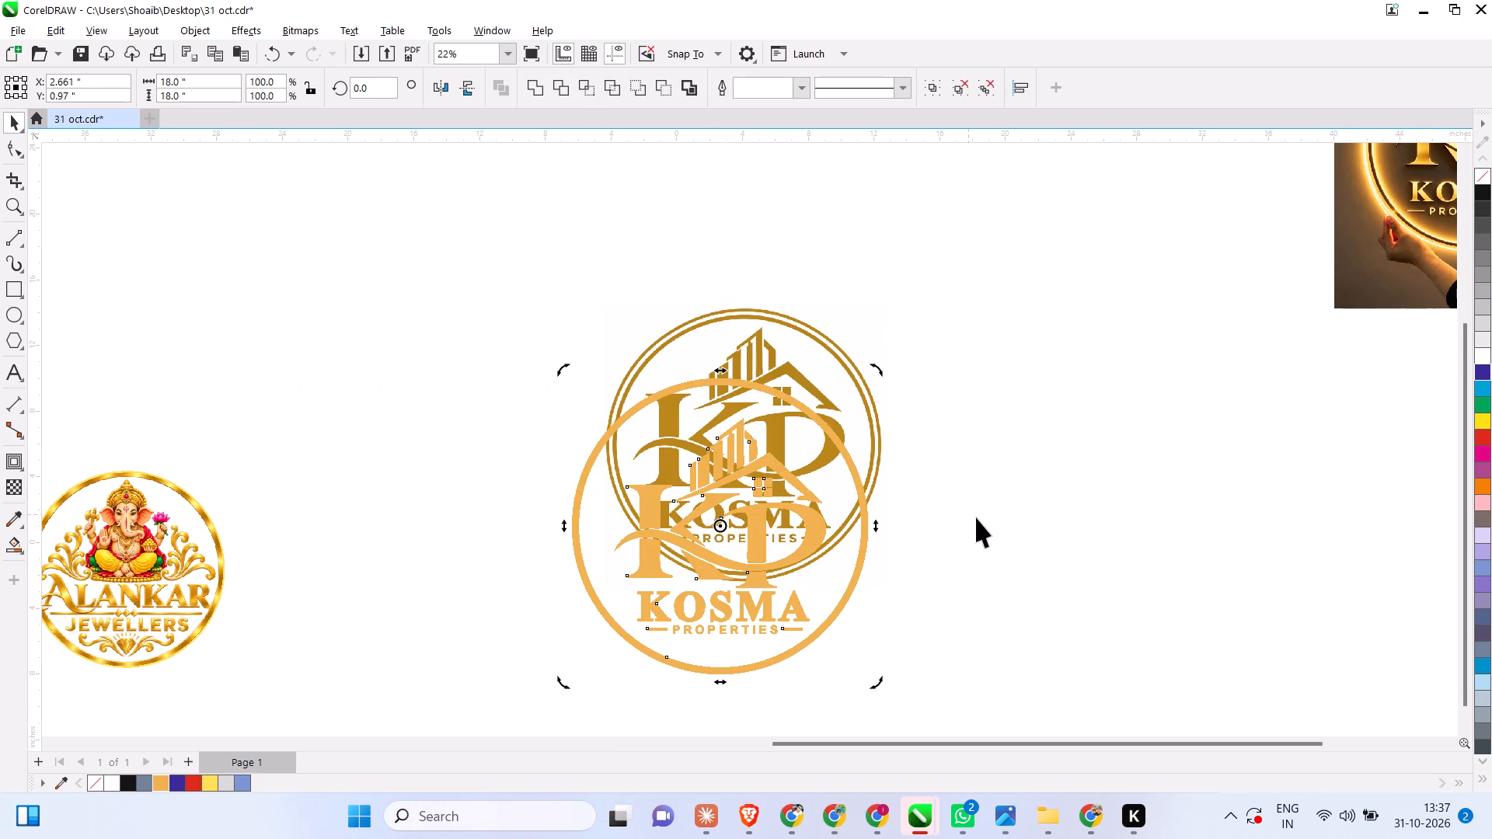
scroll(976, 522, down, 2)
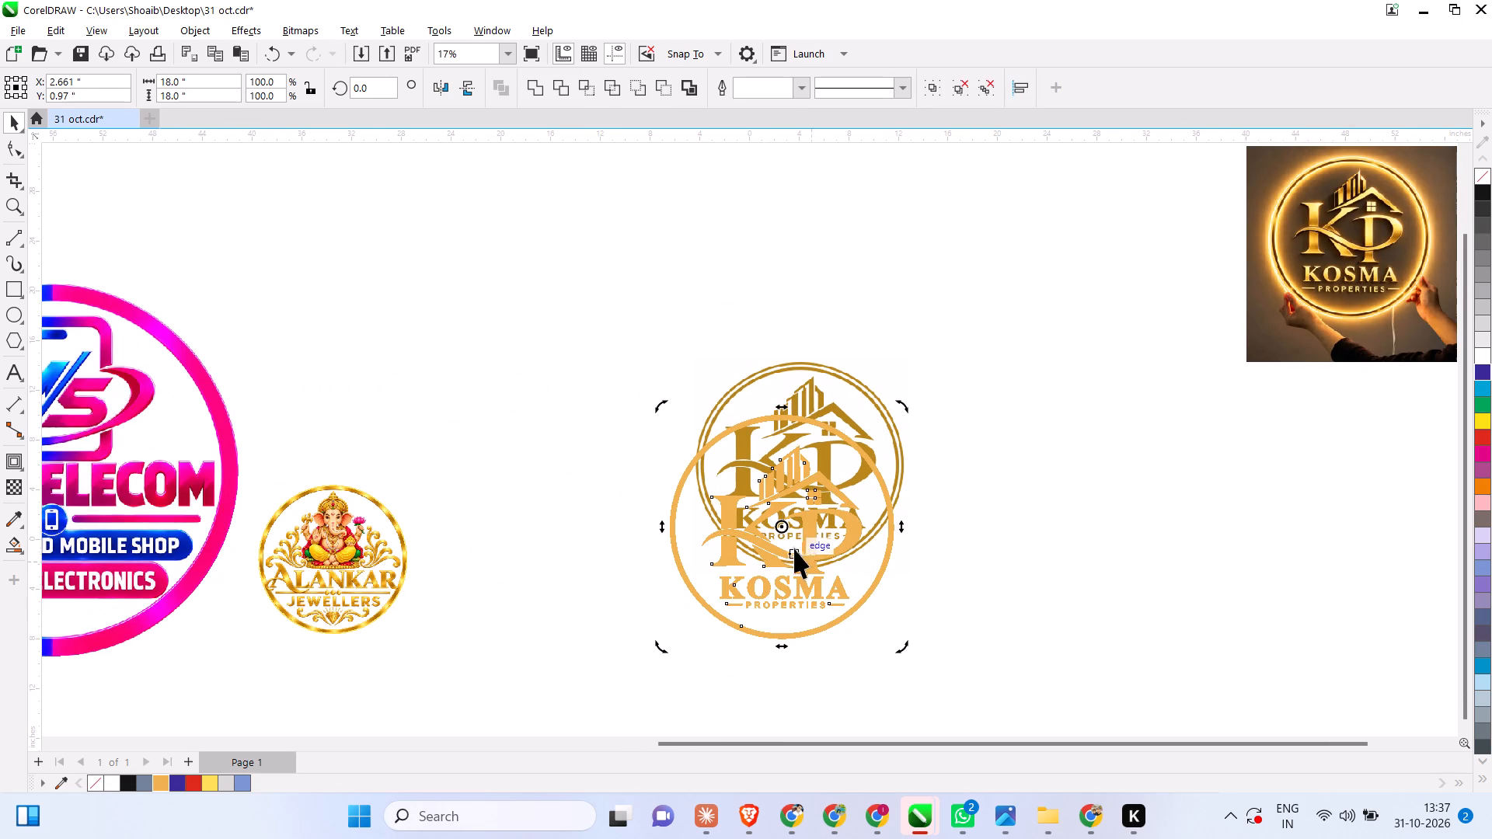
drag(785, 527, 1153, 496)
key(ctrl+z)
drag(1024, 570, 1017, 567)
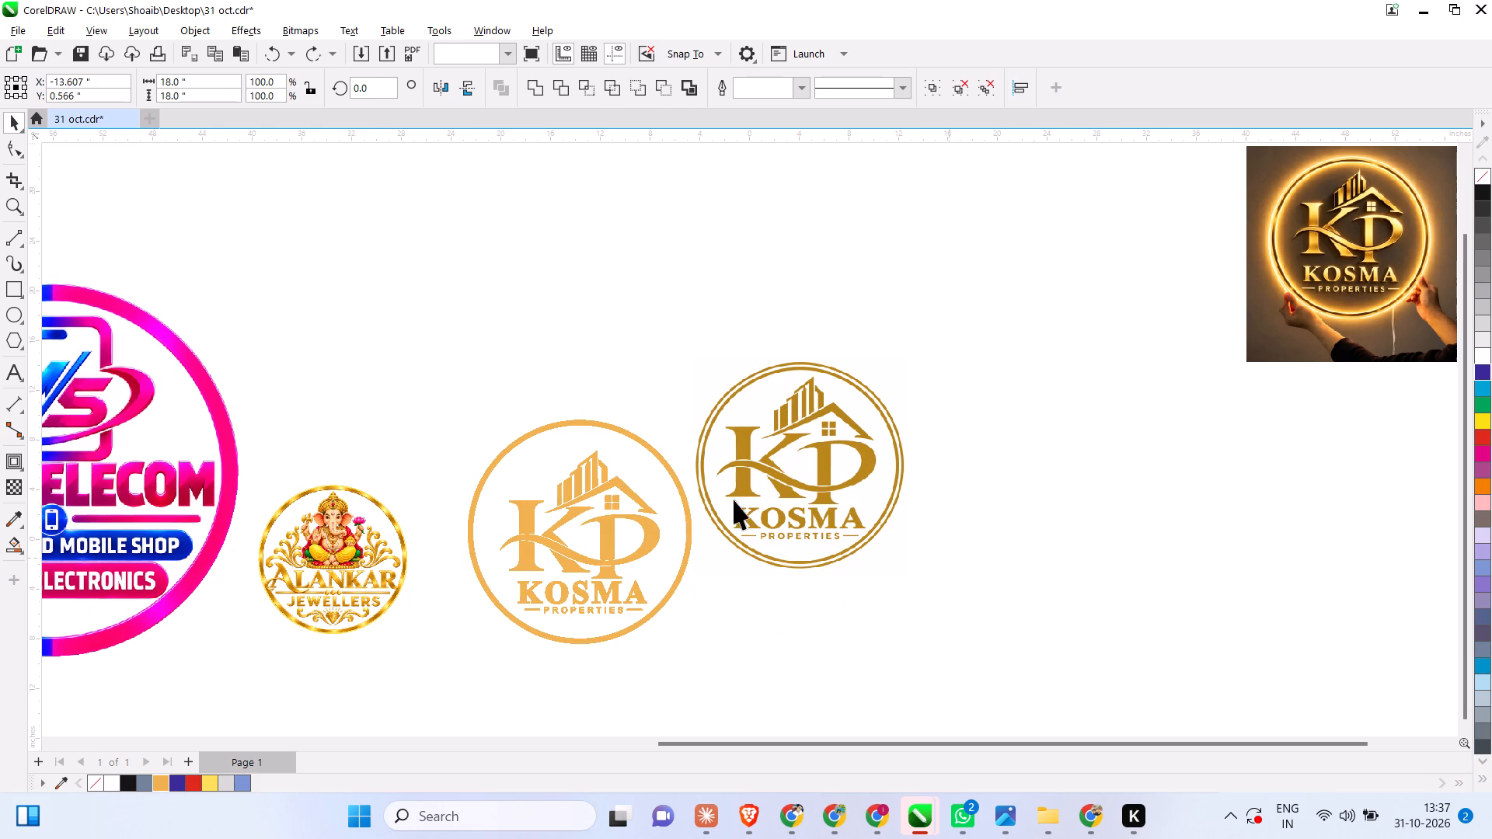
Move the orange logo and its ring to the right of the brown double-ring logo, level with it.
drag(431, 364, 729, 681)
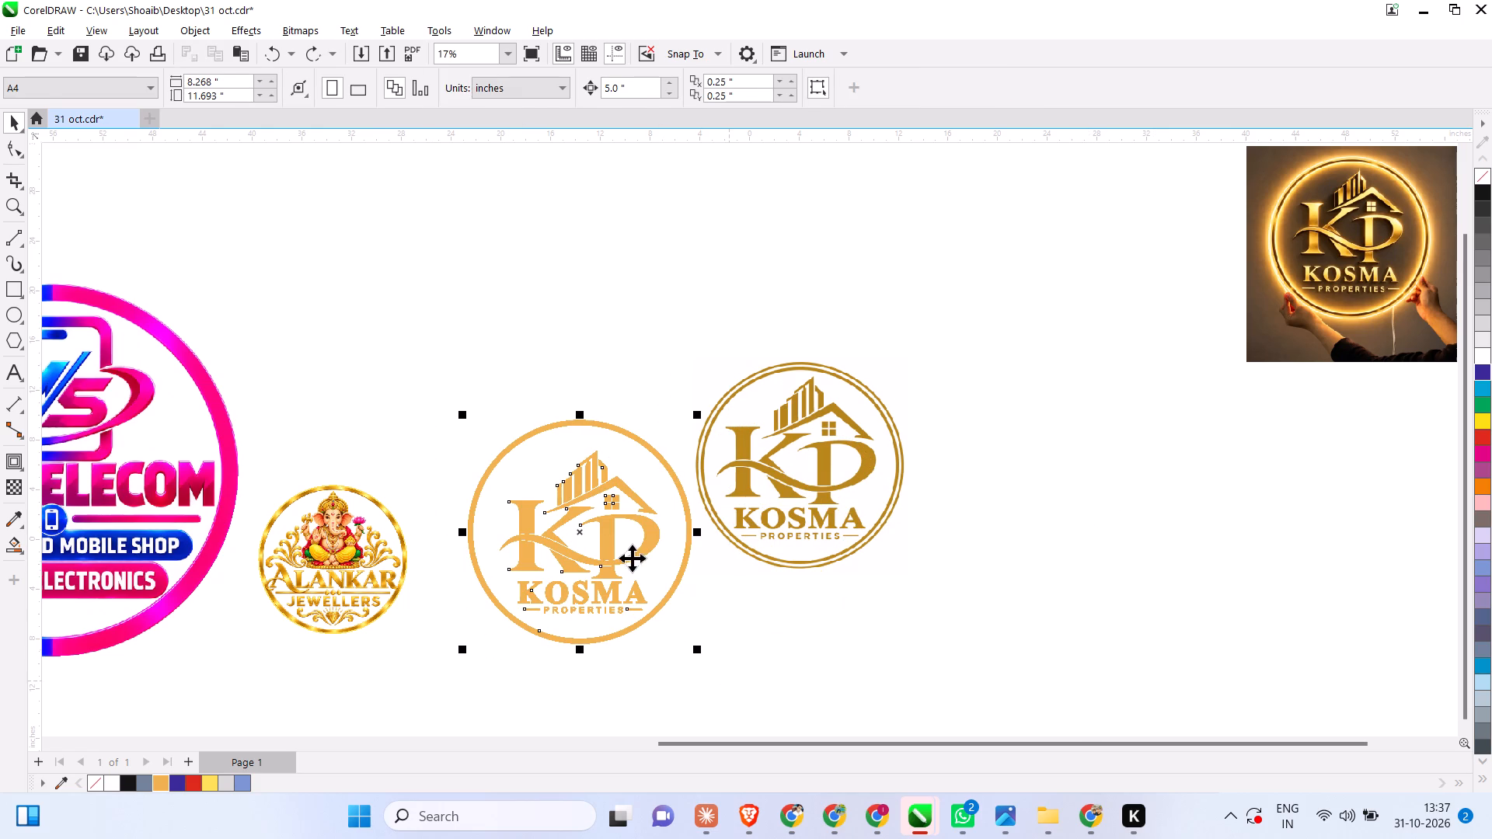
drag(583, 531, 1005, 464)
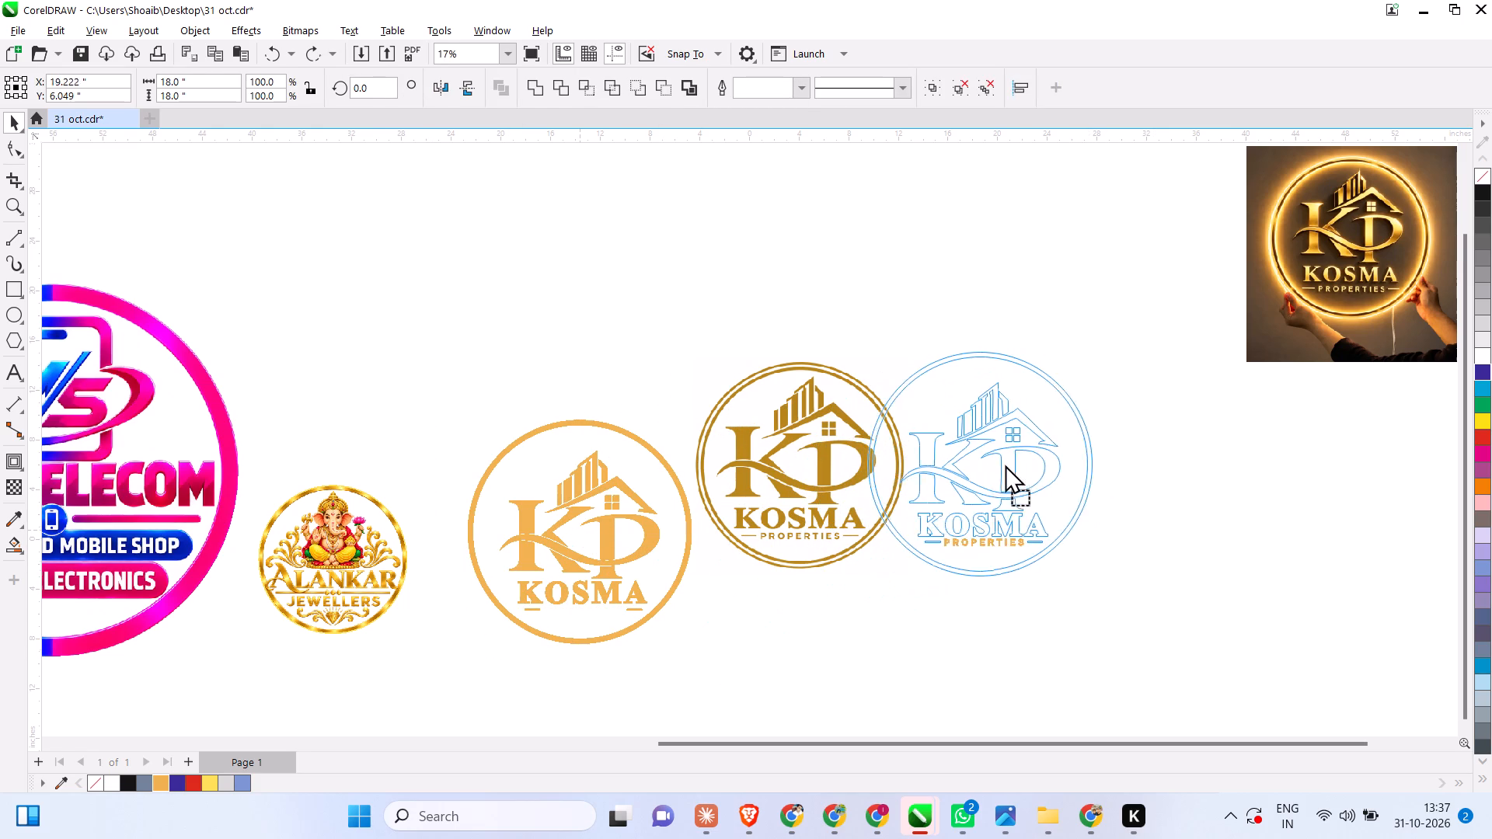
drag(1005, 464, 1061, 464)
Outline-trace the brown double-ring logo bitmap as a high quality image with automatic background removal, keeping the original.
click(816, 392)
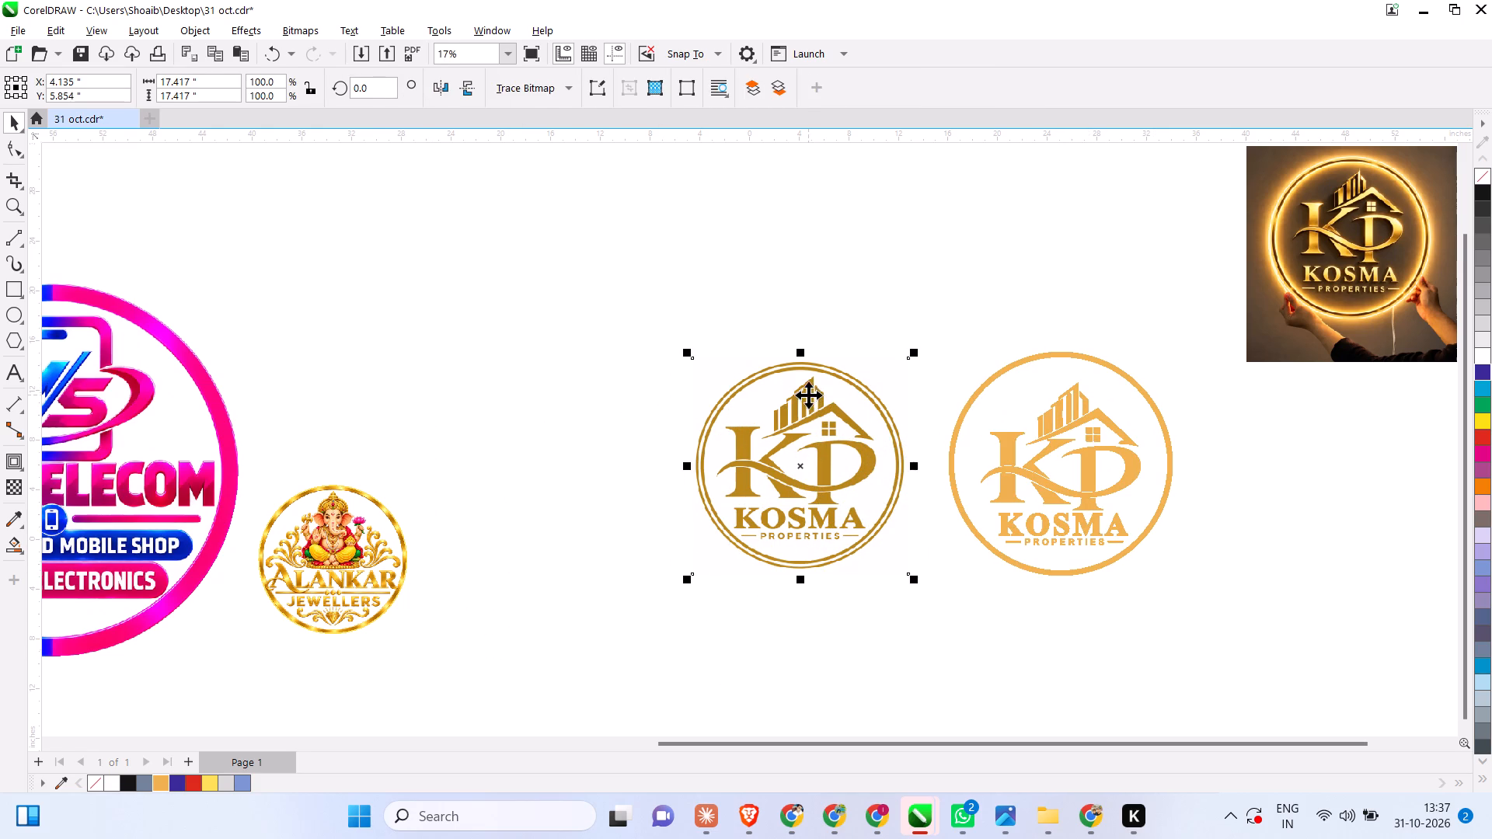
scroll(1121, 405, up, 3)
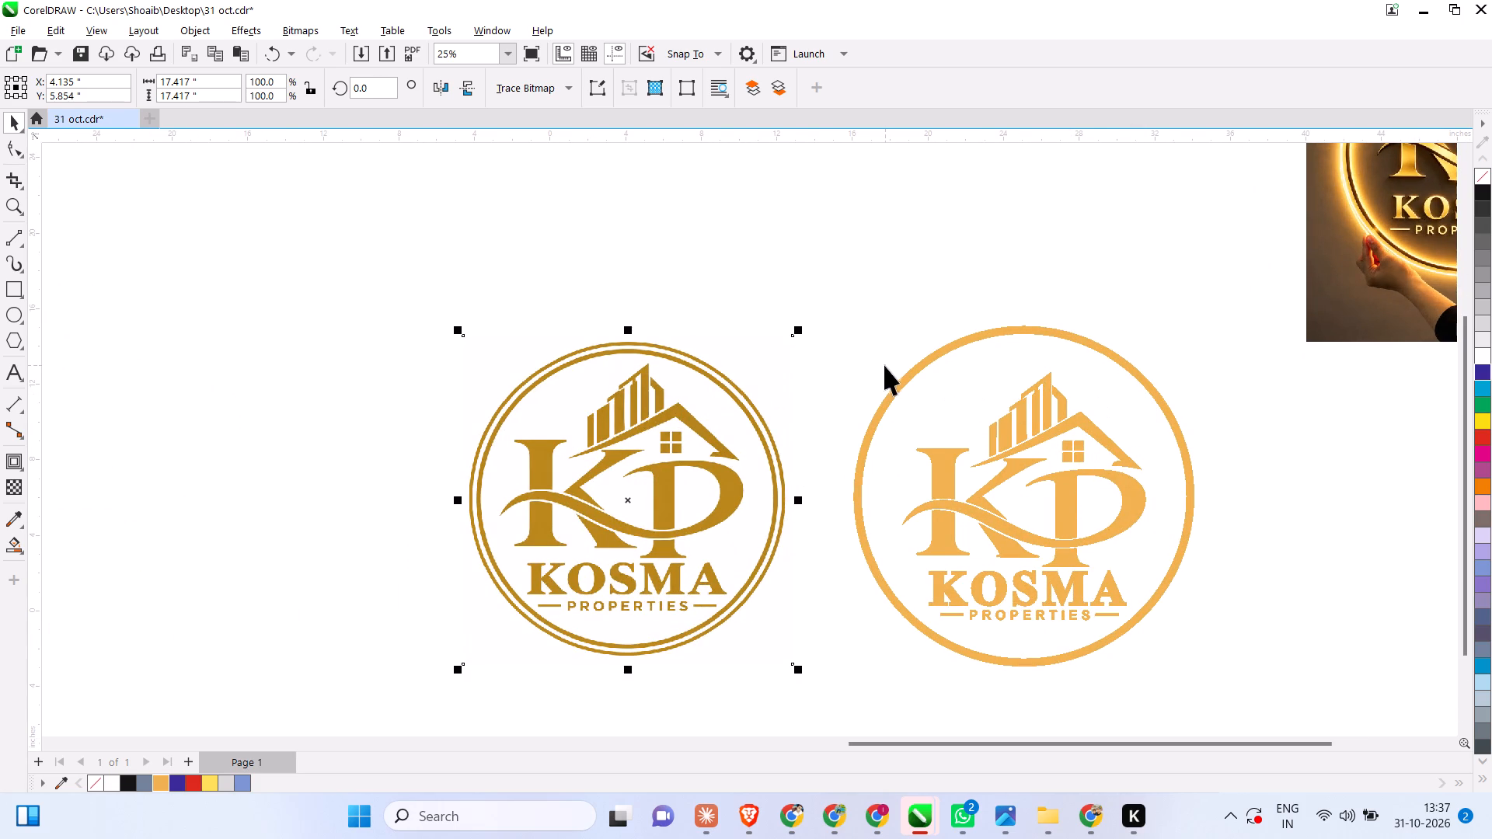
scroll(882, 365, up, 1)
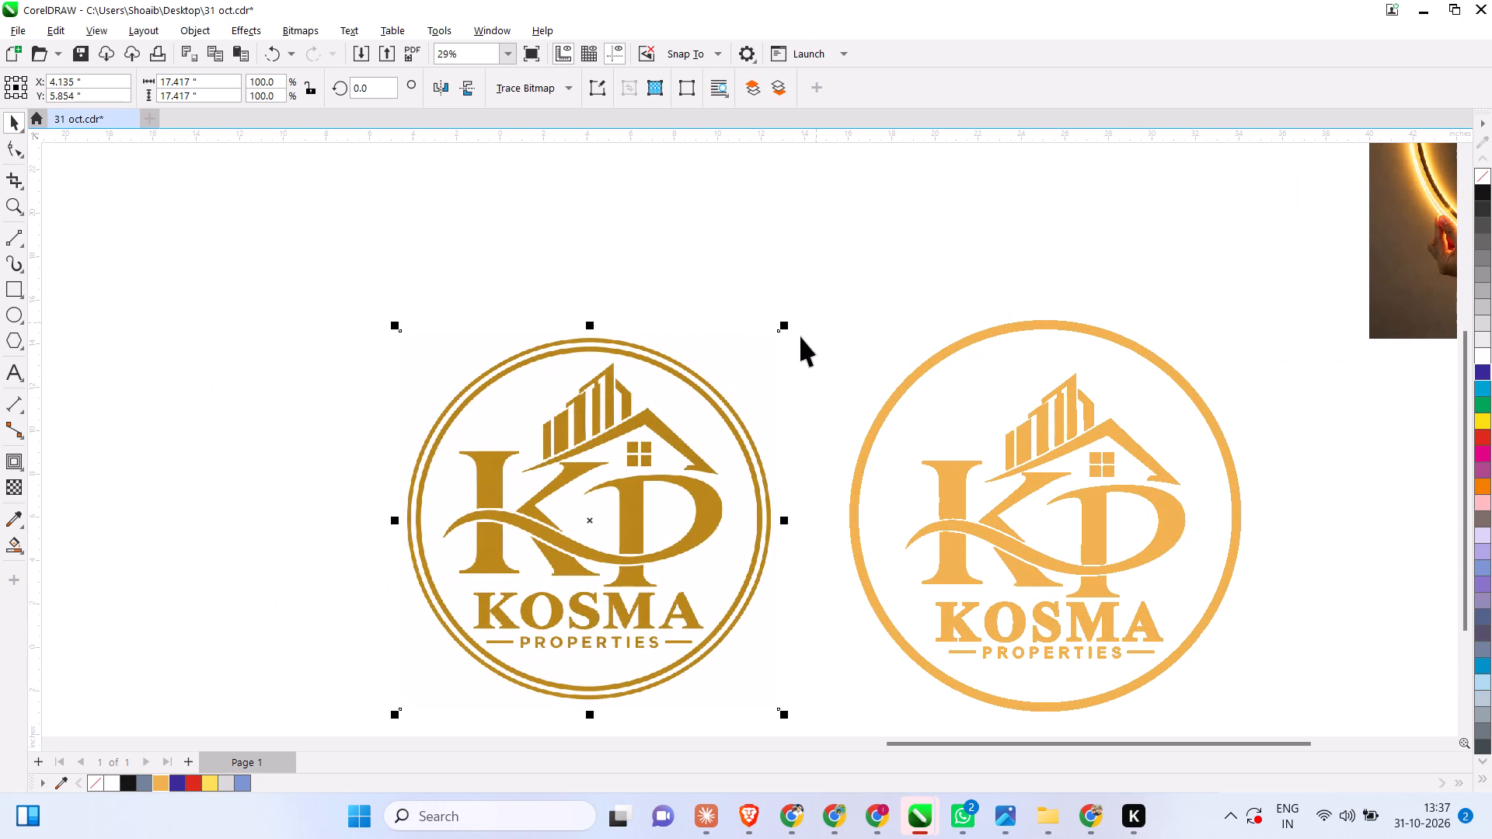
click(403, 294)
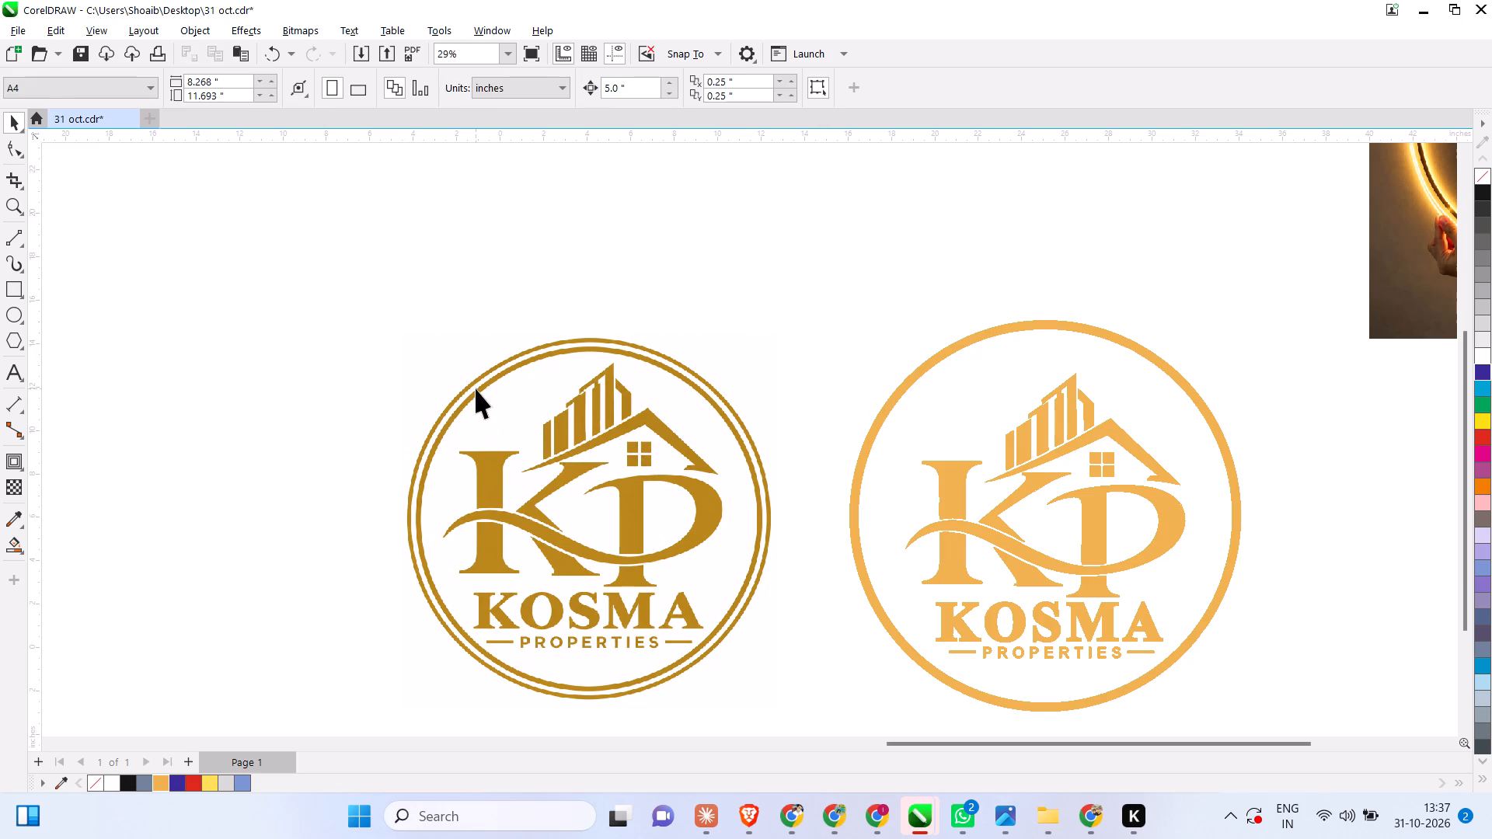
click(476, 388)
click(518, 84)
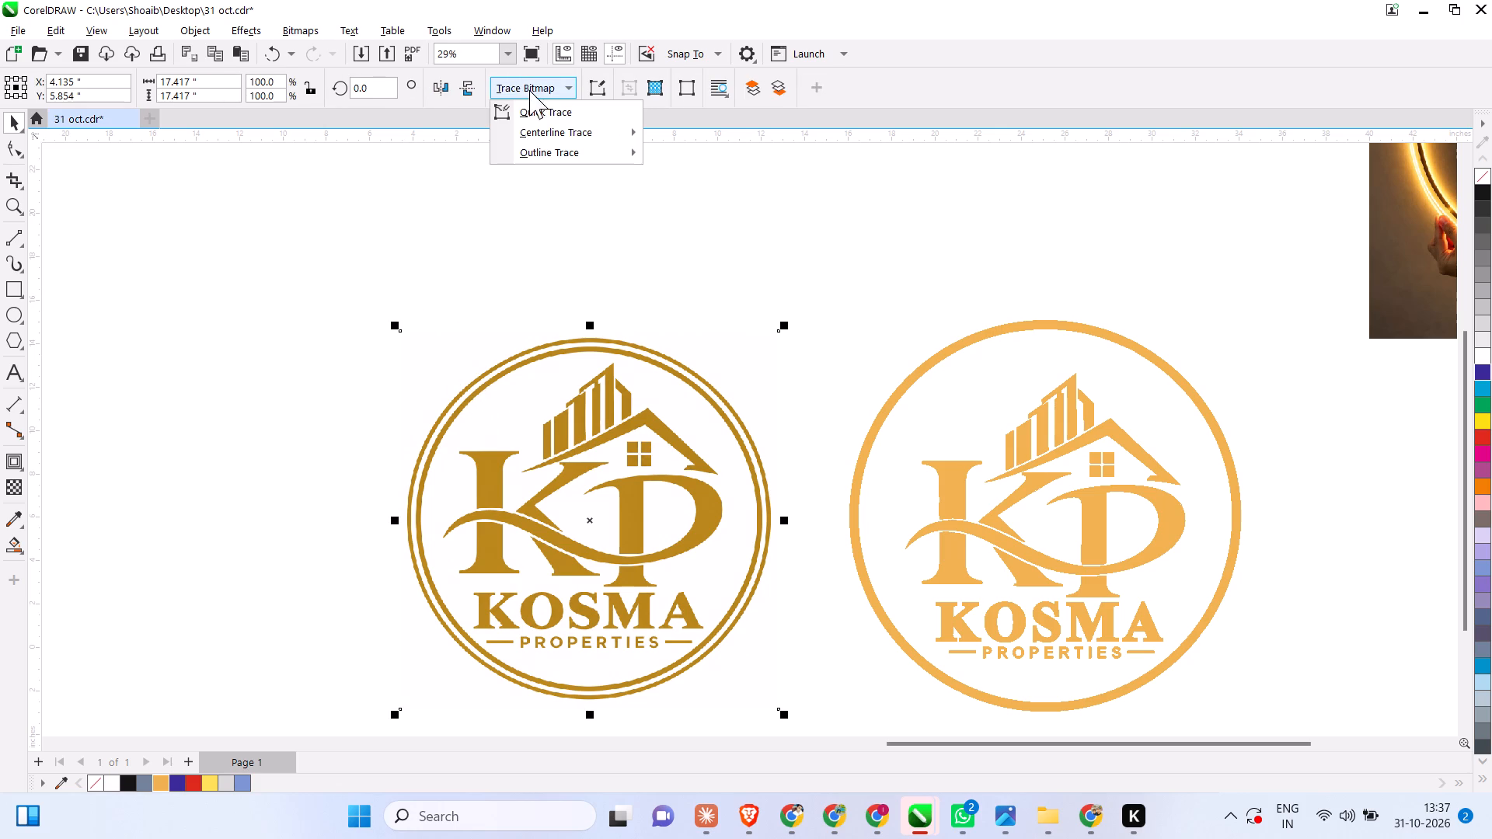
click(734, 263)
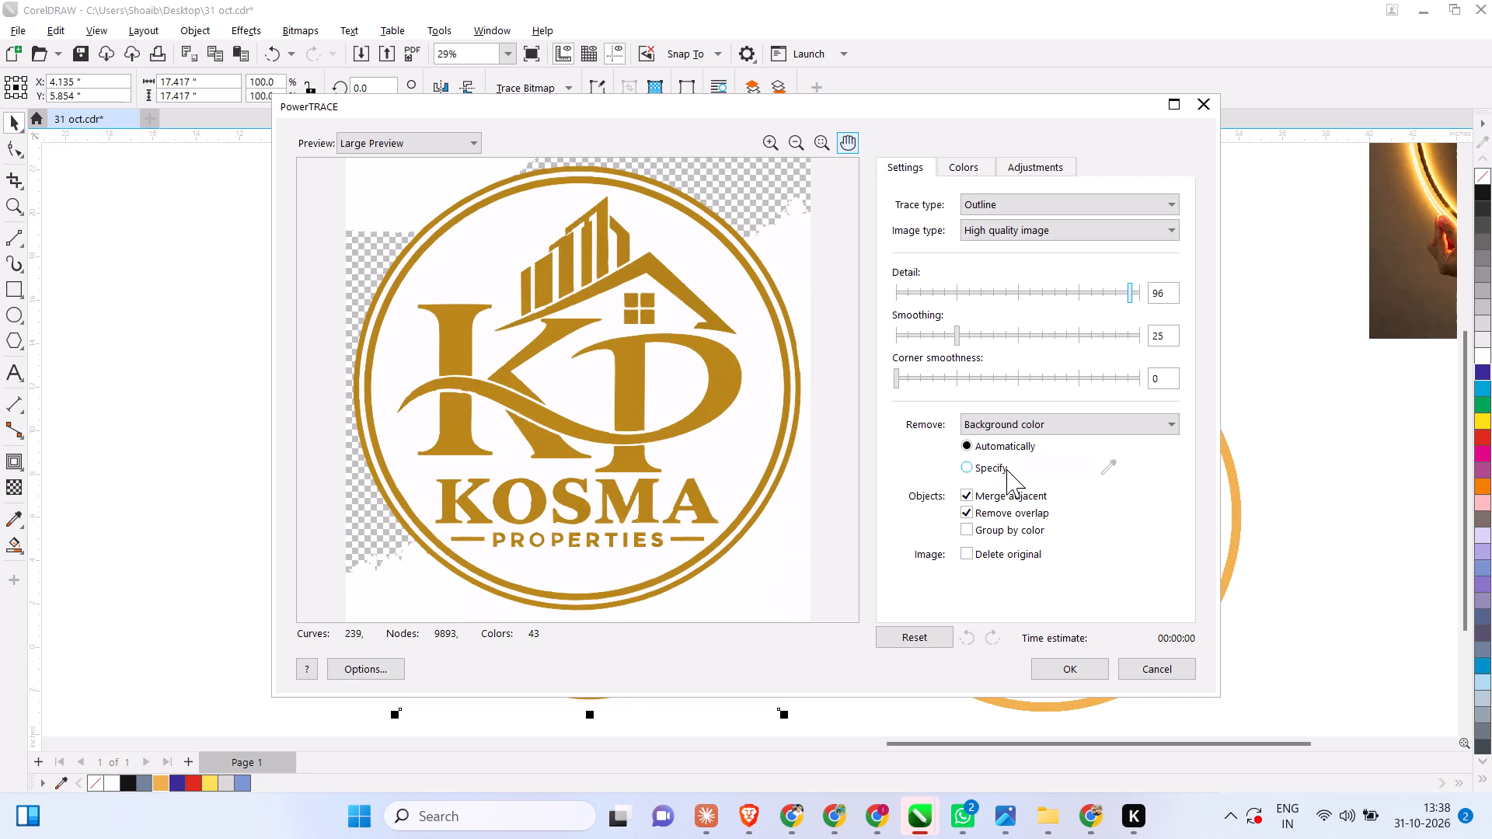
click(1049, 678)
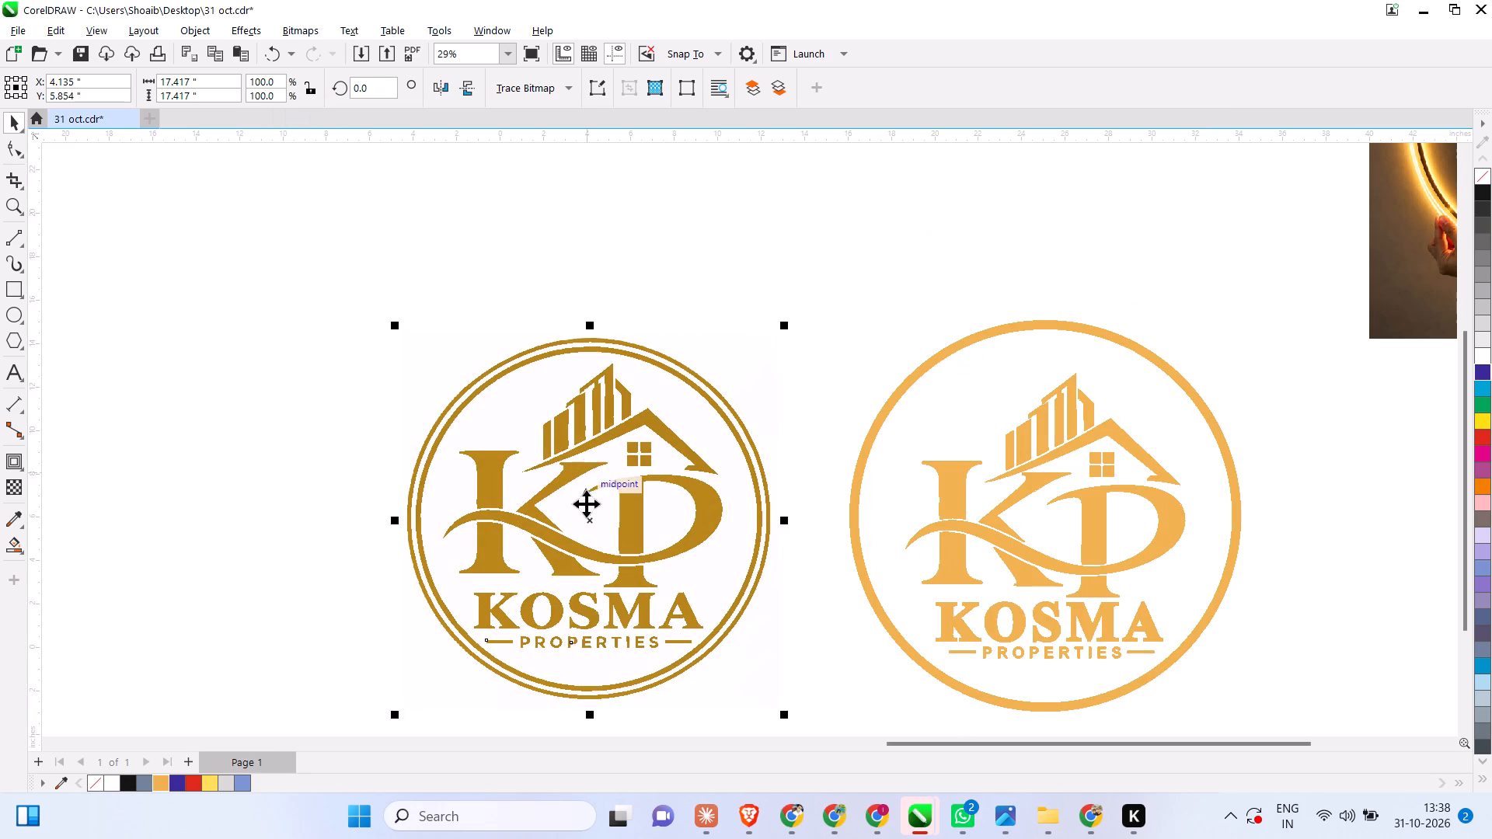
Move the traced double-ring logo off its source bitmap, about 7 inches left and 4 inches up.
drag(584, 510, 428, 426)
scroll(246, 357, down, 2)
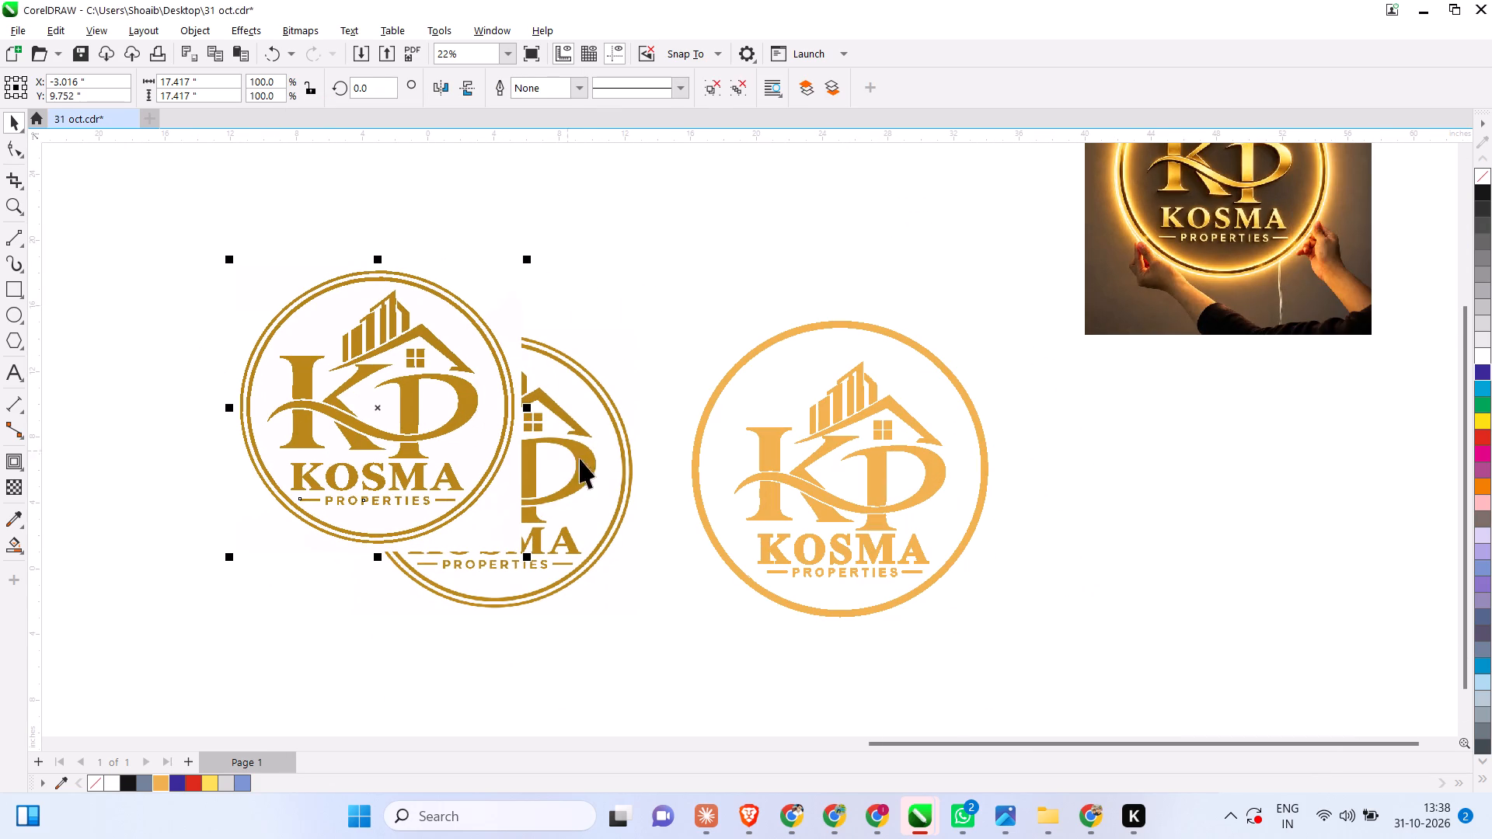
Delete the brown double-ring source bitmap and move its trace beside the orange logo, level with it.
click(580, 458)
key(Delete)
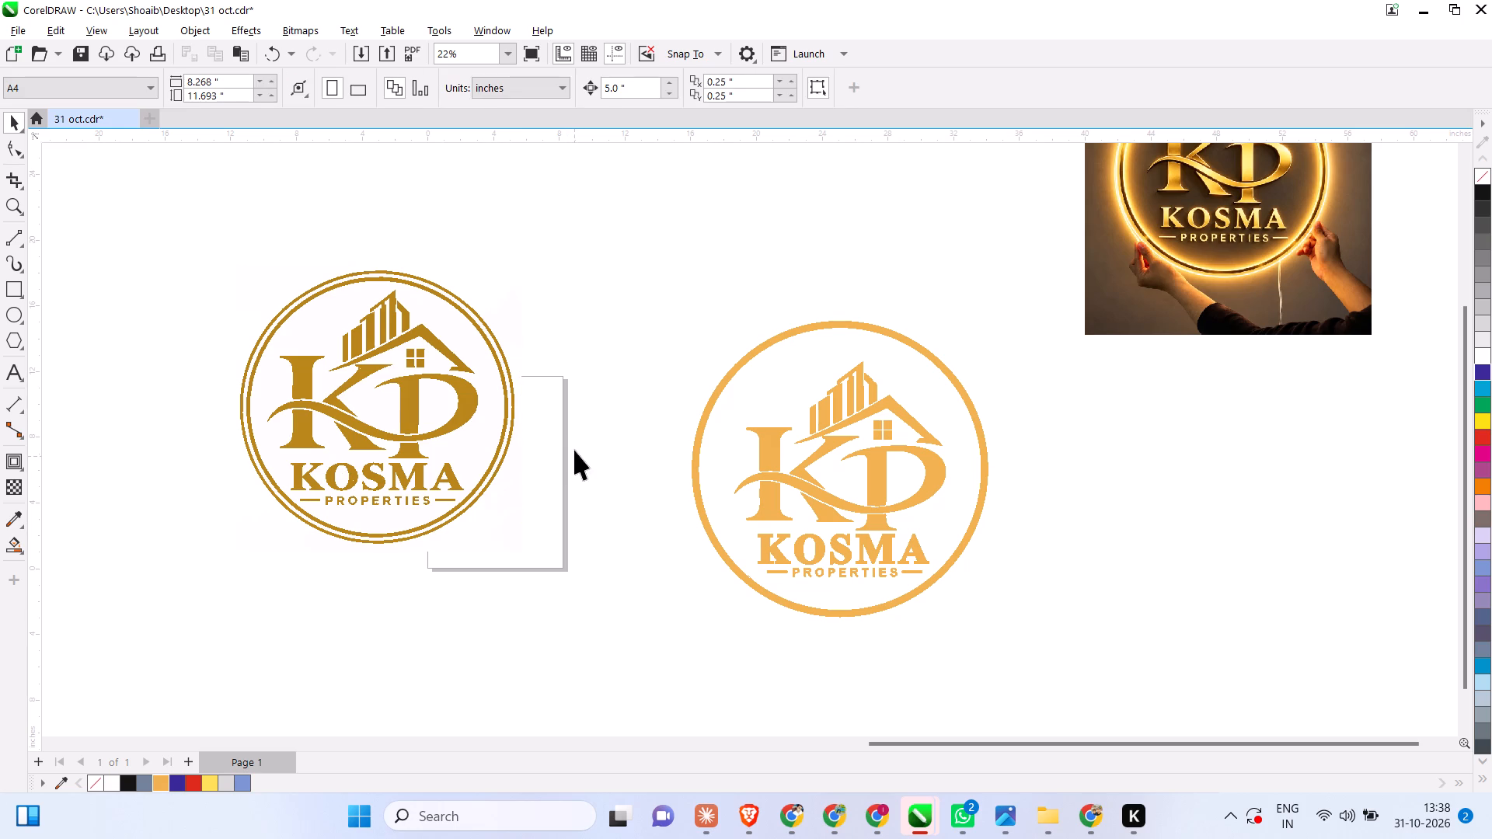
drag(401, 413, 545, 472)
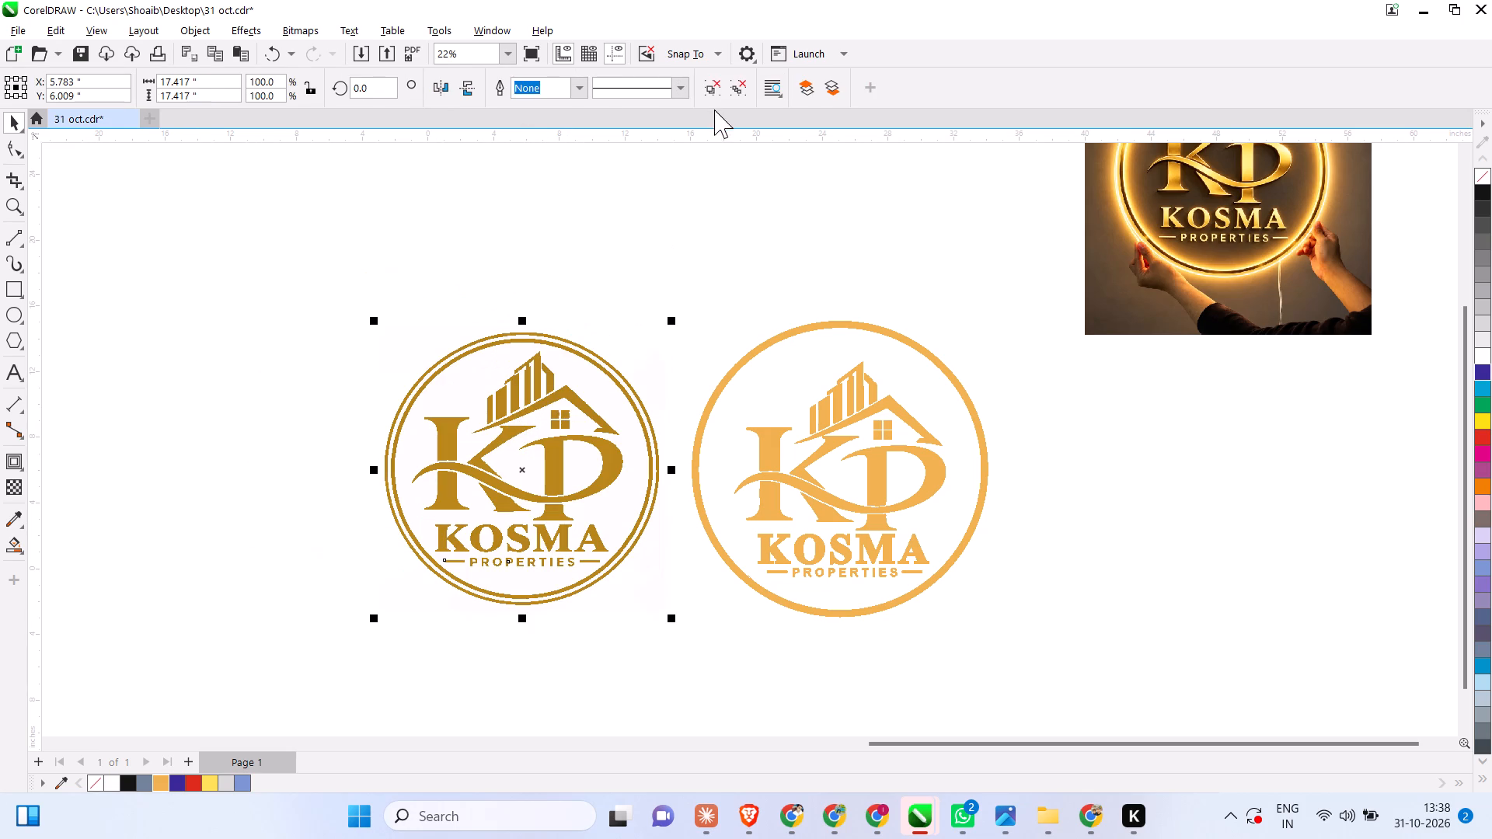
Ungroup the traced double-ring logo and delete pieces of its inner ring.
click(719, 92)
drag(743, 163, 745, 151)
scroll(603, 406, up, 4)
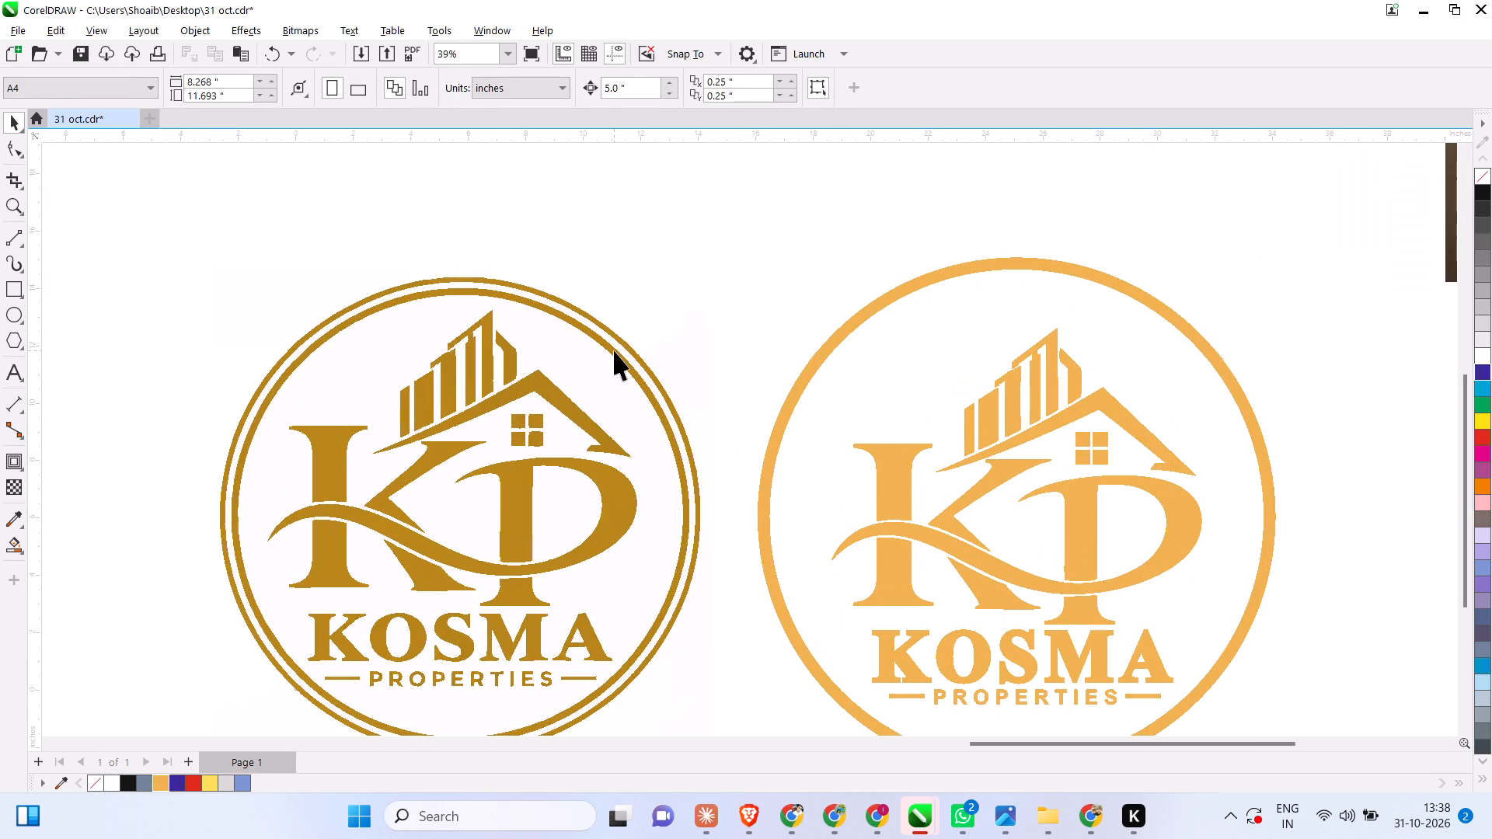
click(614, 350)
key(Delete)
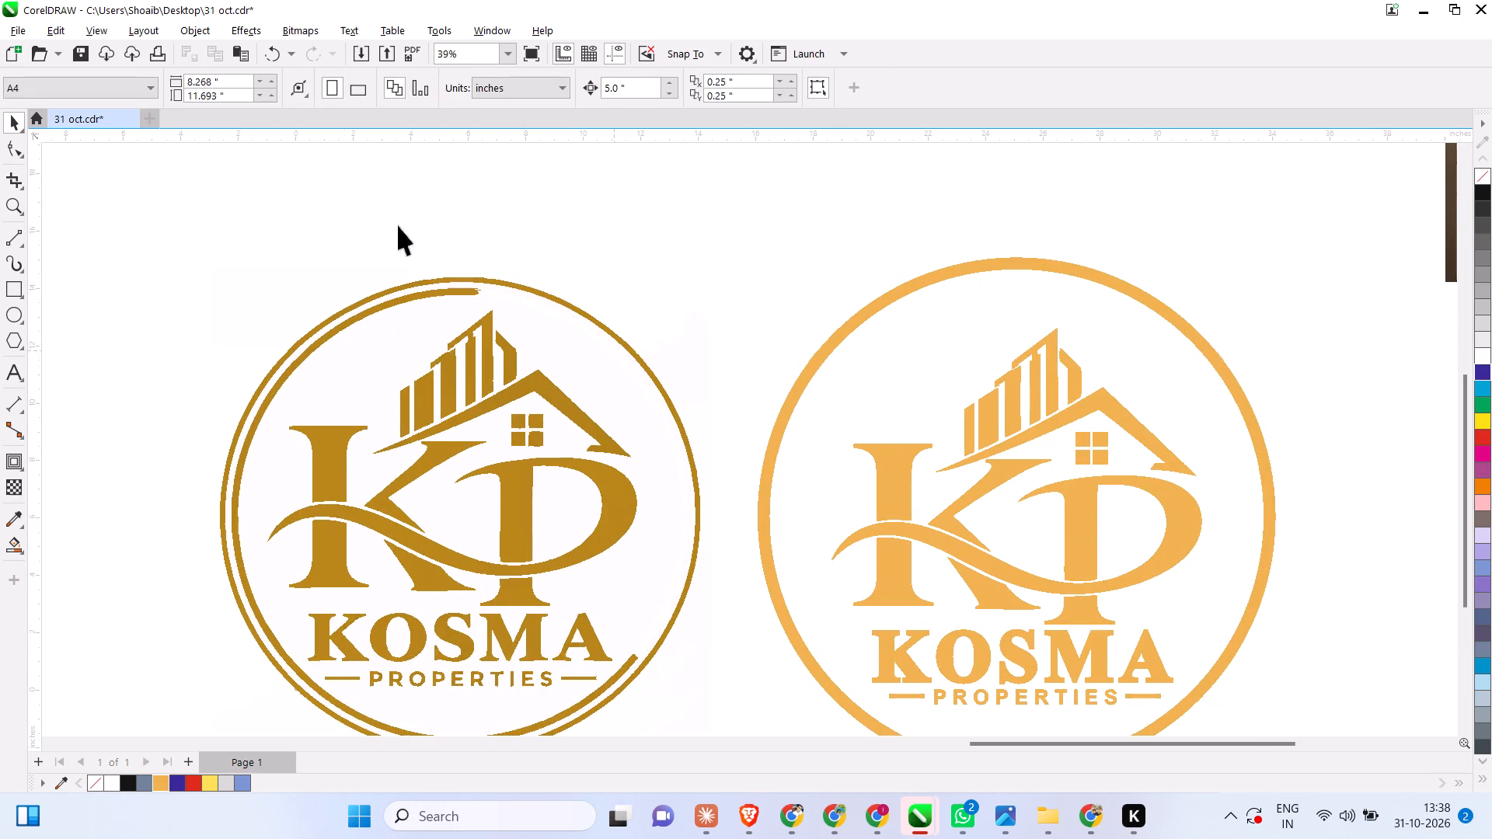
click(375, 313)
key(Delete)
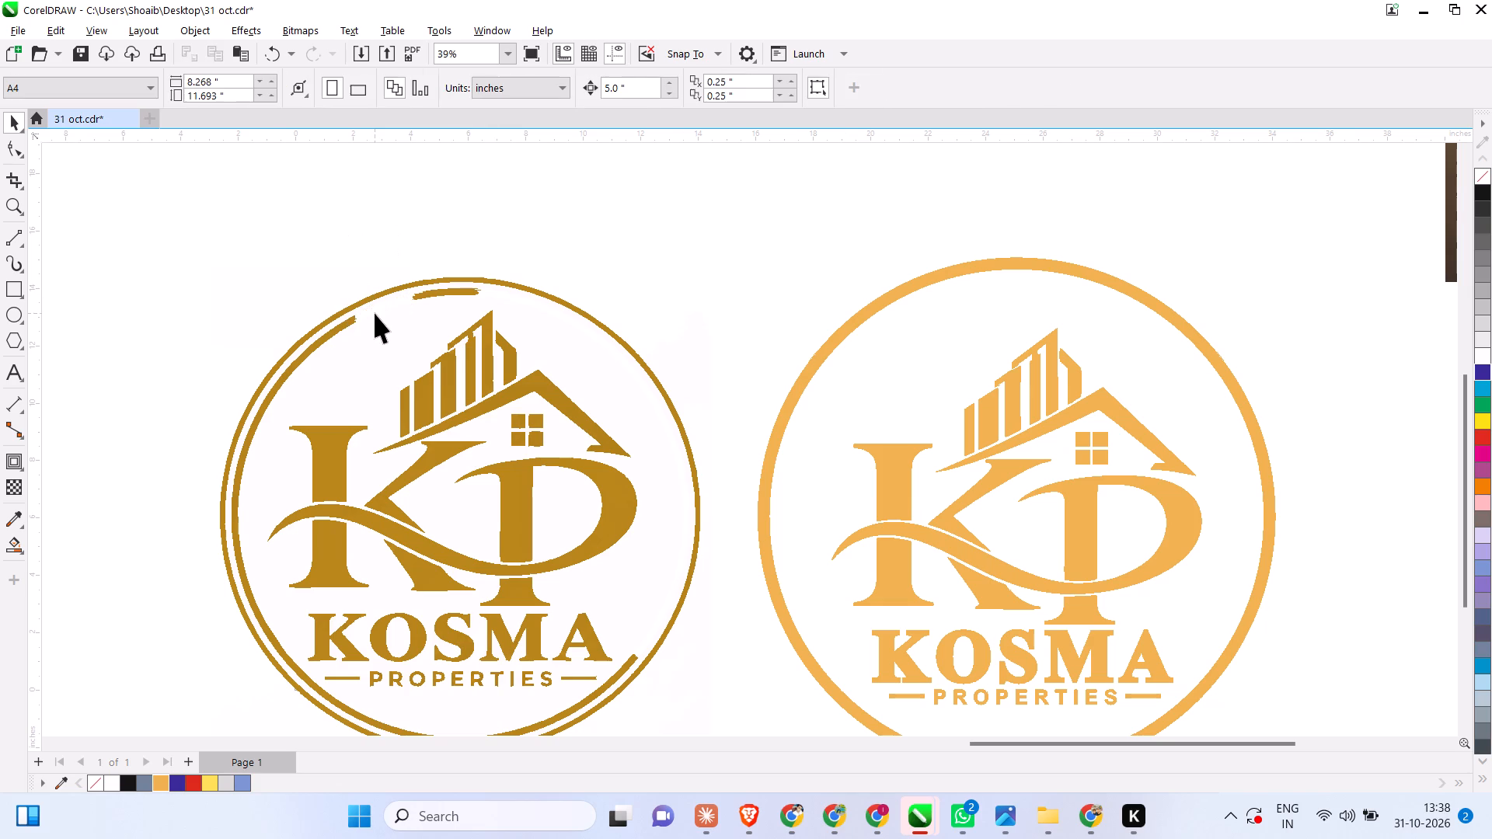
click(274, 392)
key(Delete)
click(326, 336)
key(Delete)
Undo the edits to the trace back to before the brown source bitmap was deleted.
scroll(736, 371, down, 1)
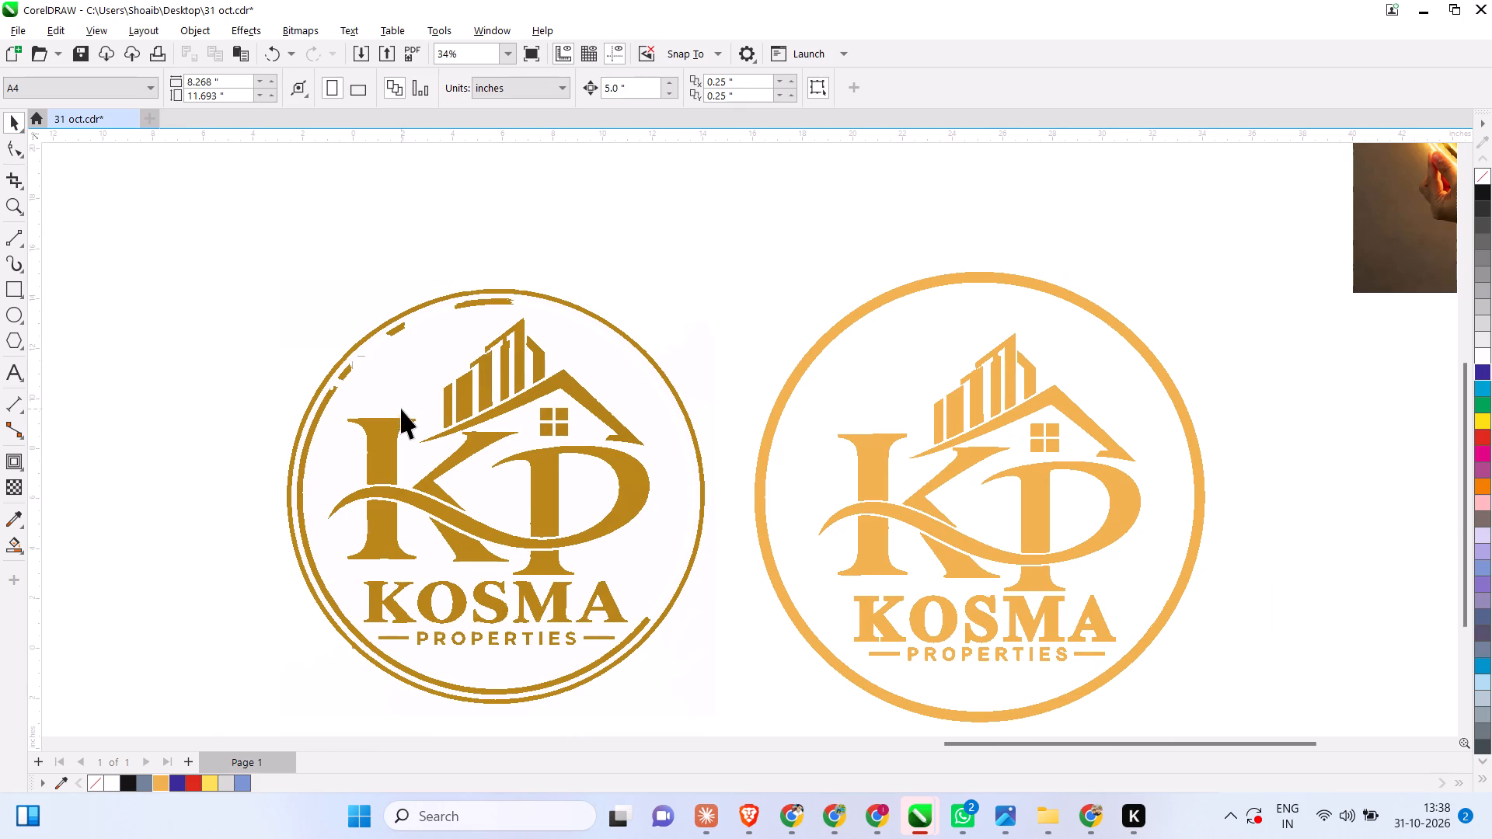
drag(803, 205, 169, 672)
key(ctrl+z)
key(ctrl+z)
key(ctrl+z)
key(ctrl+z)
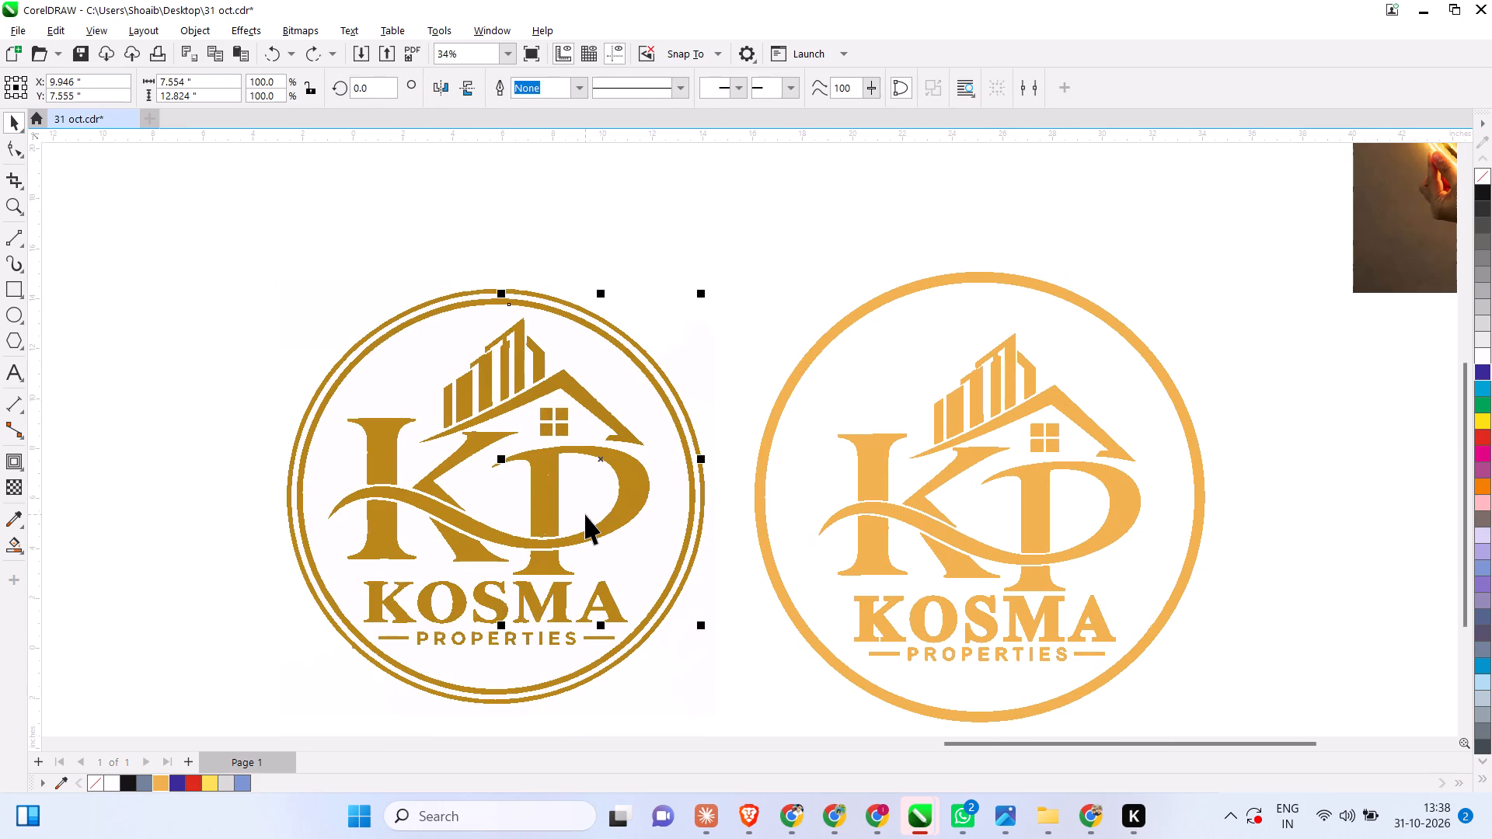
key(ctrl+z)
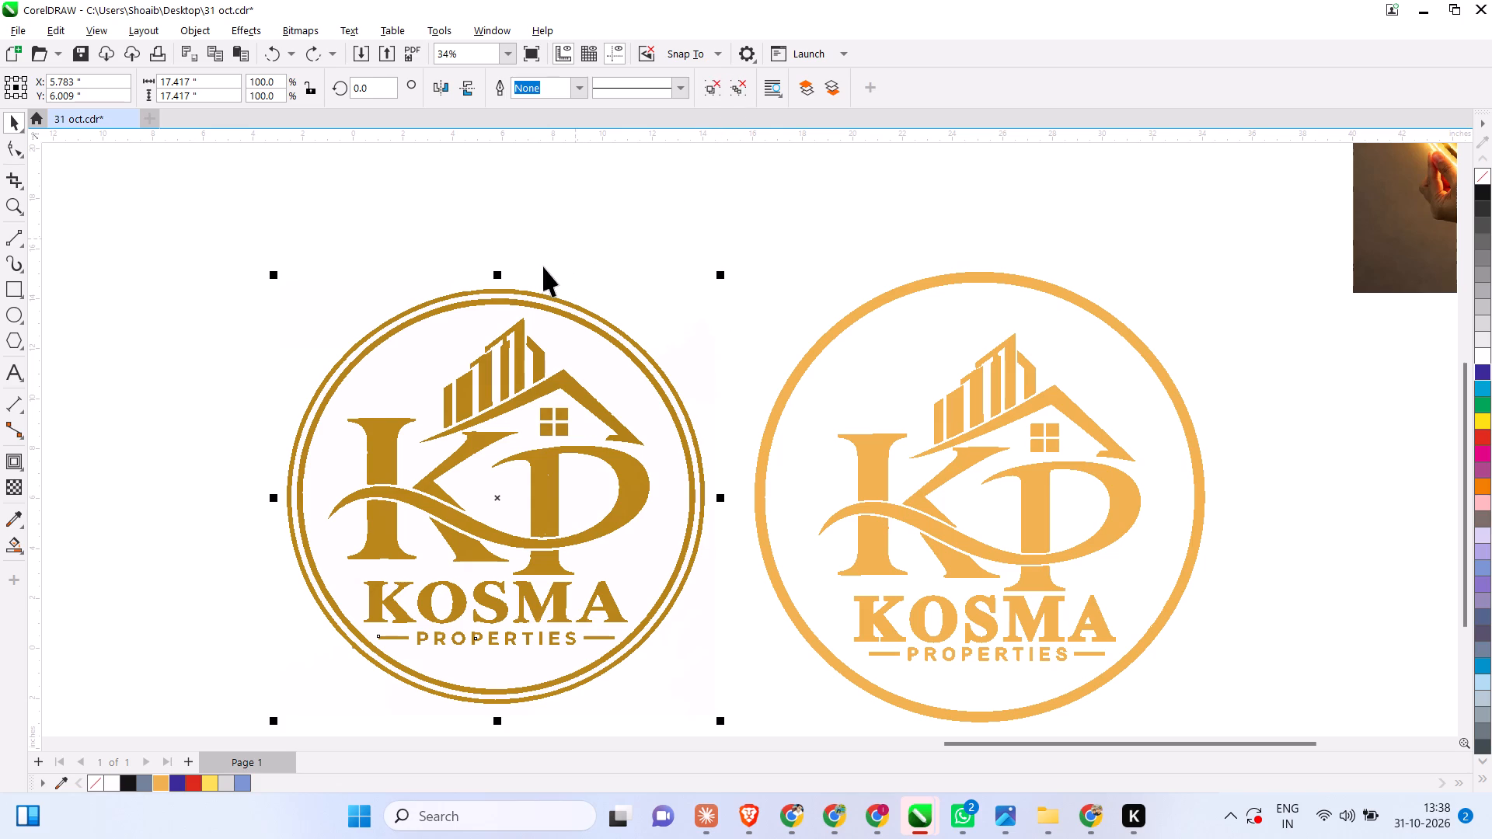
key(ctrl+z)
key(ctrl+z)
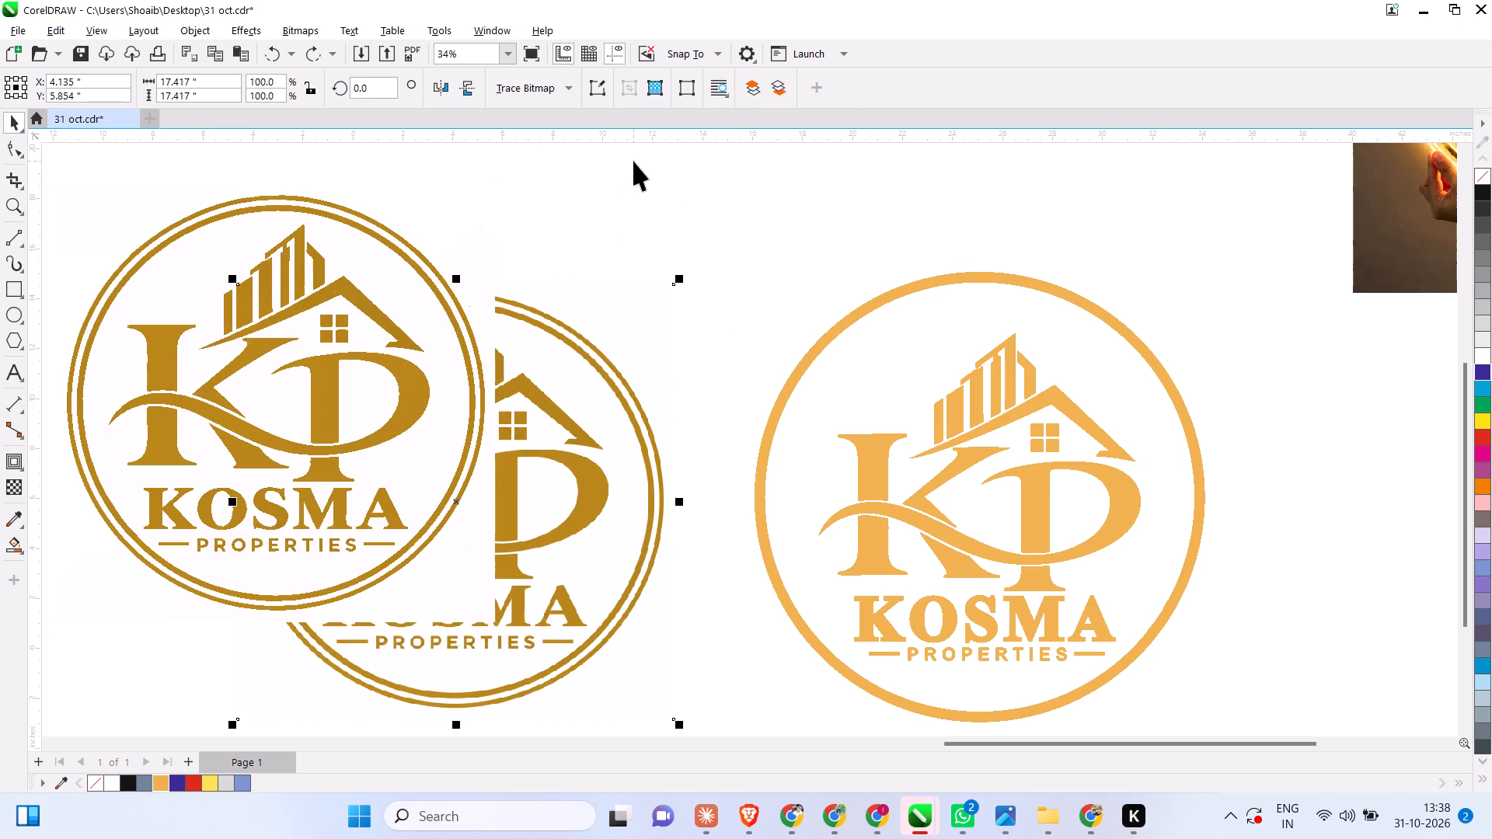
Delete the high quality image trace of the double-ring logo, keeping the source bitmap.
click(574, 179)
click(421, 237)
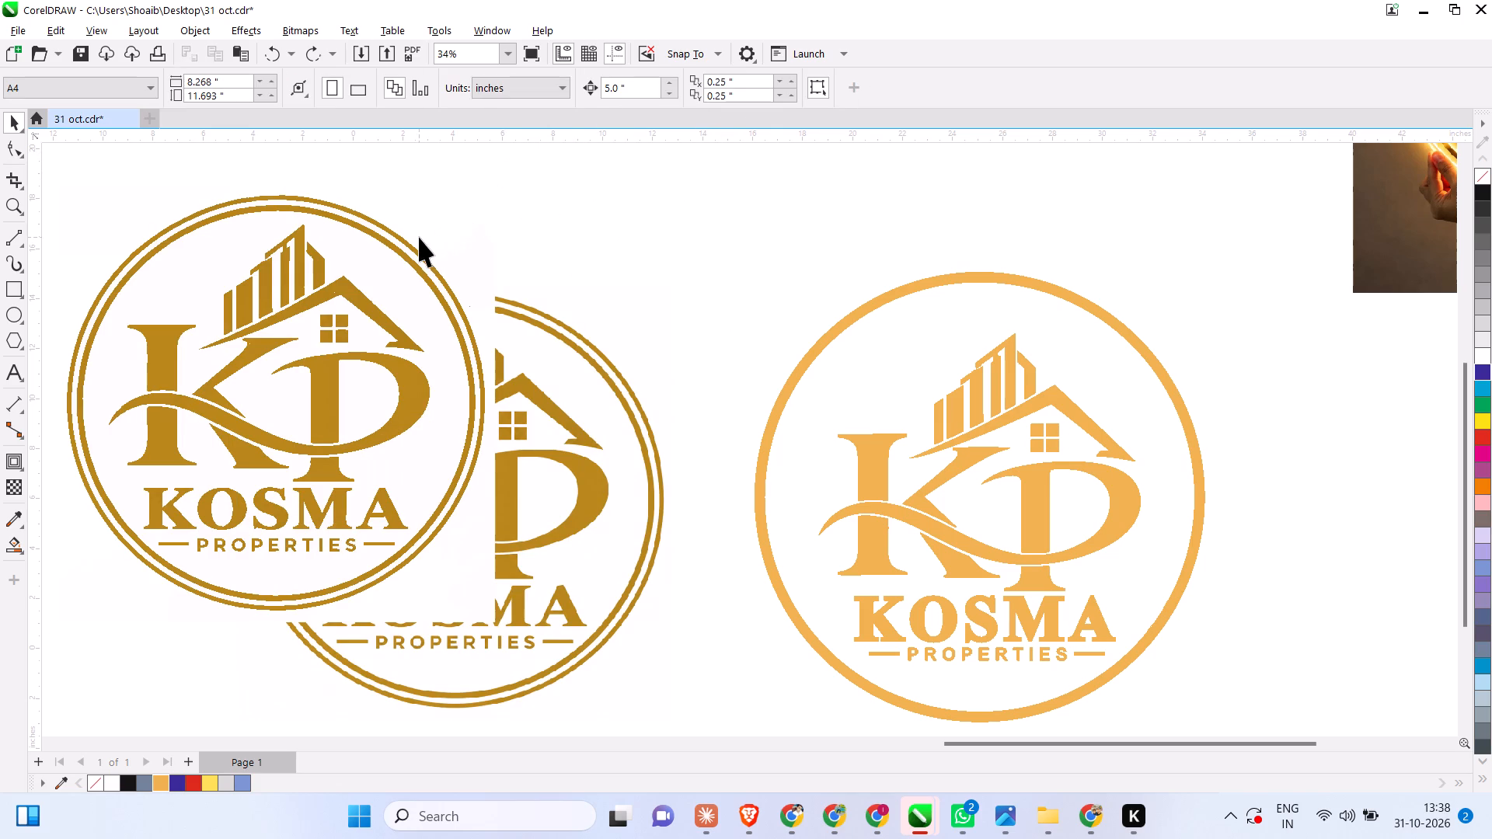
click(362, 284)
key(Delete)
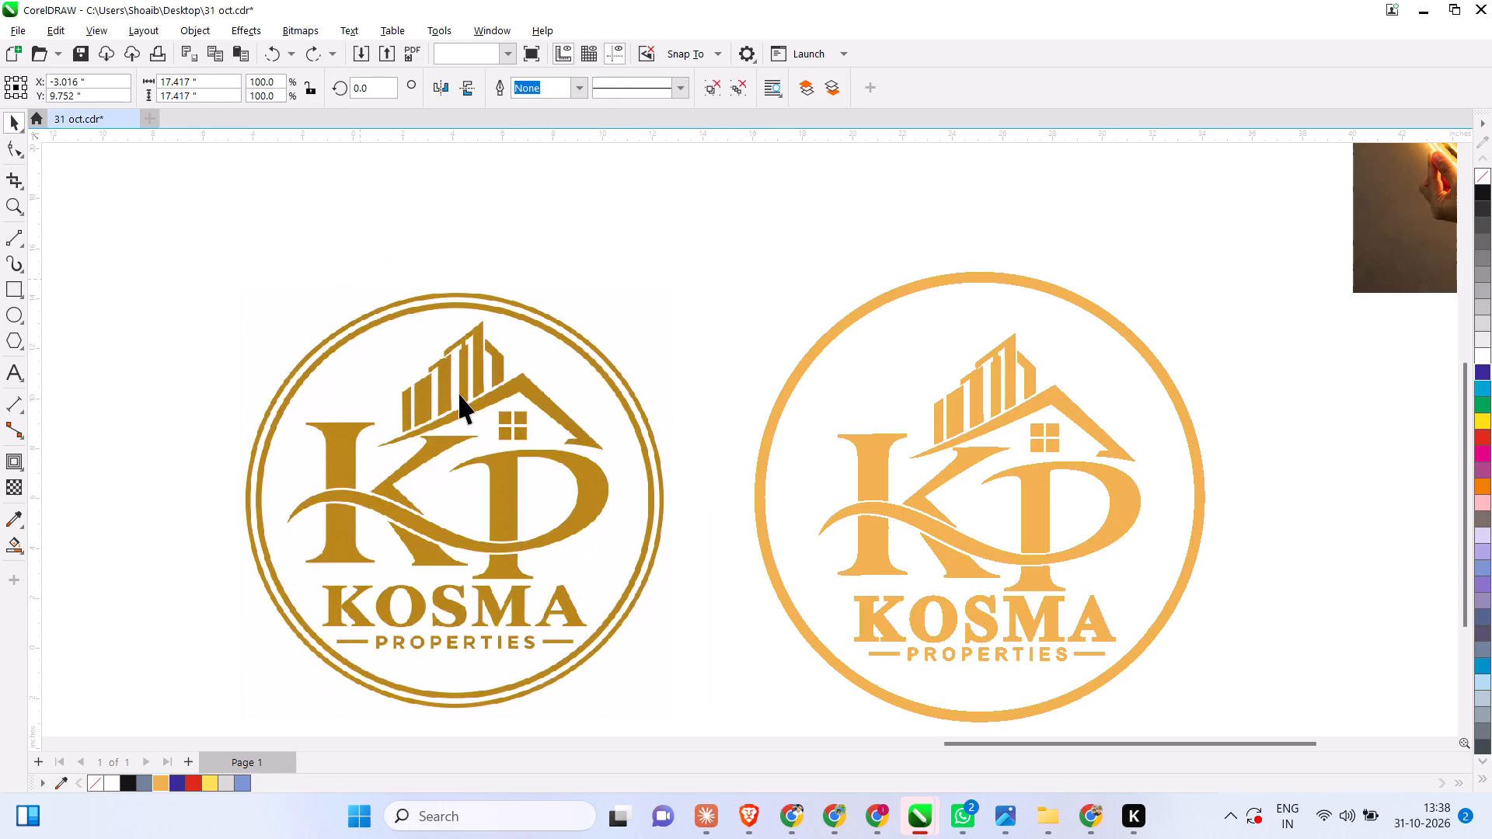
Outline-trace the brown double-ring bitmap as a detailed logo with detail 89, smoothing 25 and automatic background removal, keeping the original.
click(459, 394)
click(542, 87)
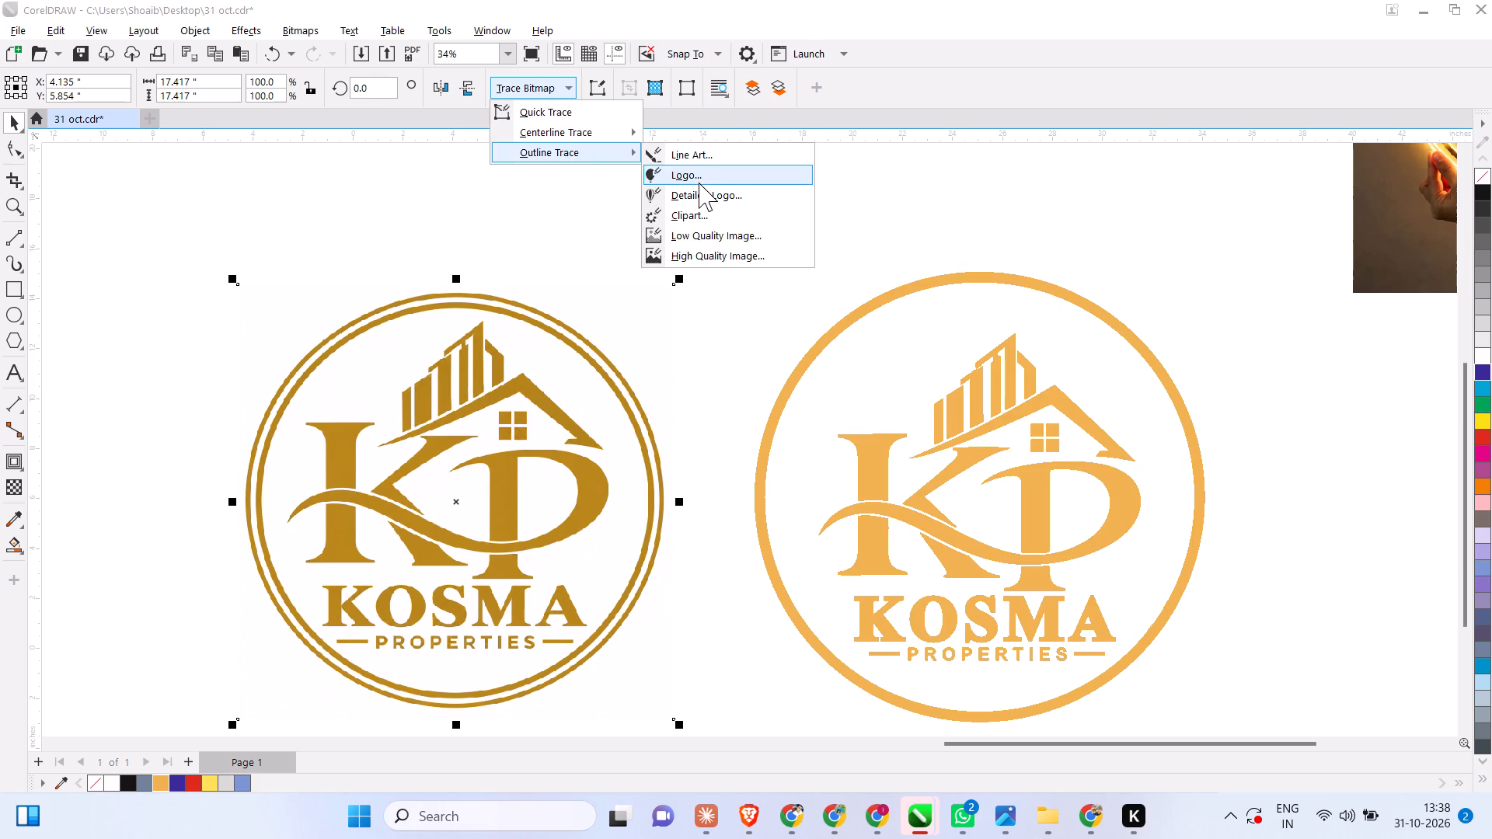
click(703, 186)
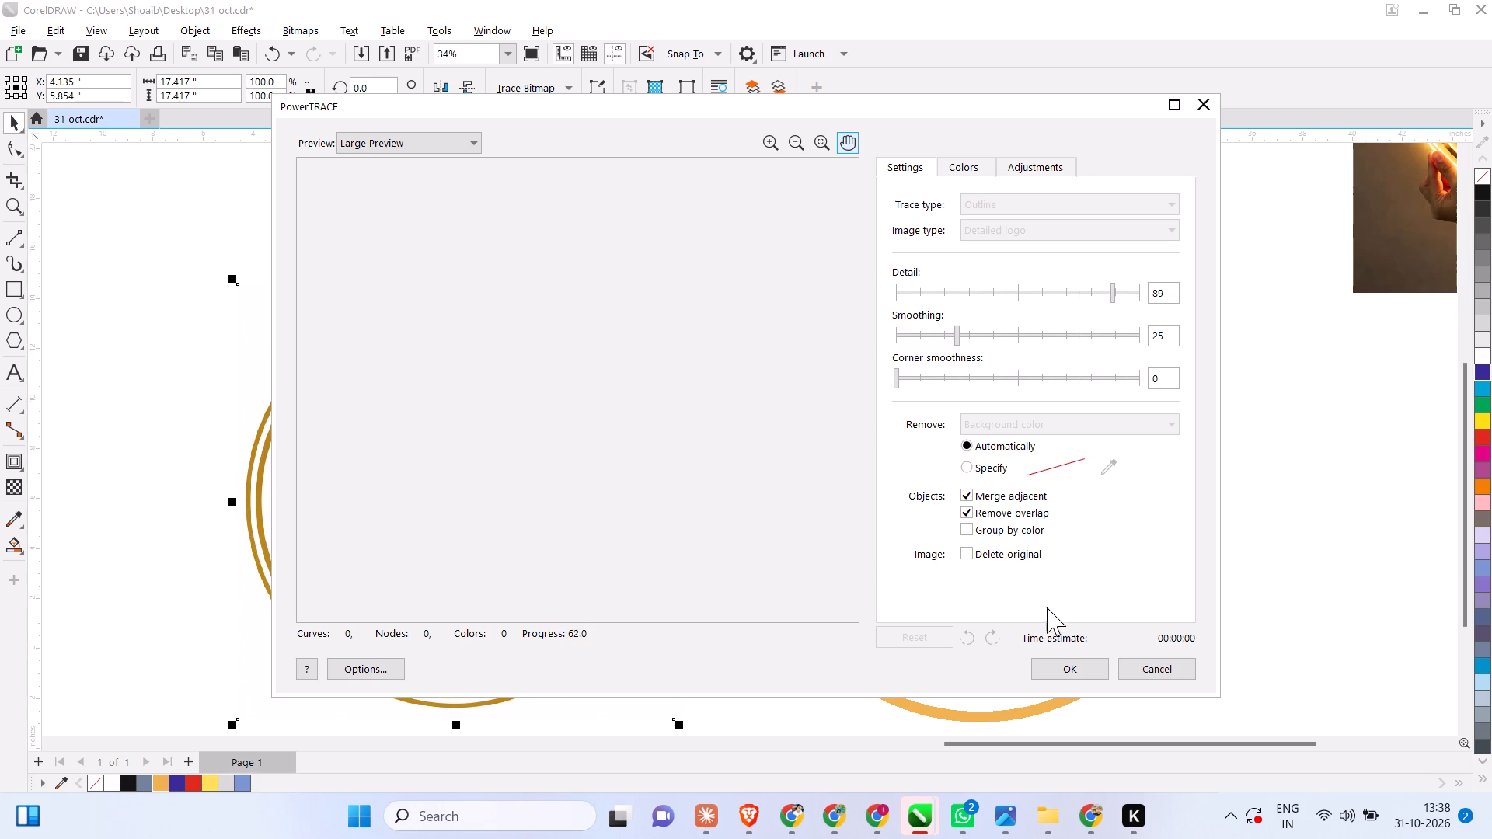
click(1086, 665)
Ungroup all objects of the new trace and move them together above and to the right of the source bitmap.
drag(590, 509, 519, 458)
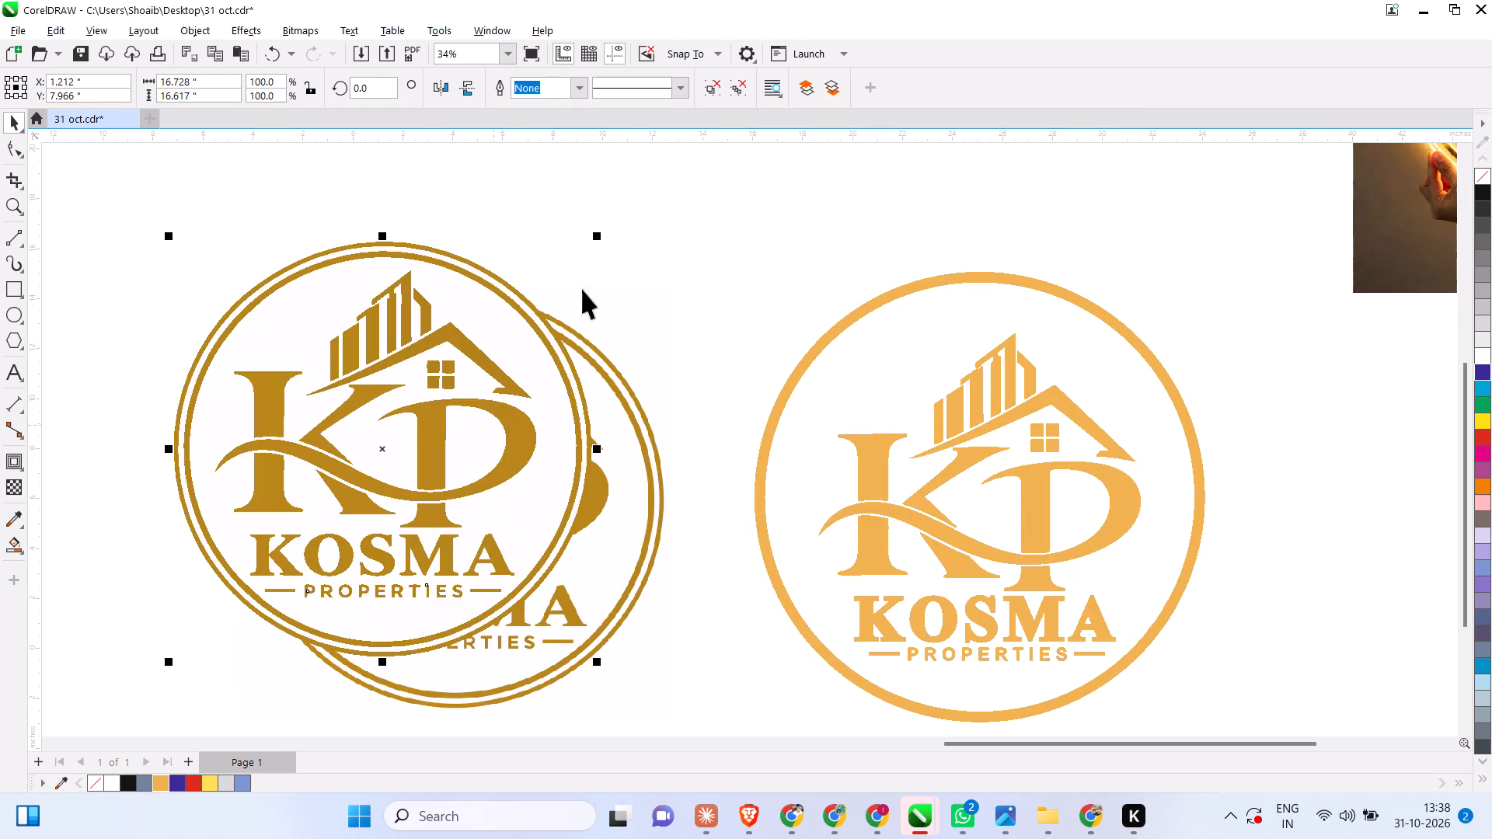
click(734, 89)
drag(448, 380, 608, 334)
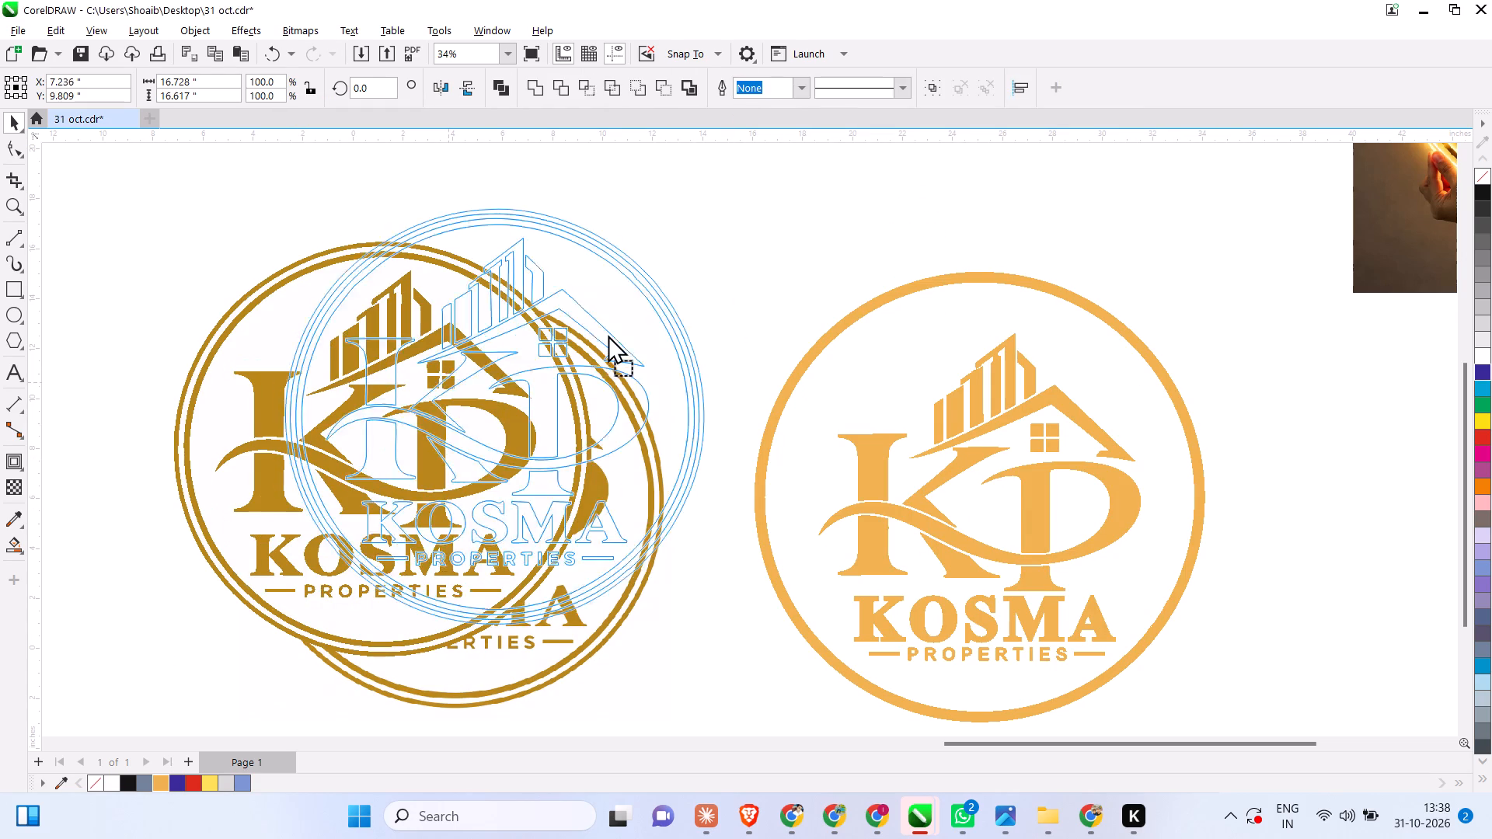
drag(608, 334, 608, 330)
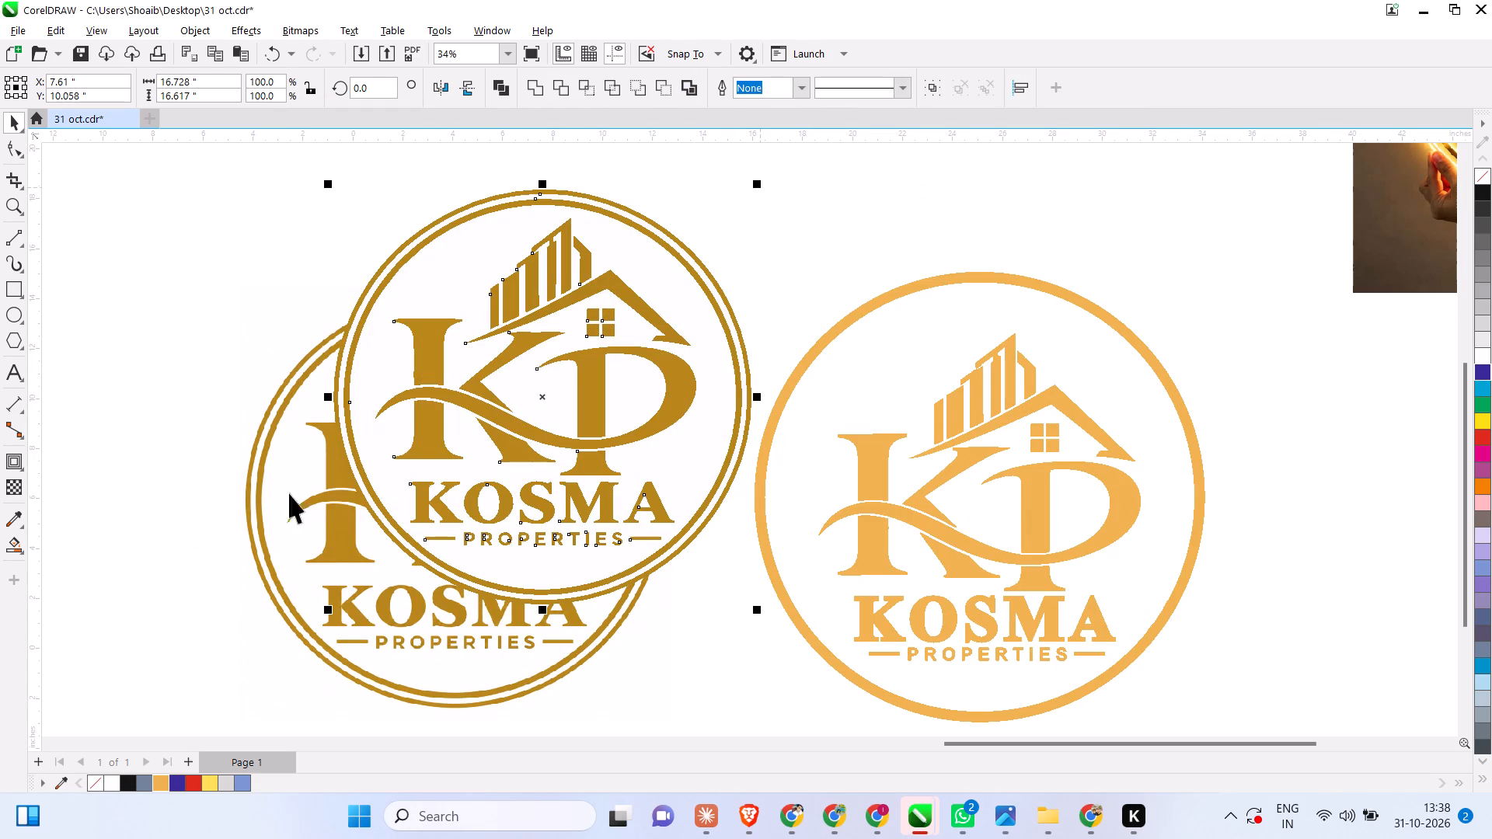
Move the brown source bitmap left, away from the ungrouped trace.
click(289, 493)
drag(275, 493, 0, 386)
drag(291, 556, 52, 509)
click(681, 395)
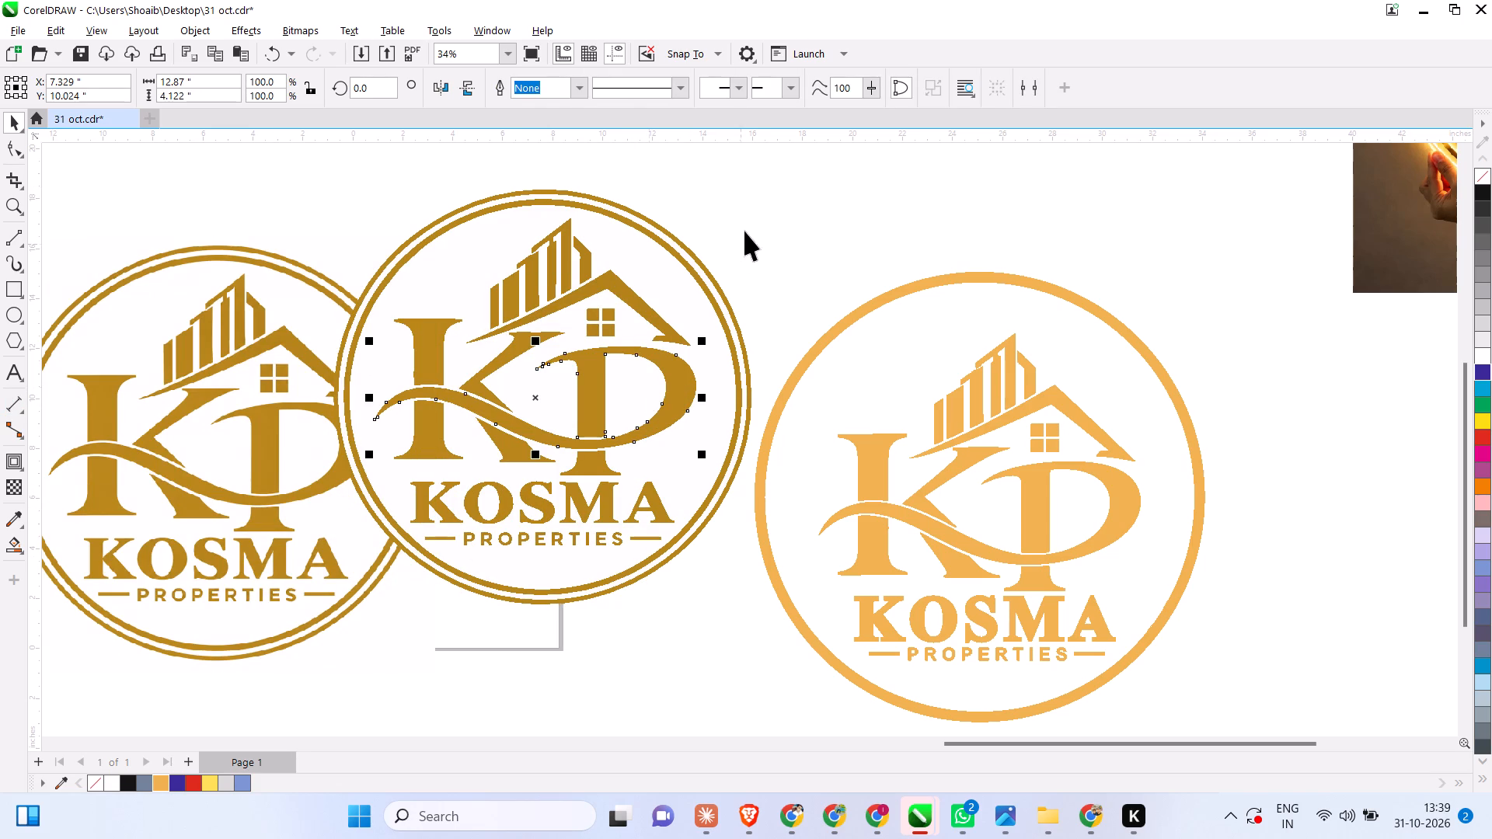
click(819, 213)
Delete the traced logo's inner ring and its white background shapes, keeping the thin outer ring.
click(670, 245)
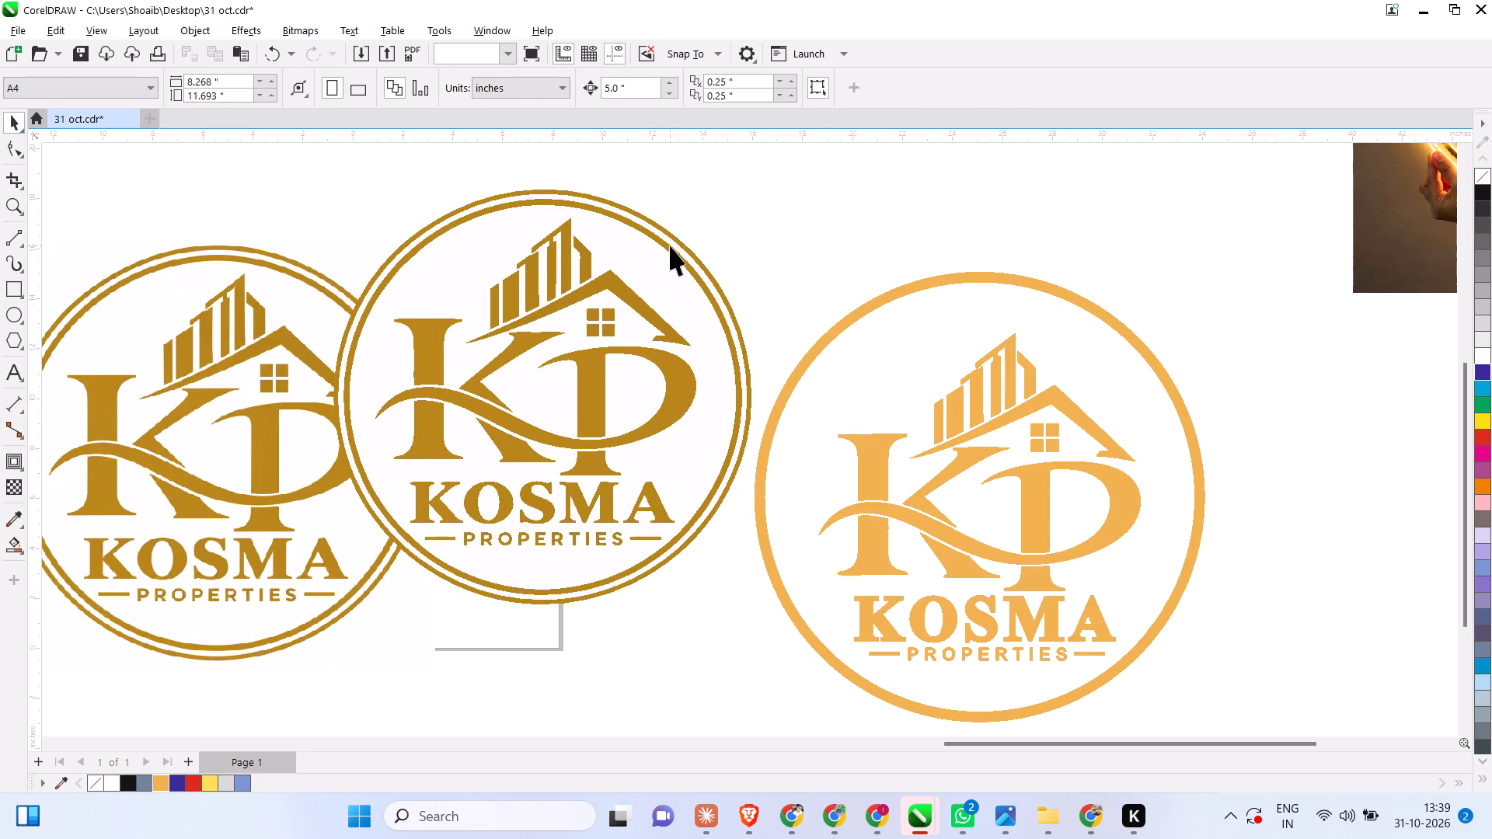
key(Delete)
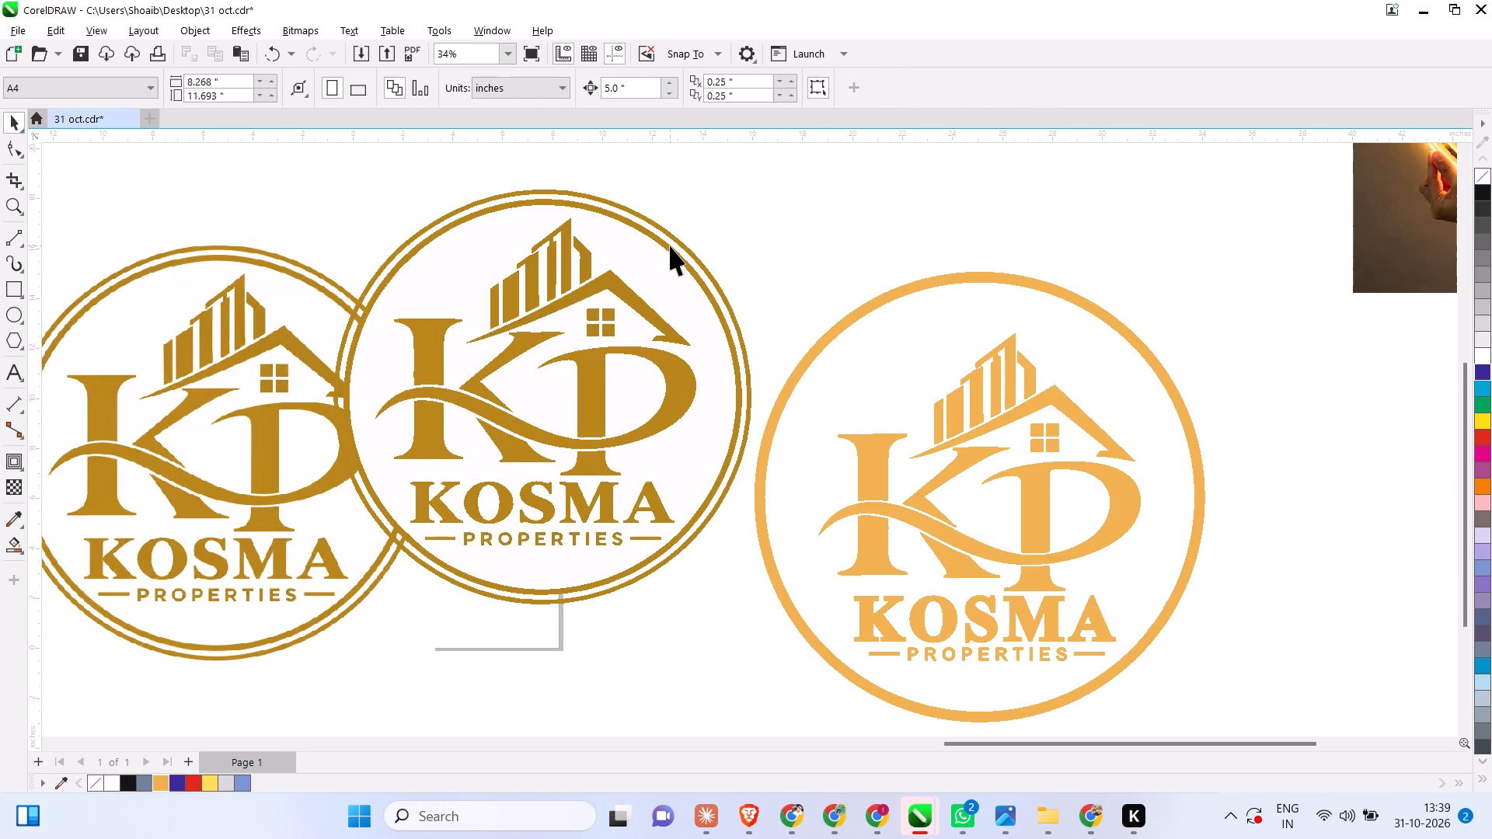
click(670, 245)
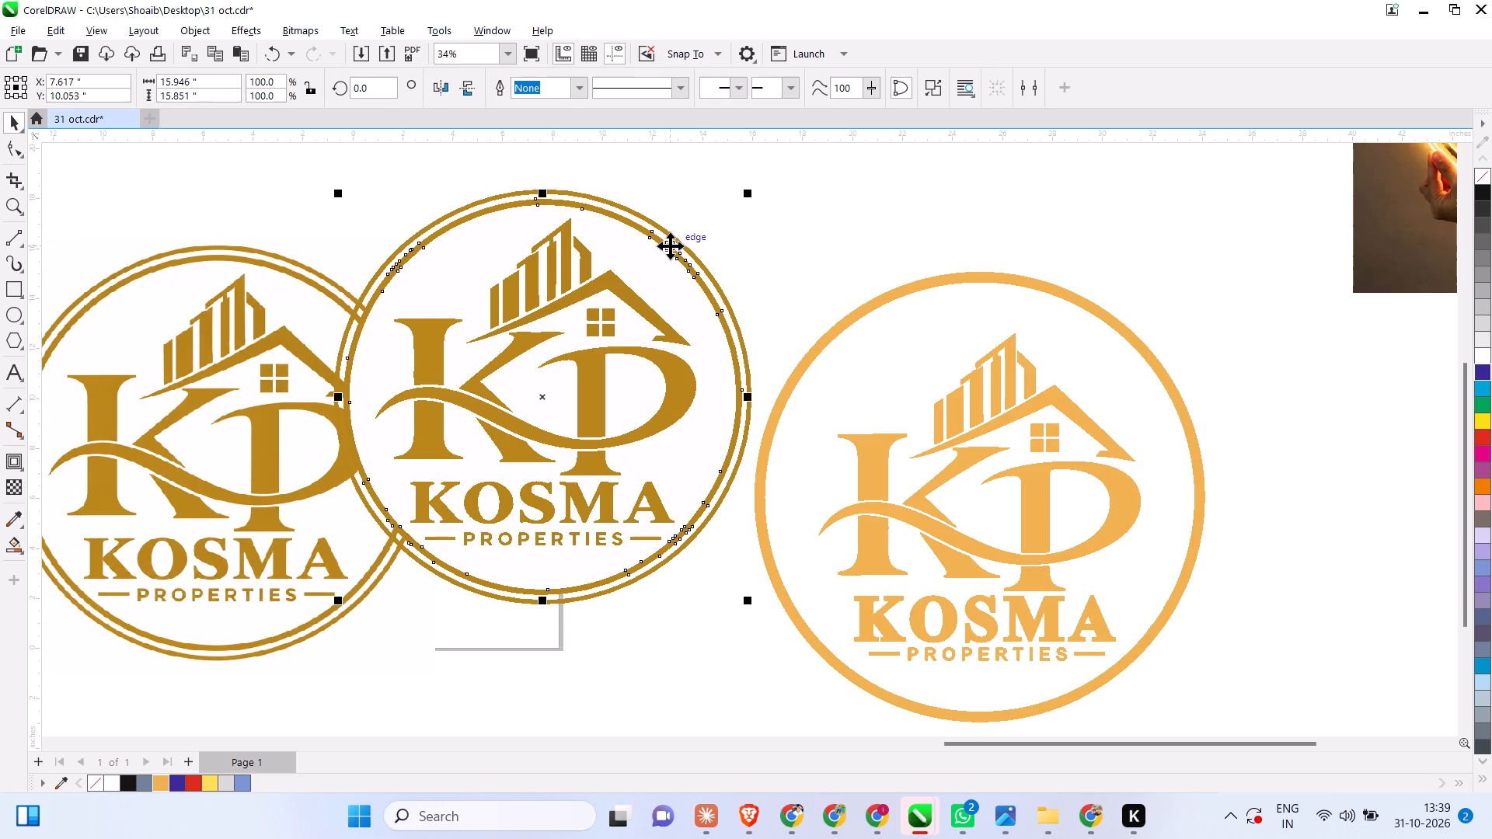
key(Delete)
click(810, 224)
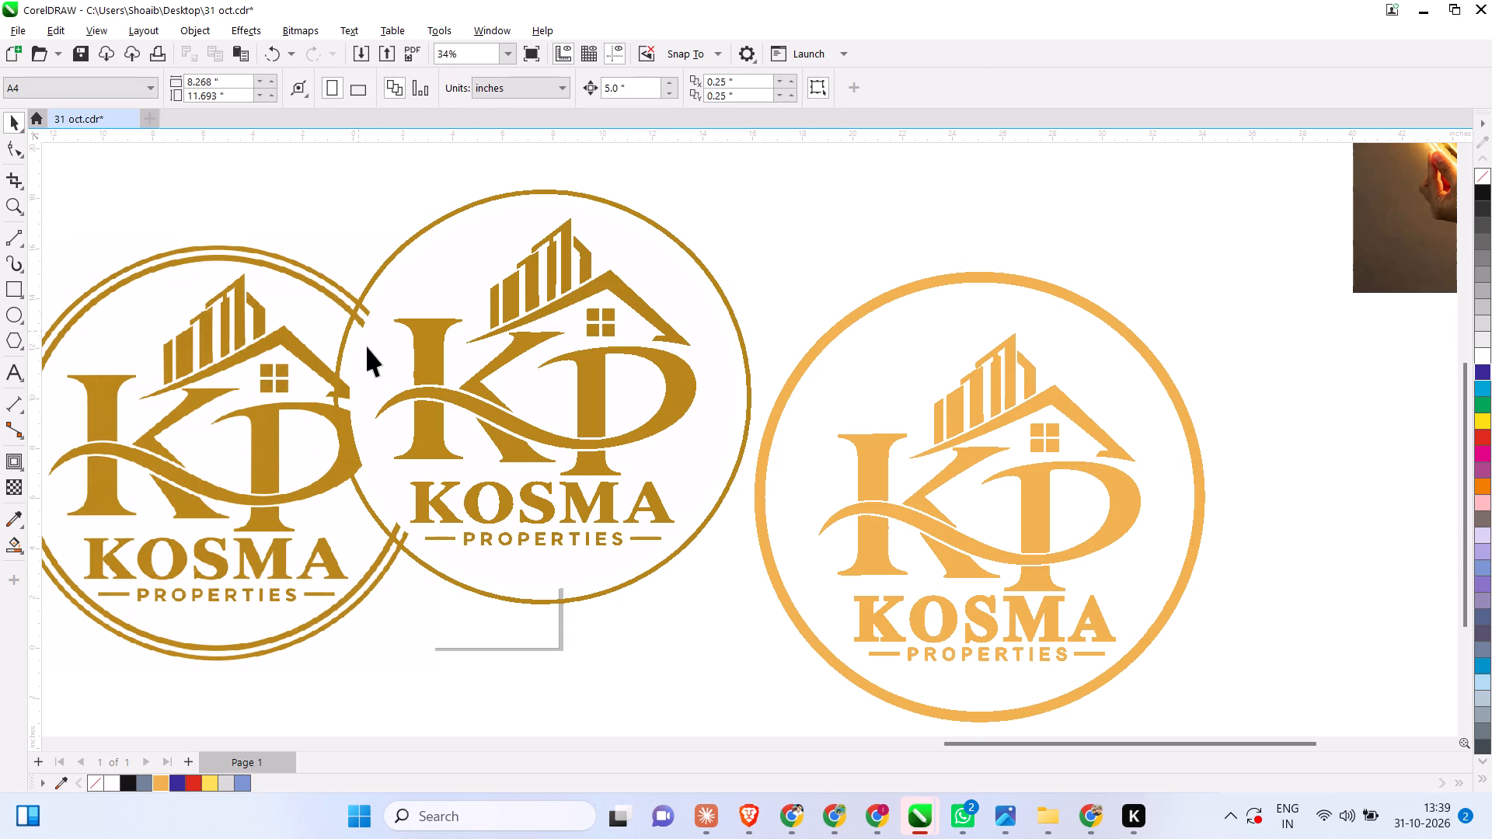
click(371, 366)
key(Delete)
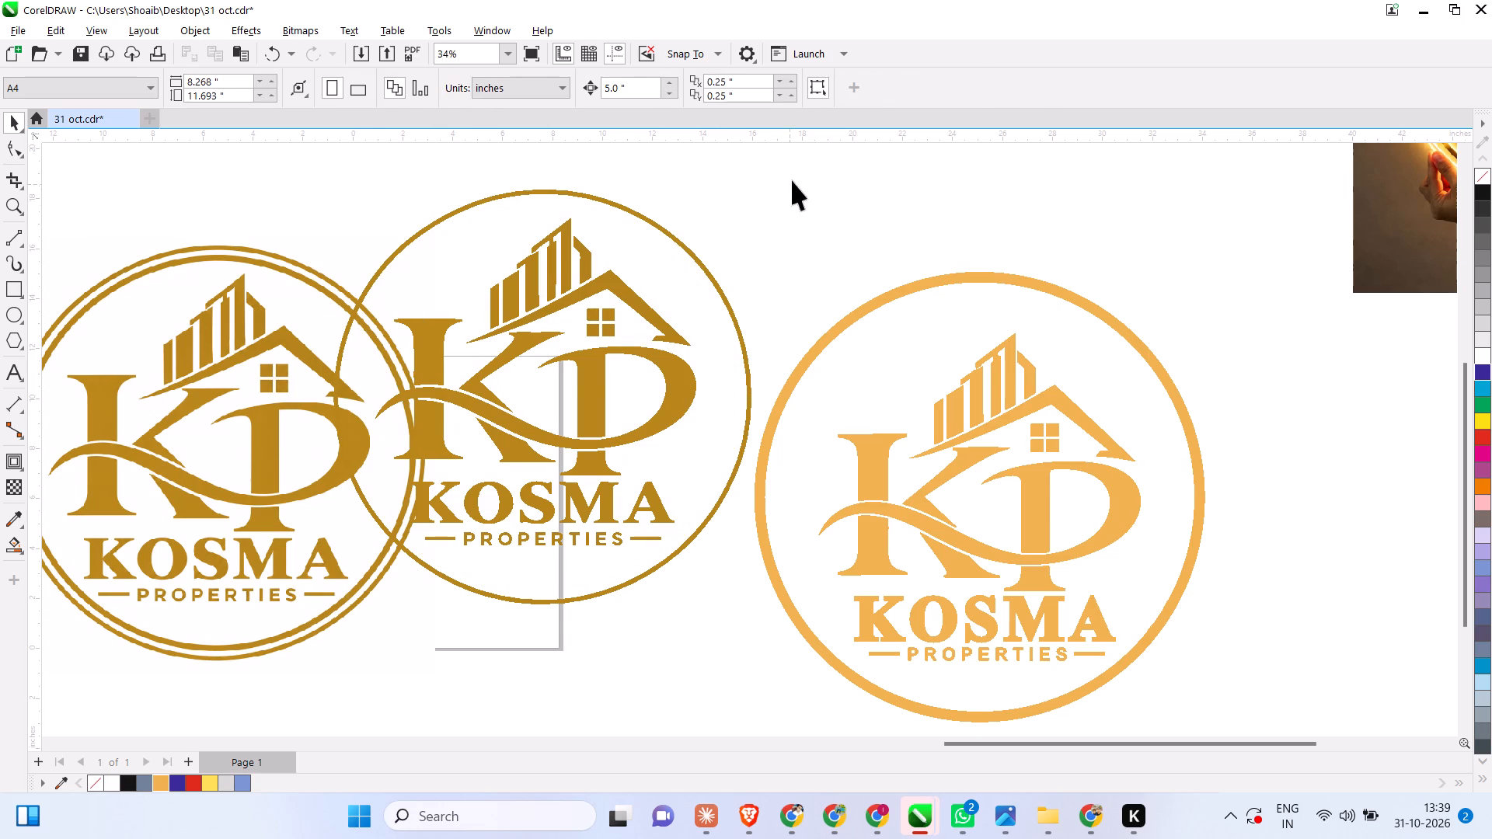
Move the whole traced logo with its thin ring onto the orange ringed logo and group it.
drag(793, 179, 312, 632)
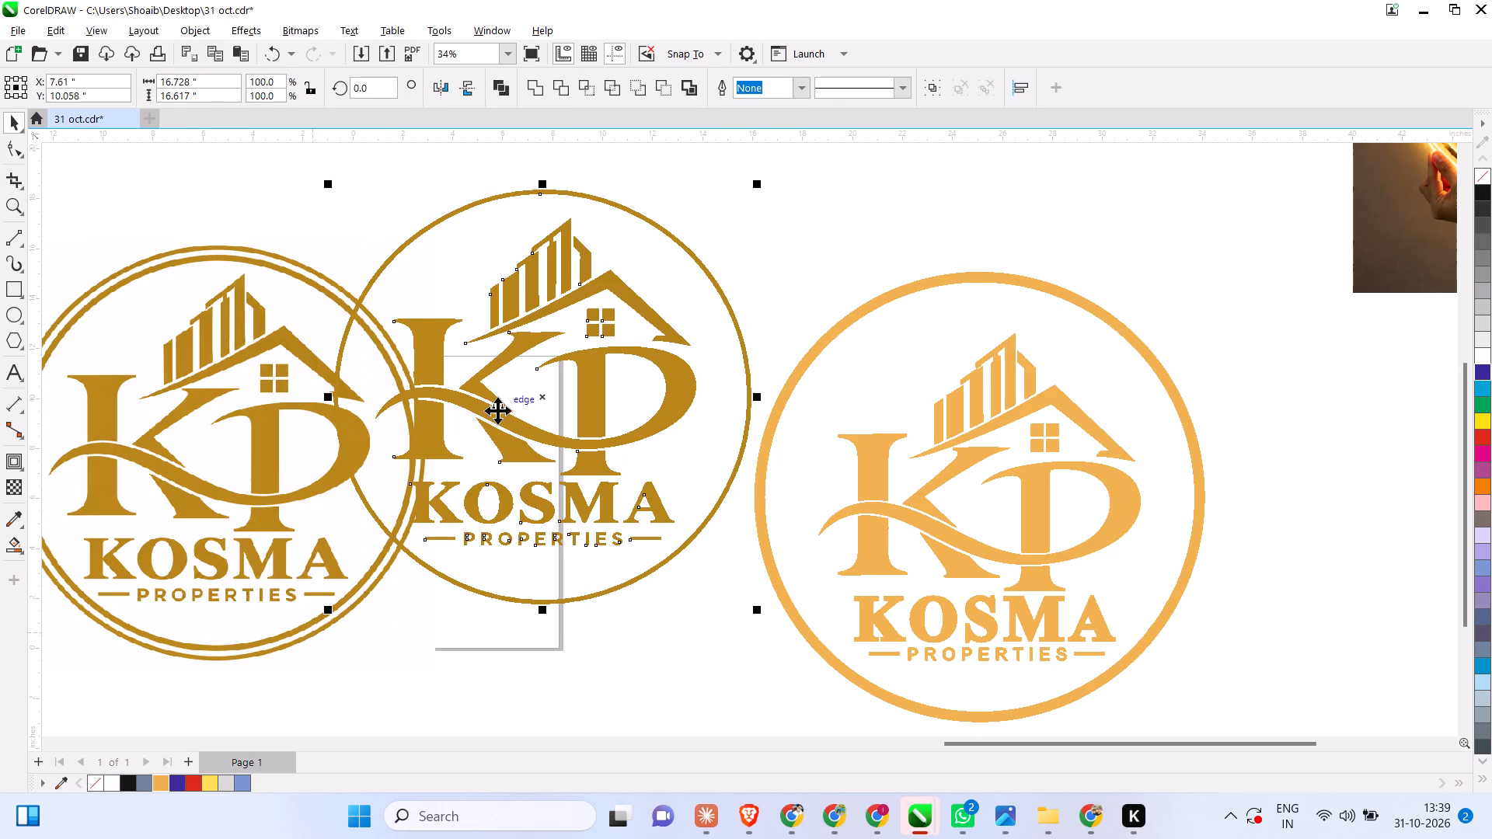
drag(497, 410, 933, 489)
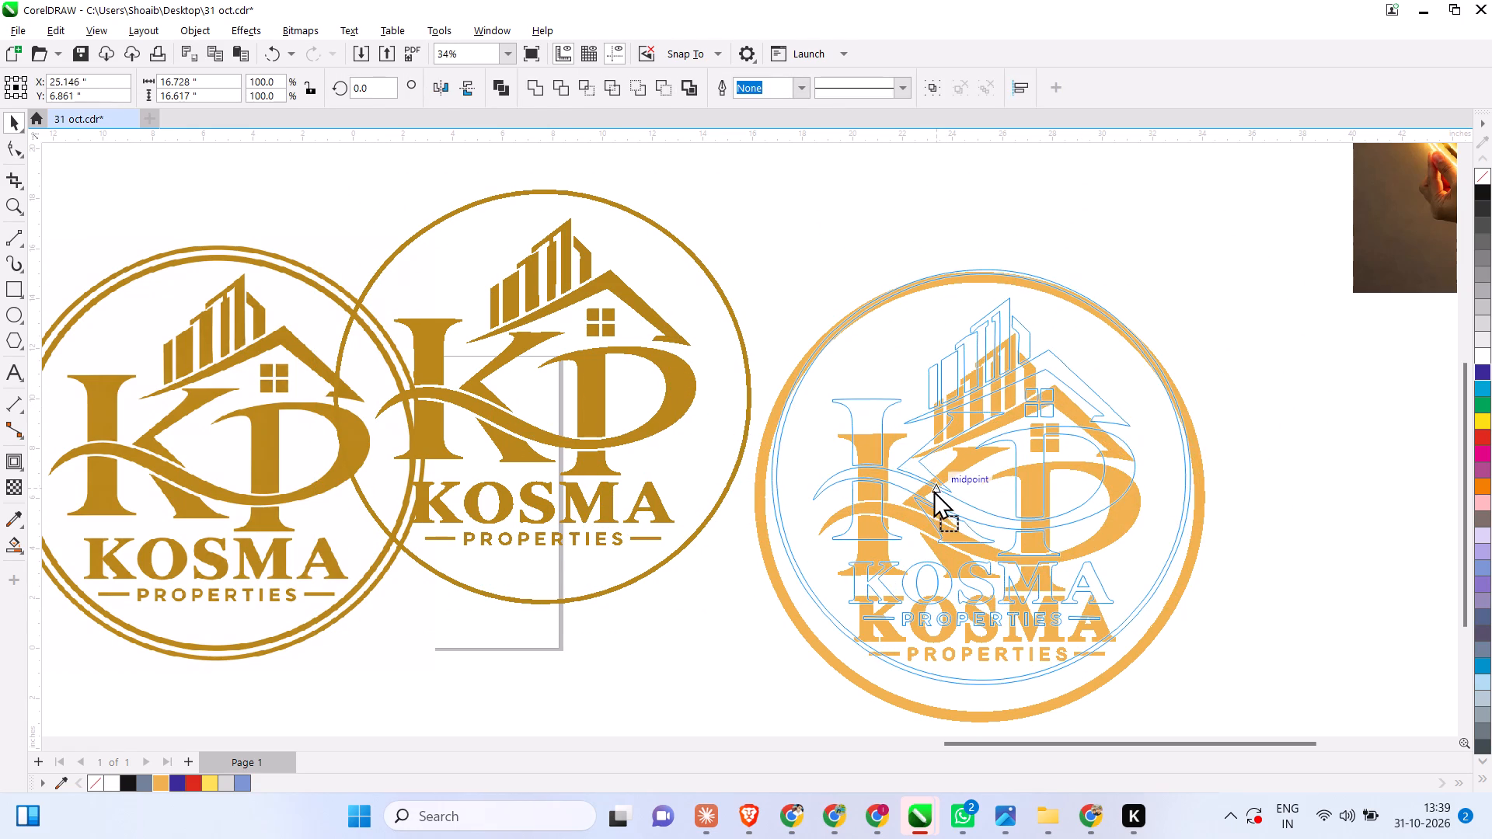
drag(933, 489, 929, 491)
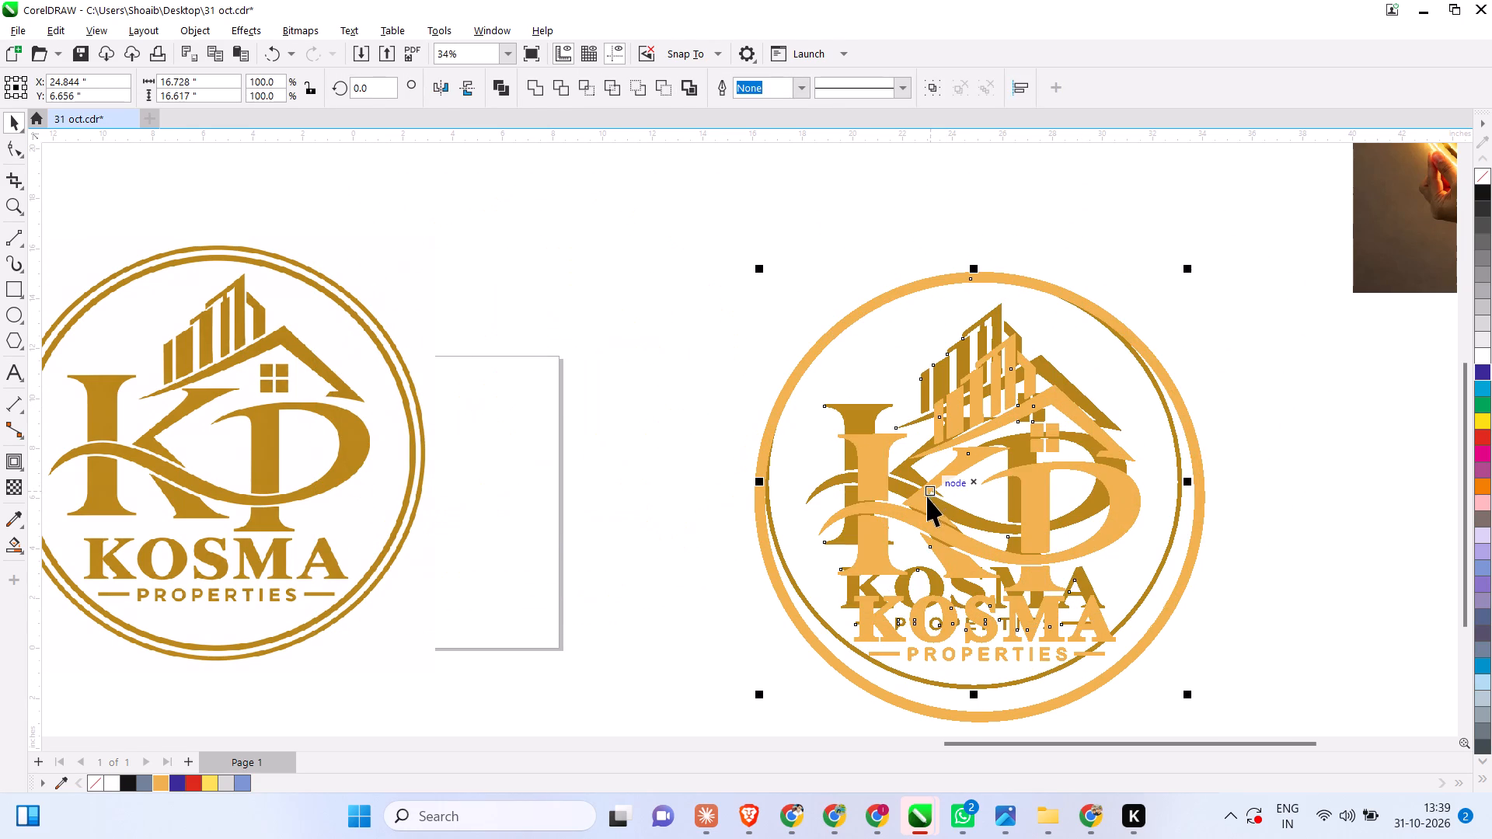
key(ctrl+g)
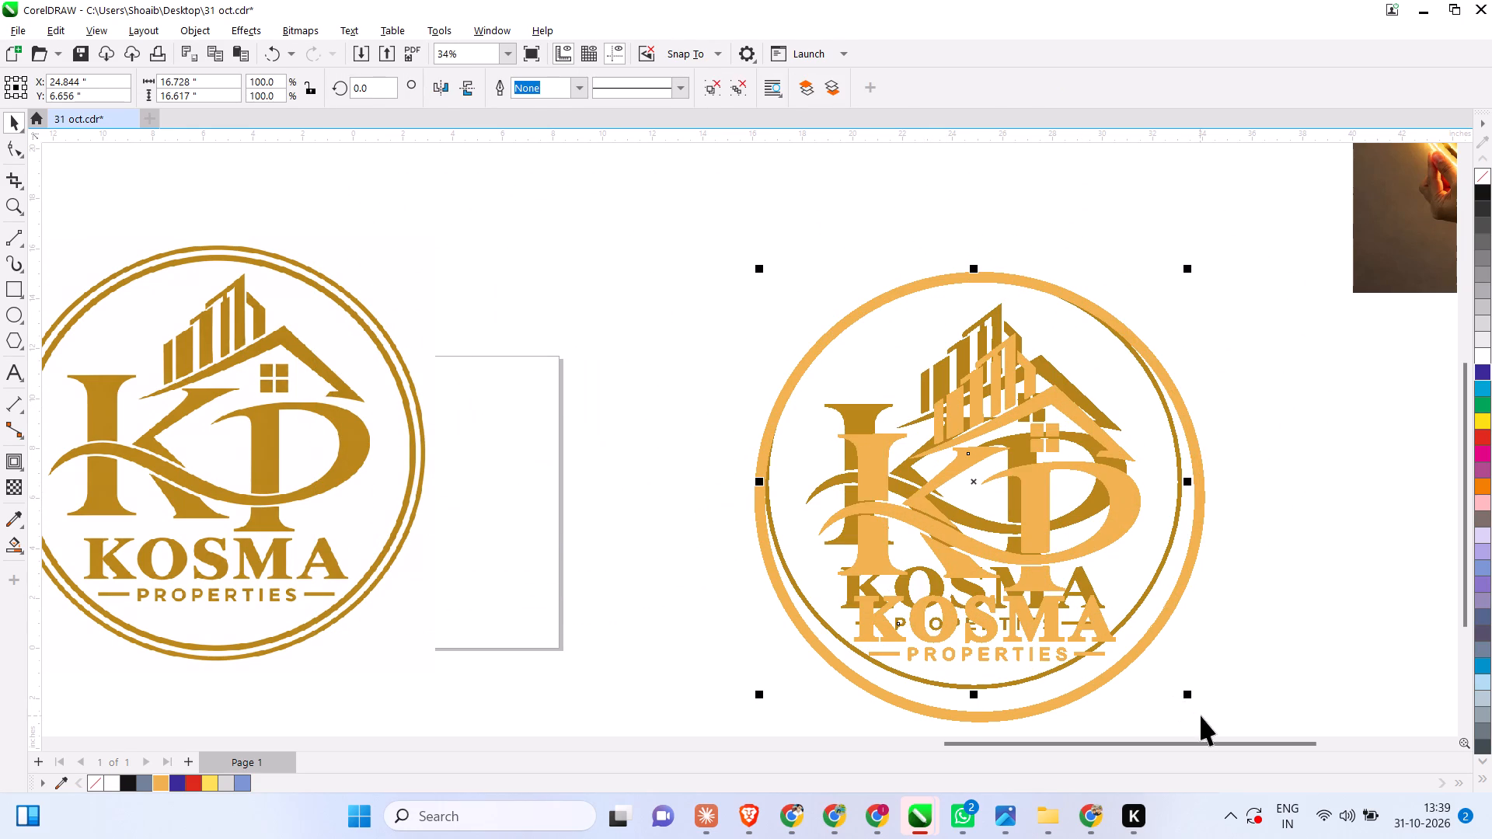
Resize the grouped brown trace to 18 by 18 inches.
drag(1191, 701, 1207, 715)
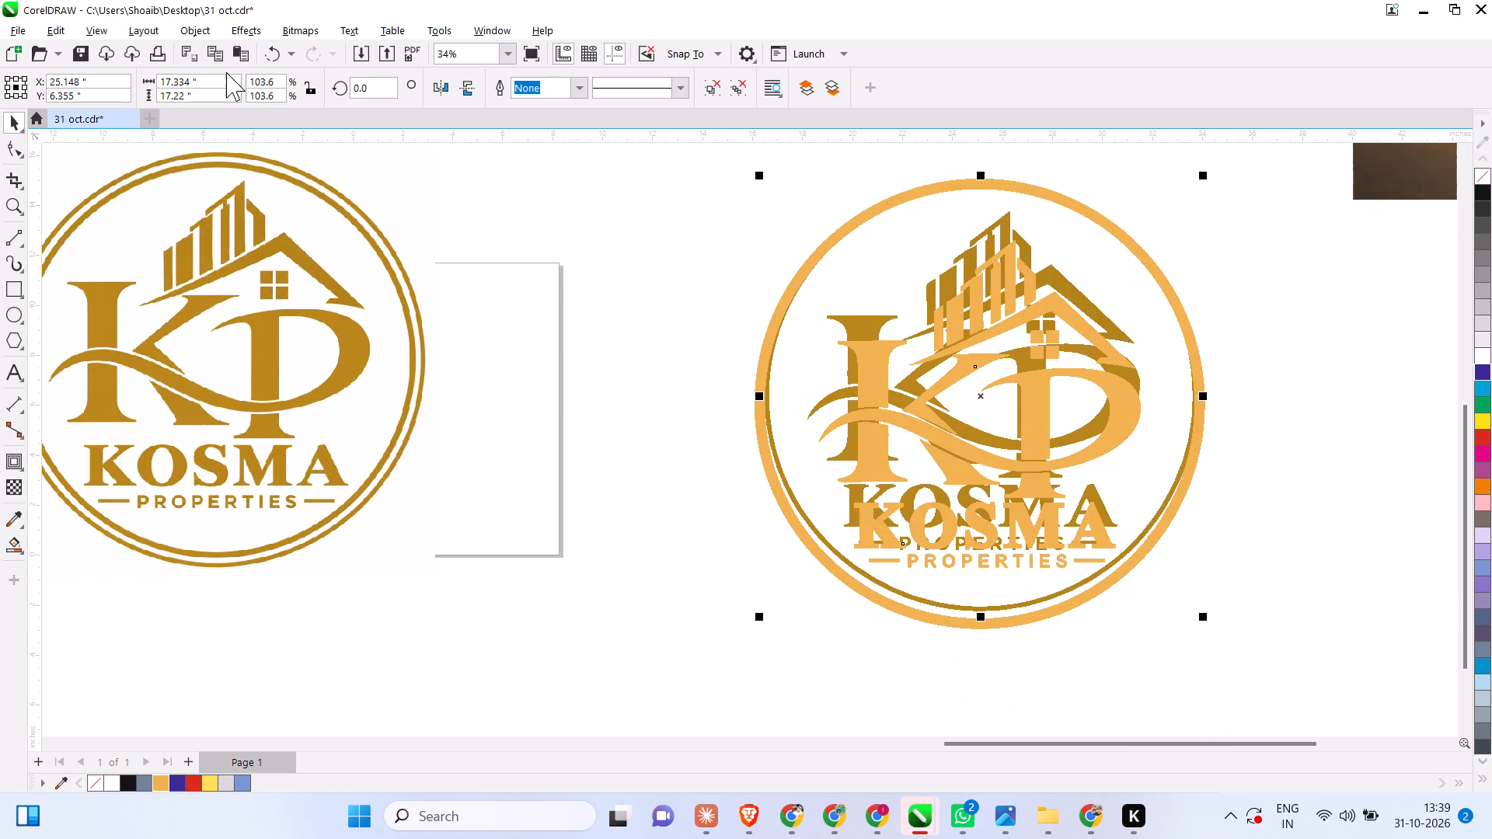
drag(223, 85, 56, 82)
text(18)
key(Tab)
text(18)
key(Return)
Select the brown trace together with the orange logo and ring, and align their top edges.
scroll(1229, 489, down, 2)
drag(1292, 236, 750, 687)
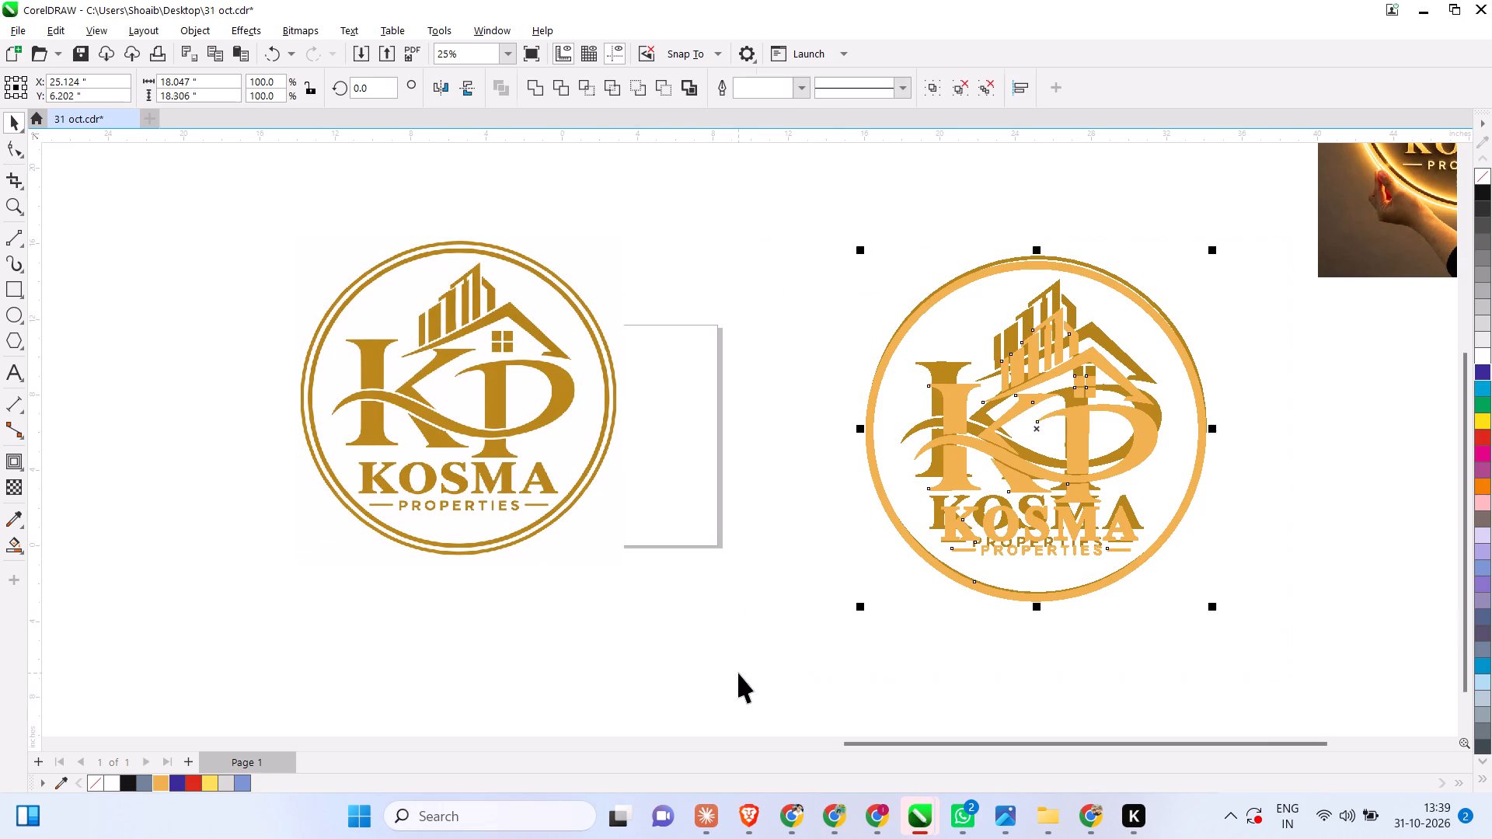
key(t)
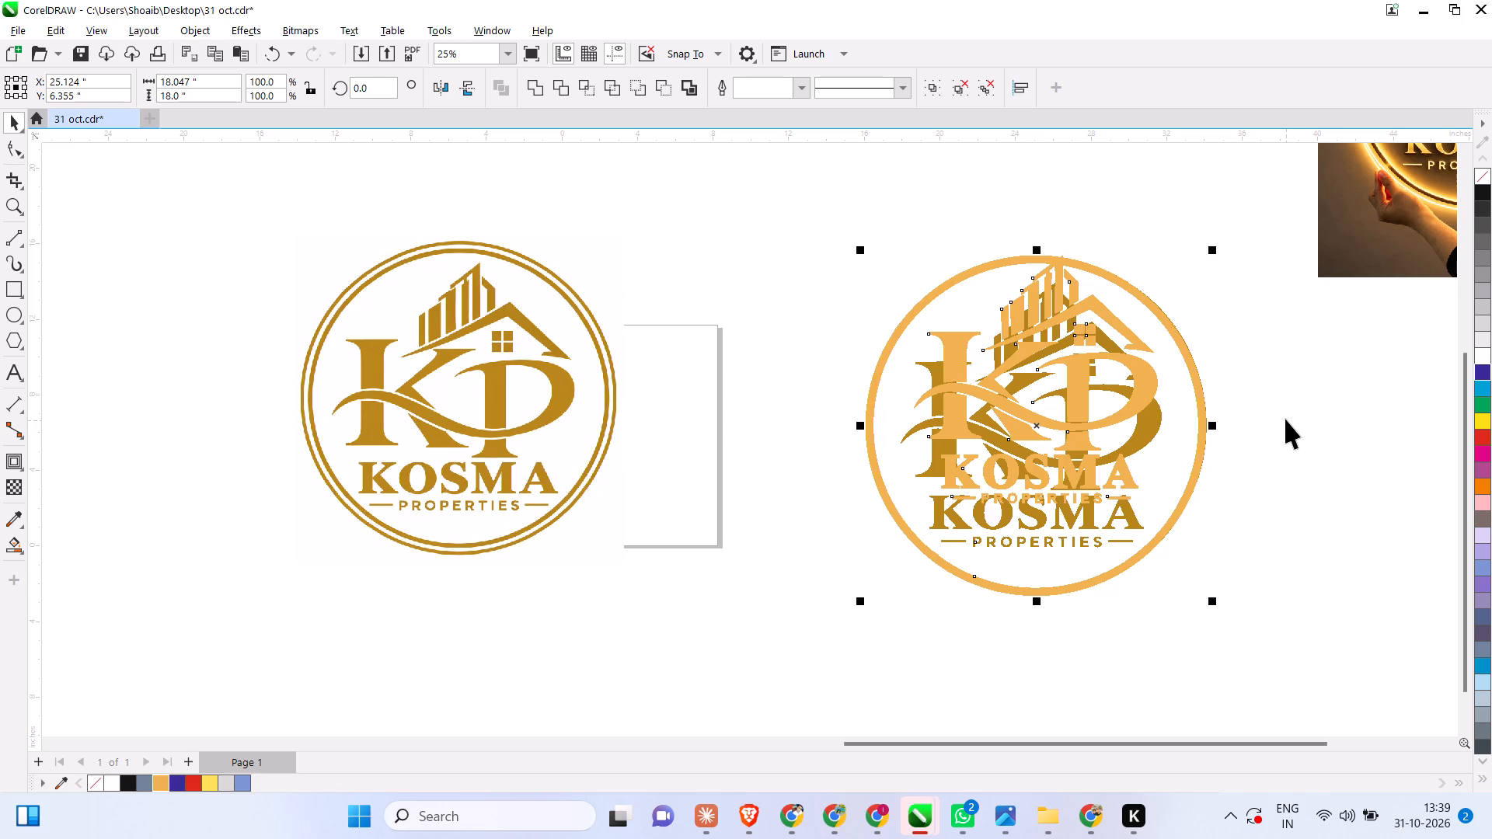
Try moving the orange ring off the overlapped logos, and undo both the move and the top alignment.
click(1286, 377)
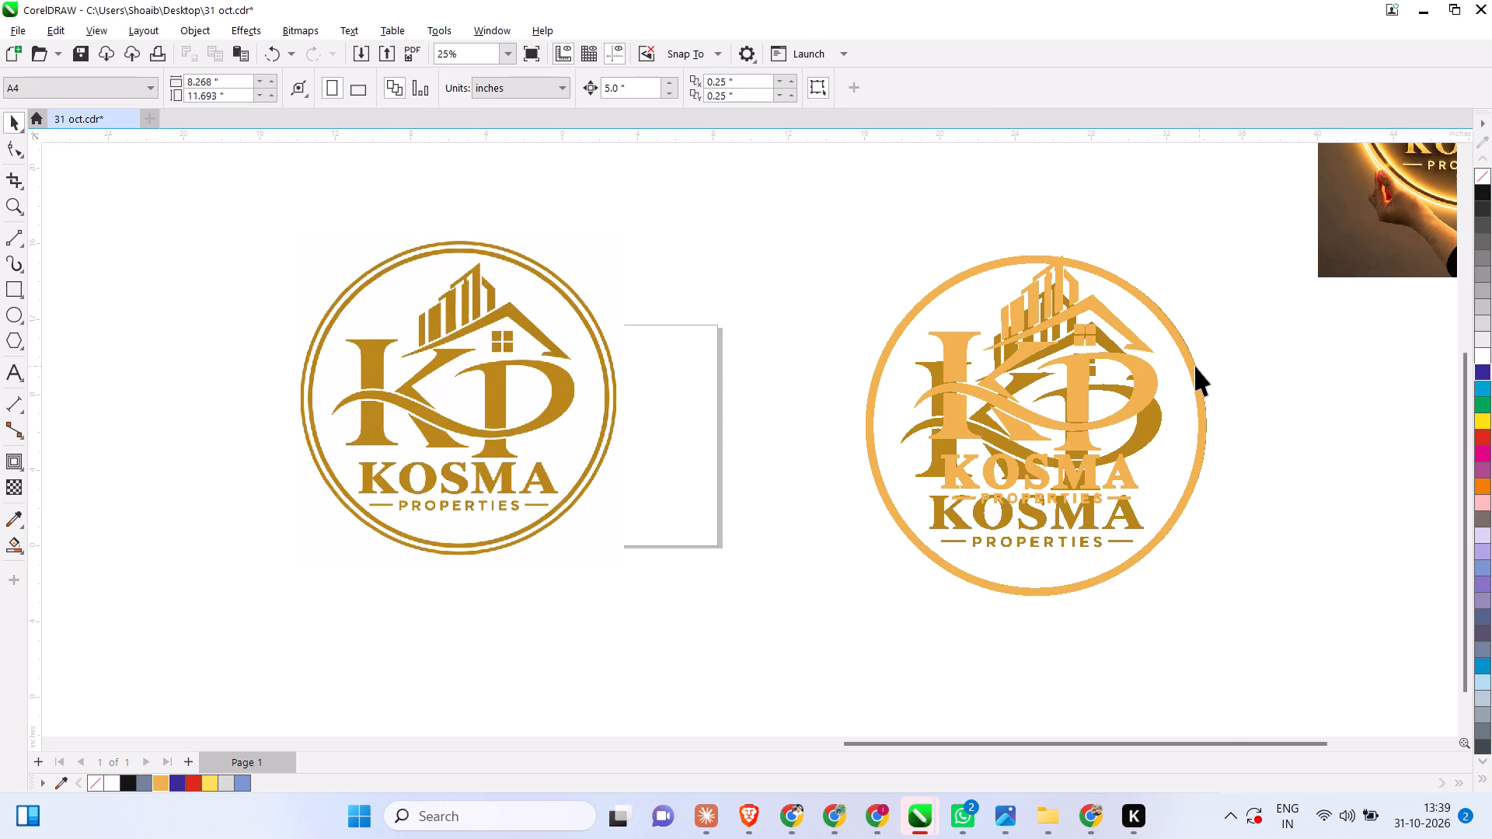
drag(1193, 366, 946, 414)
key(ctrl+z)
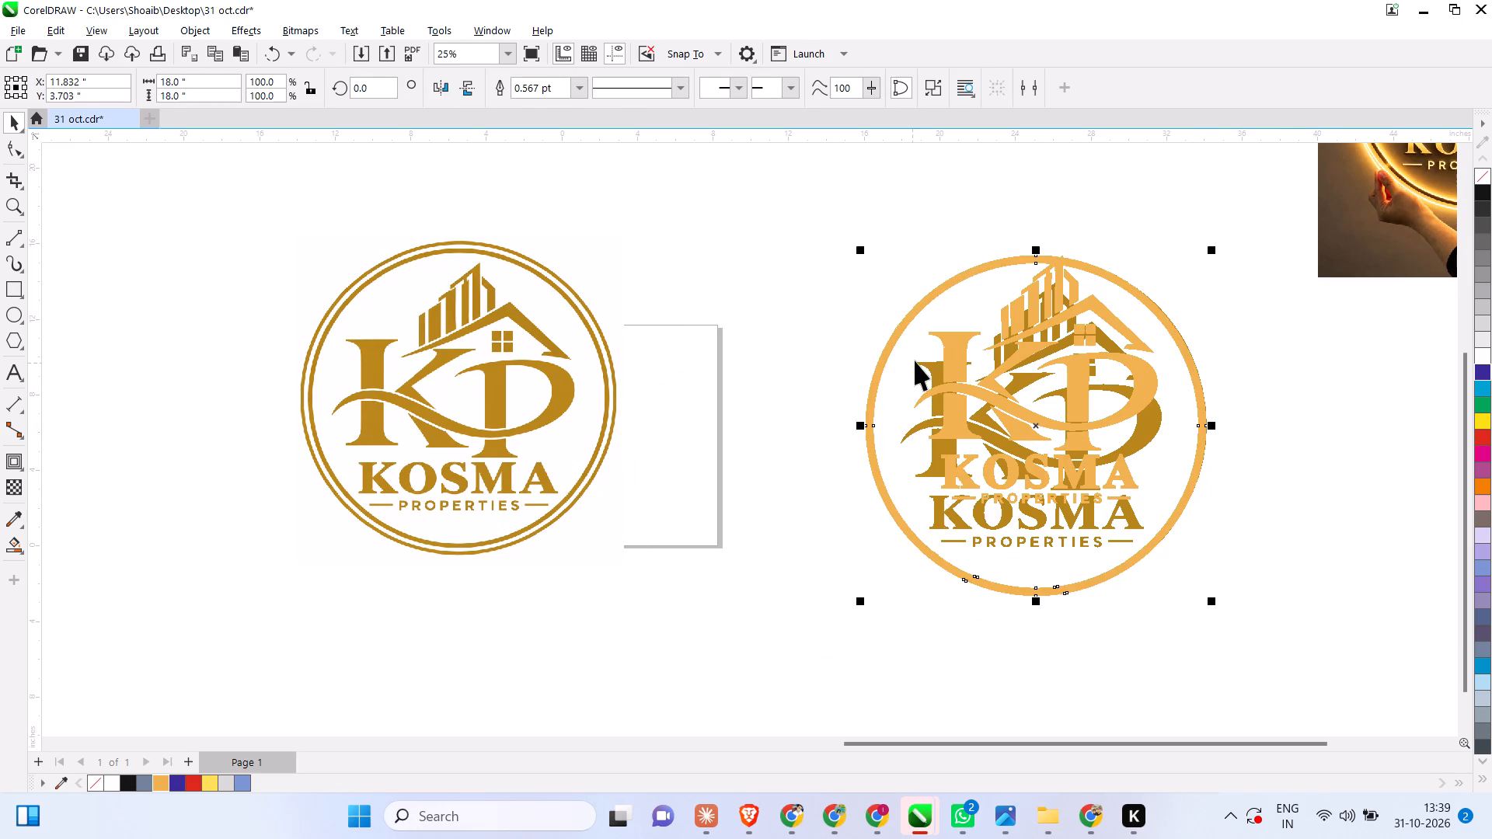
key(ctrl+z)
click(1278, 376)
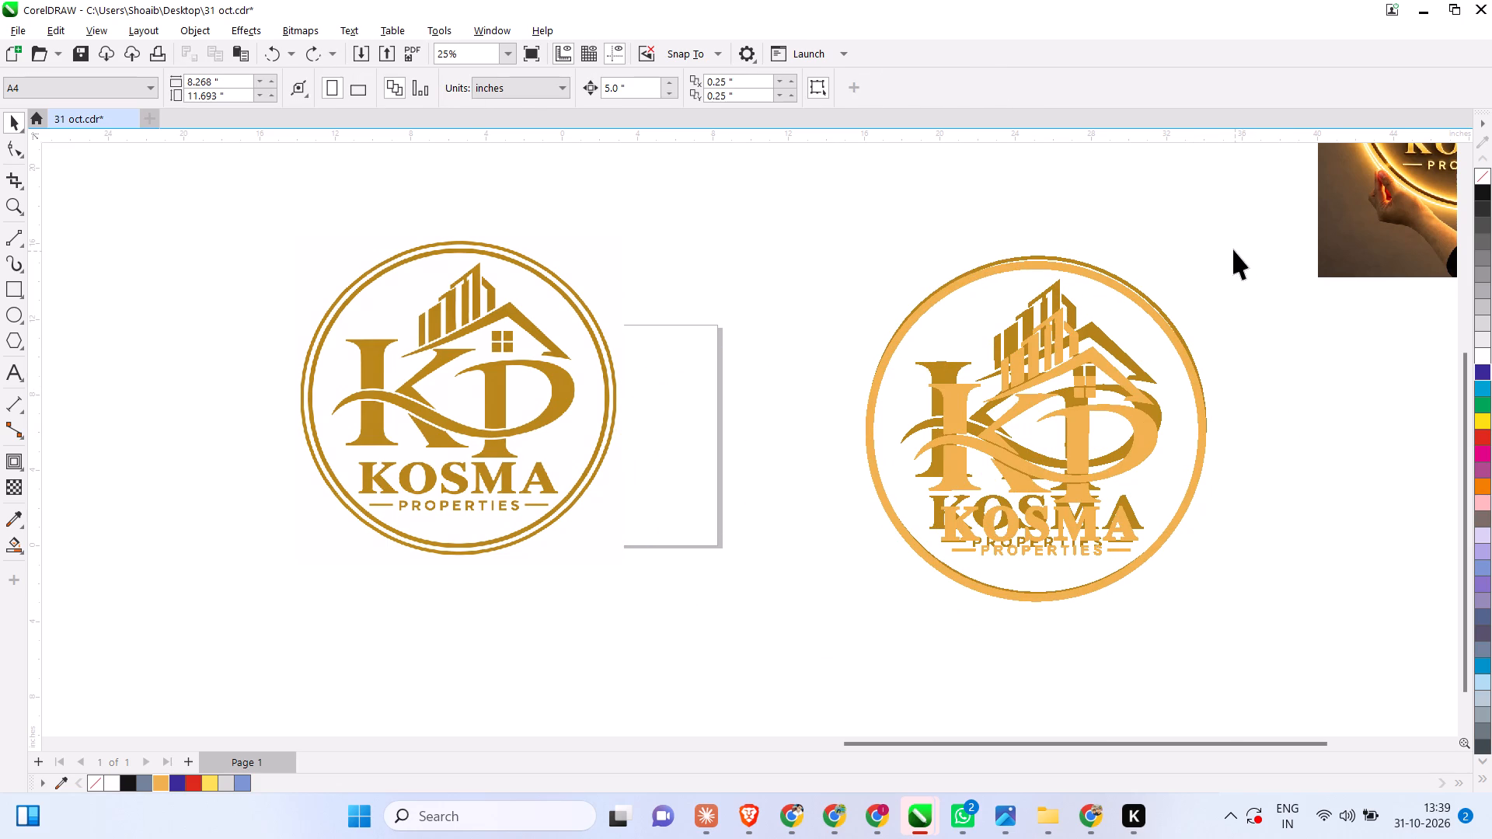
Undo the last edits to the brown trace so it moves back off the orange ringed logo.
key(ctrl+z)
key(ctrl+z)
key(ctrl+z)
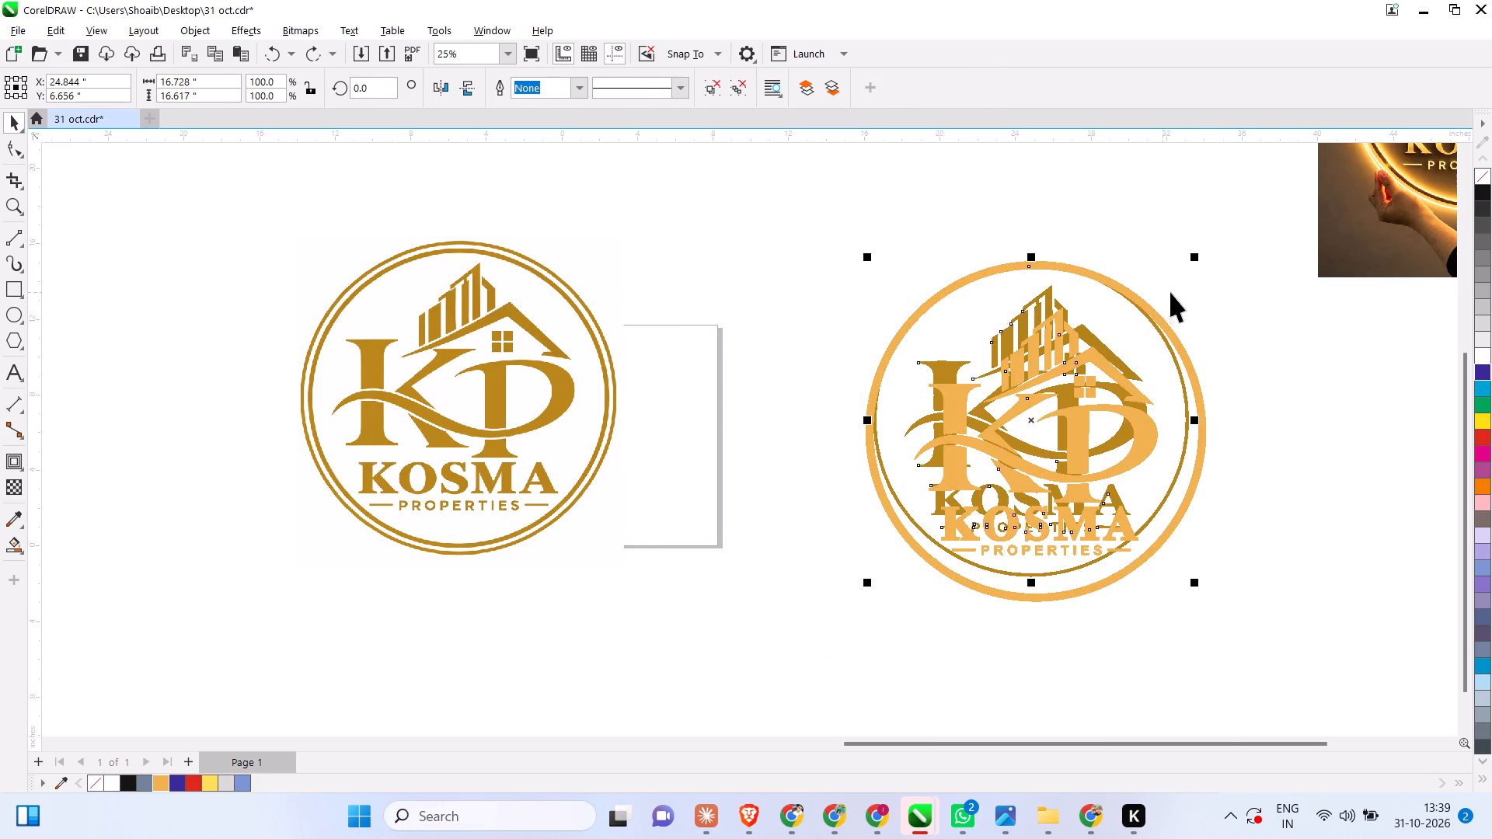
key(ctrl+z)
Enlarge the orange logo inside its ring to about 13.99 by 14.26 inches, leaving the ring as it is.
drag(1252, 268, 901, 653)
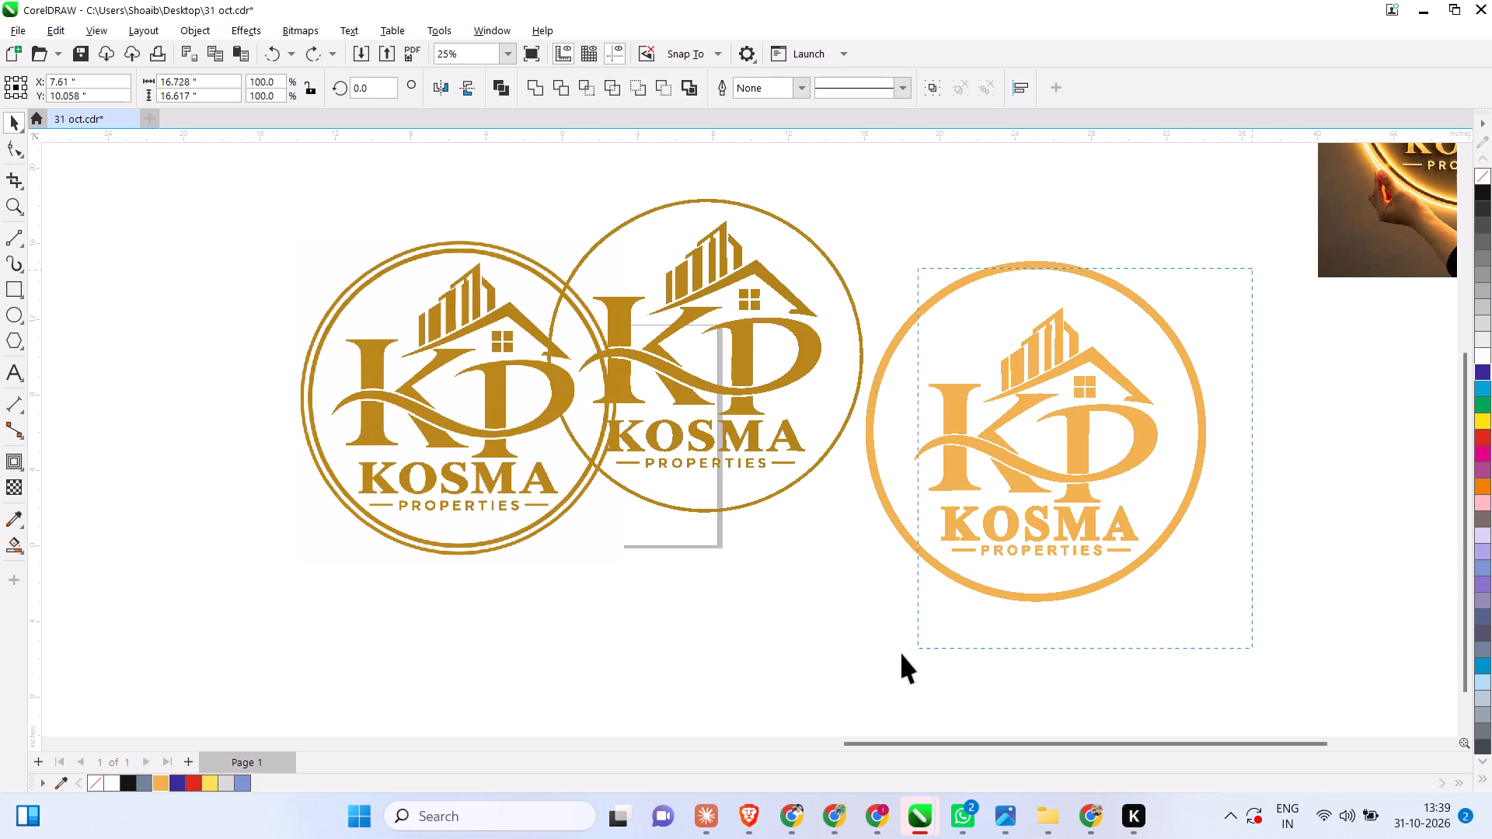
drag(901, 653, 840, 651)
click(925, 204)
drag(884, 263, 899, 270)
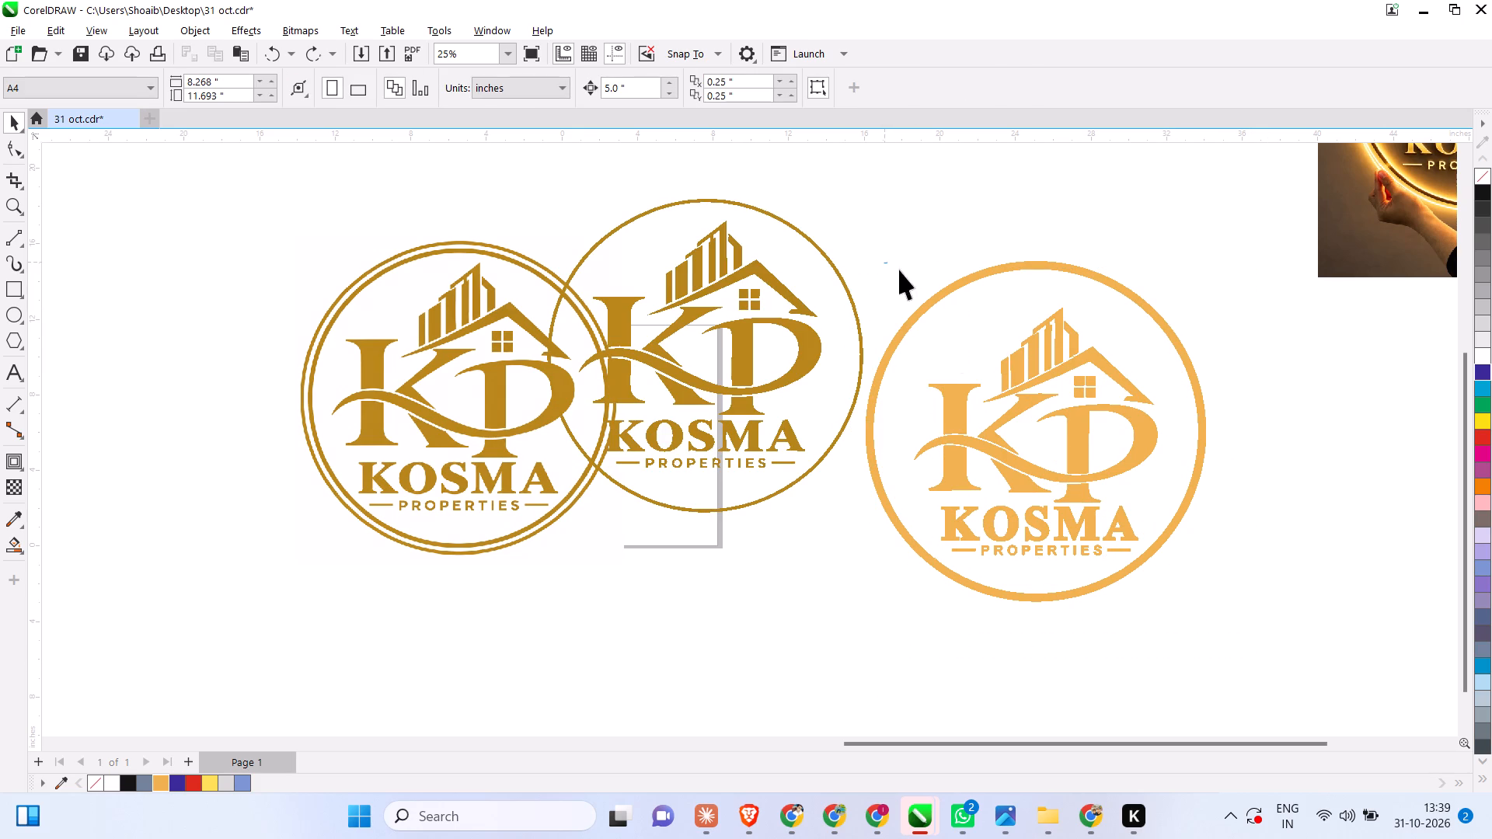
drag(899, 270, 1211, 571)
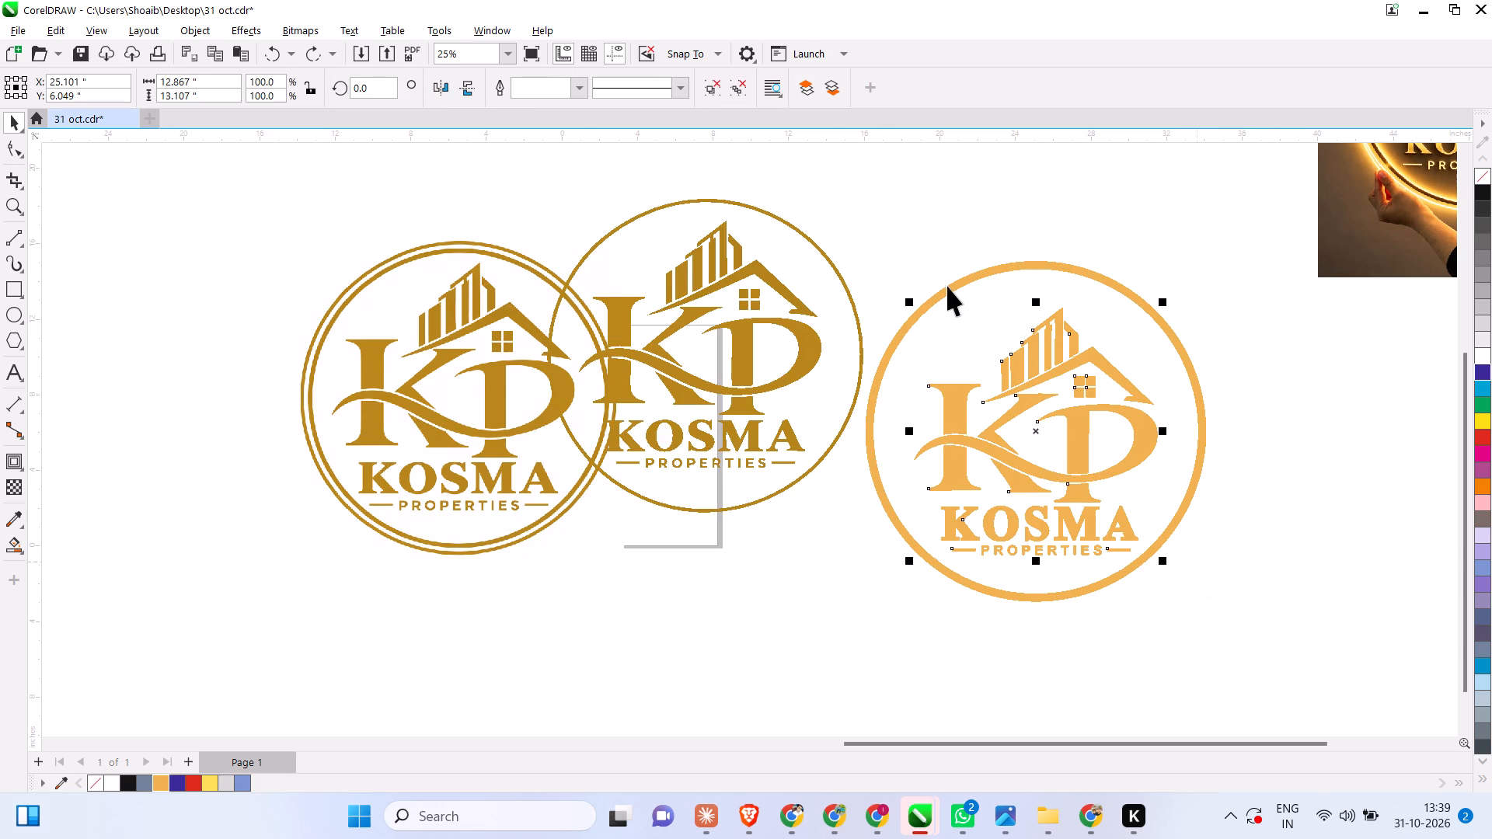
drag(910, 304, 888, 285)
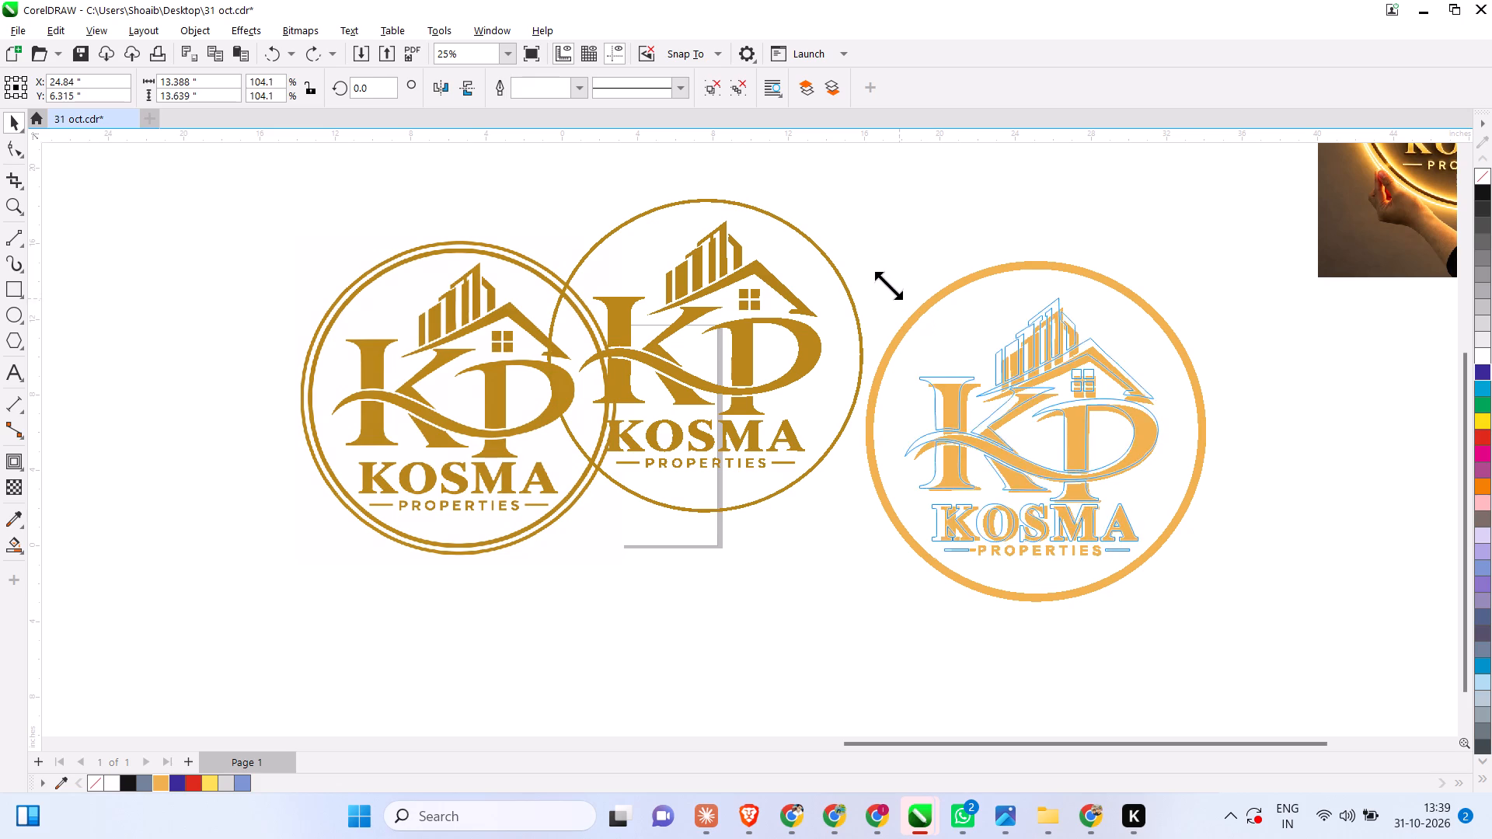
drag(888, 285, 882, 282)
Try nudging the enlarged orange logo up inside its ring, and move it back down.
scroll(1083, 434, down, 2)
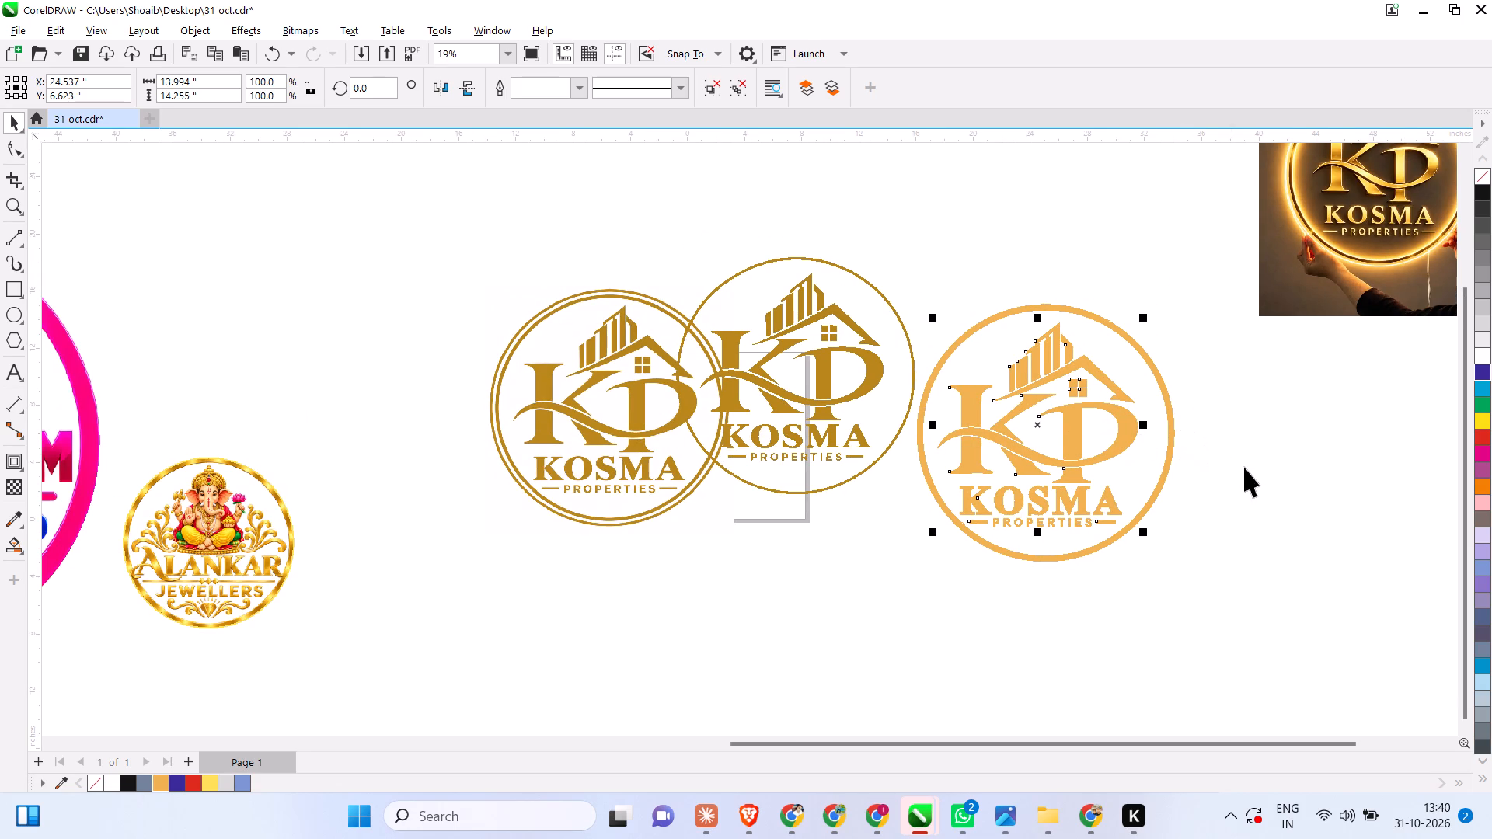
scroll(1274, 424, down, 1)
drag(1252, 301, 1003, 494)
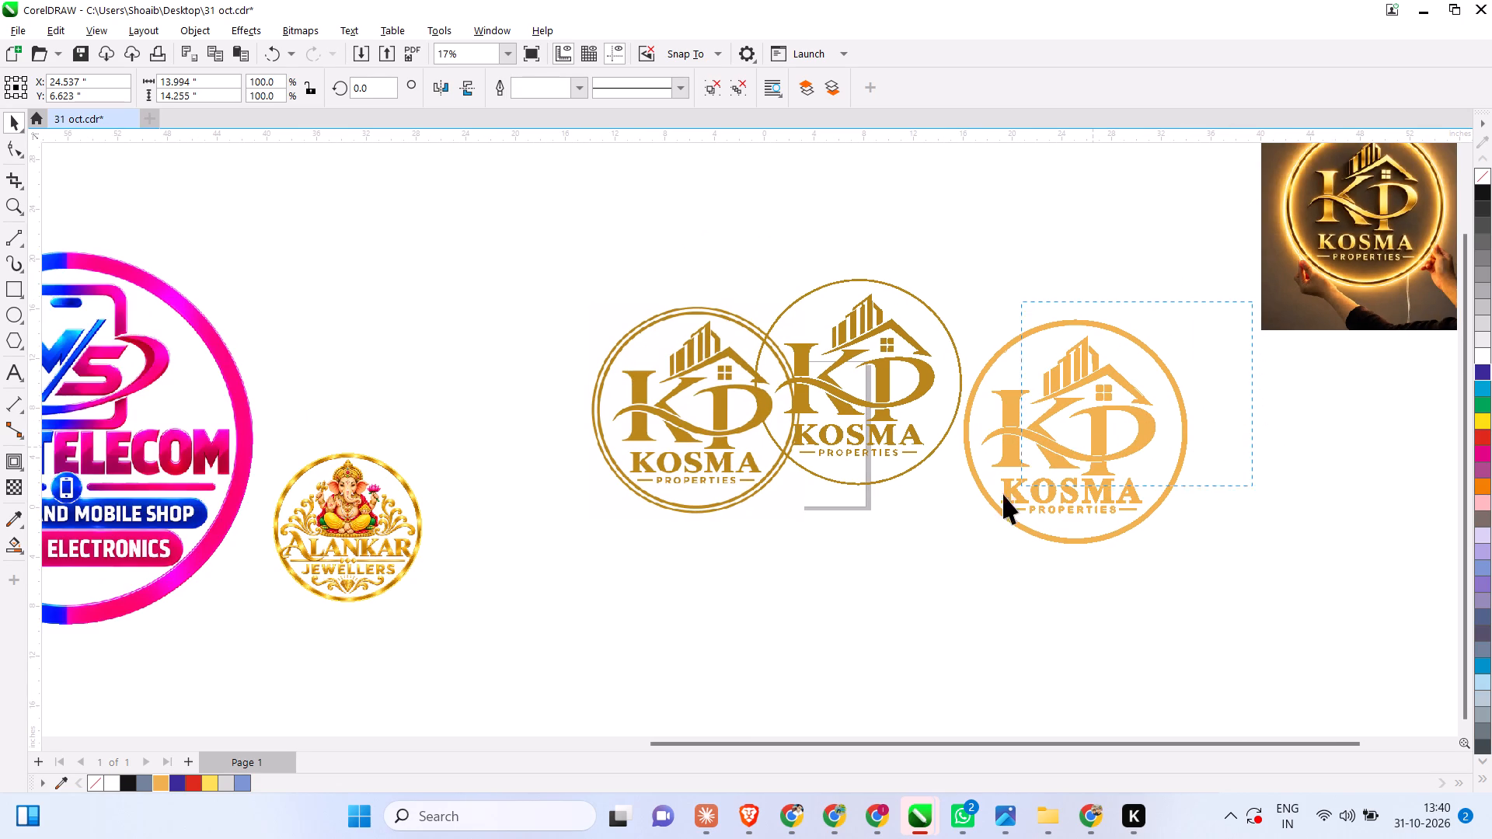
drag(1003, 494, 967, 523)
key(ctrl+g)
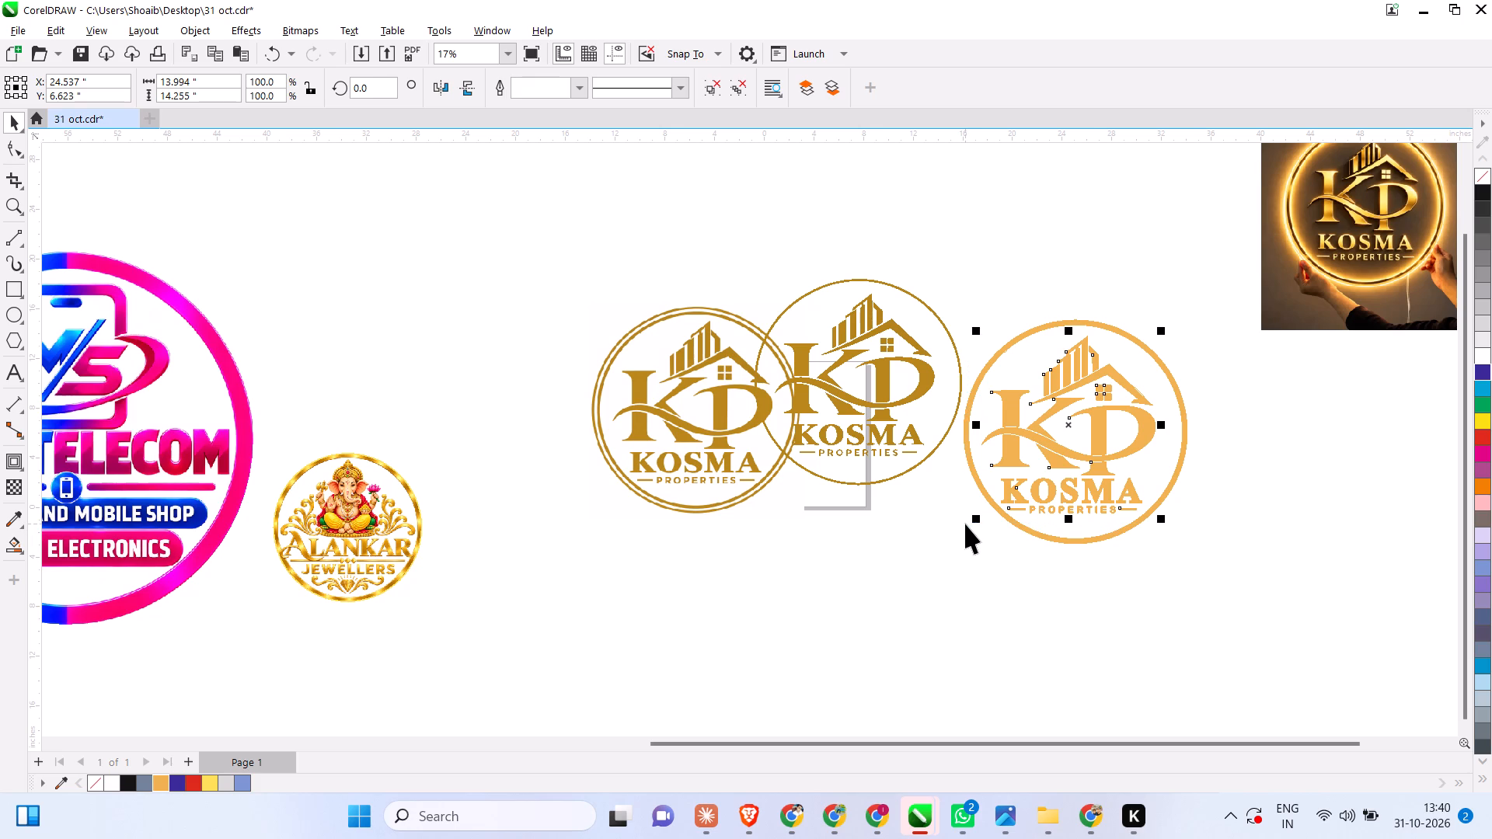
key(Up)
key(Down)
Set the nudge distance to 0.1 inch and nudge the orange logo up once inside its ring.
click(968, 231)
drag(636, 89, 571, 70)
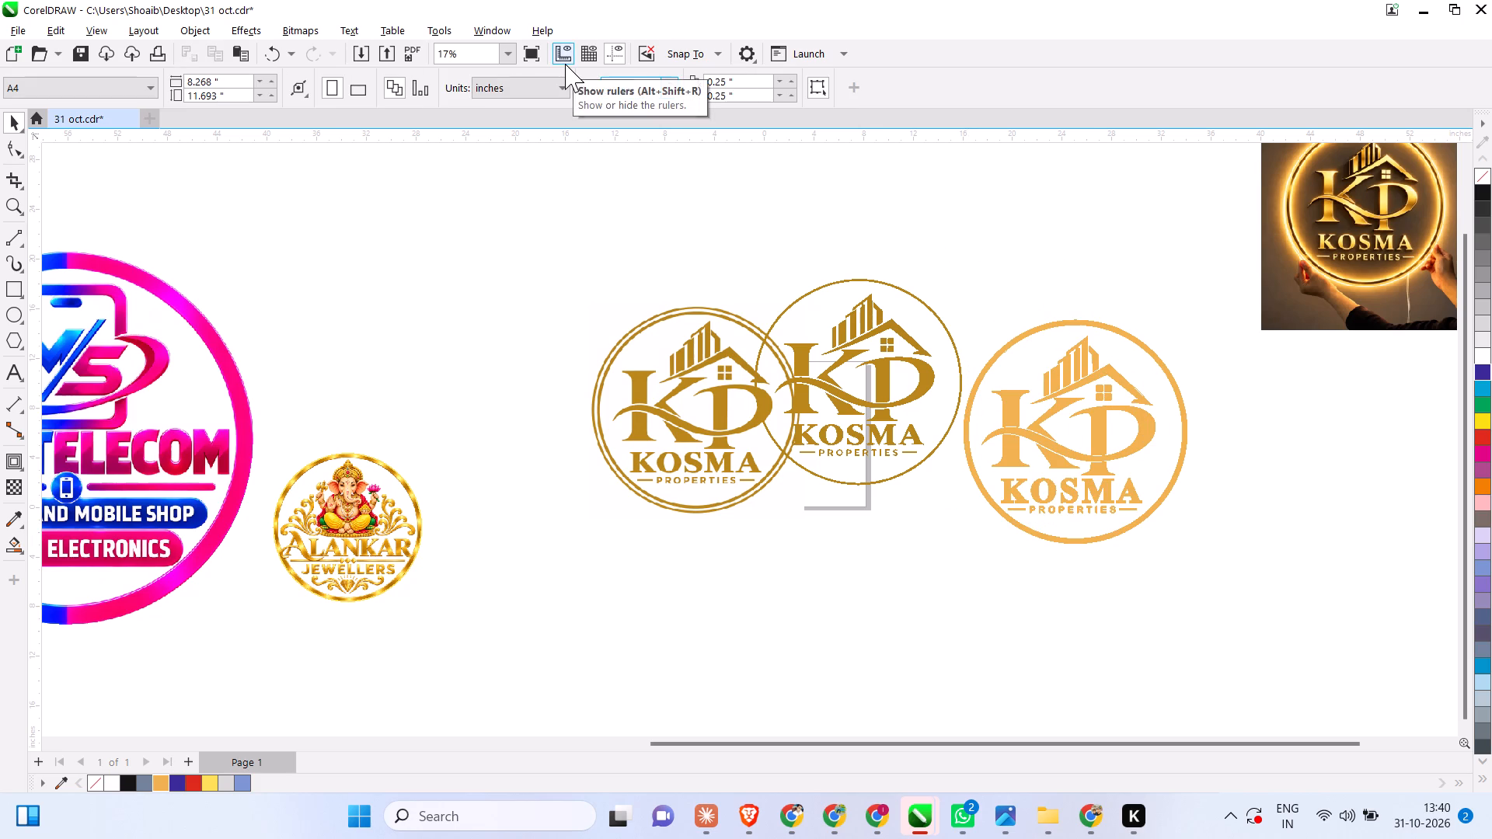
text(00.1)
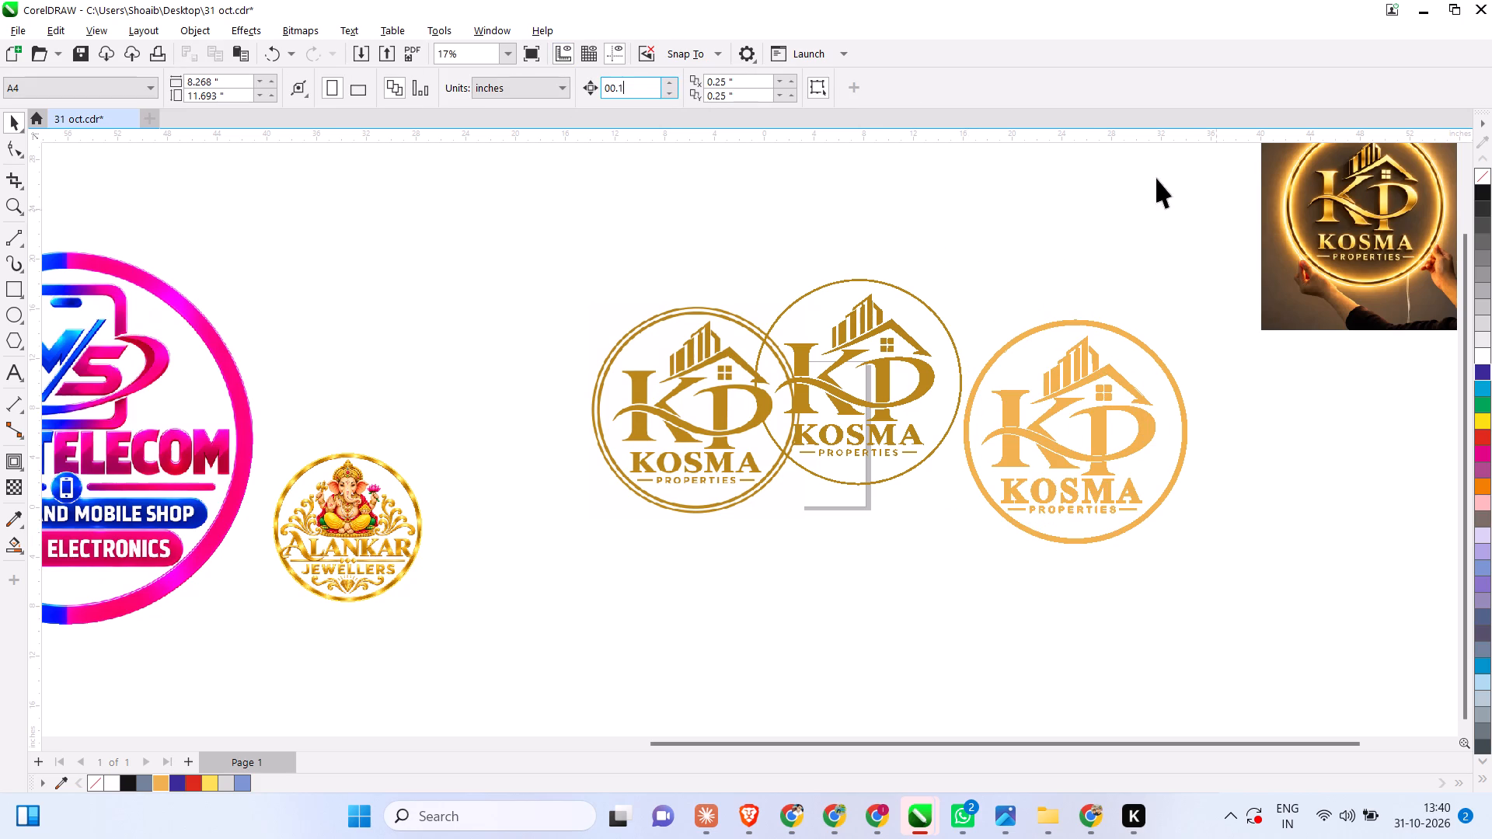
key(Return)
drag(1243, 330, 933, 524)
scroll(944, 473, up, 2)
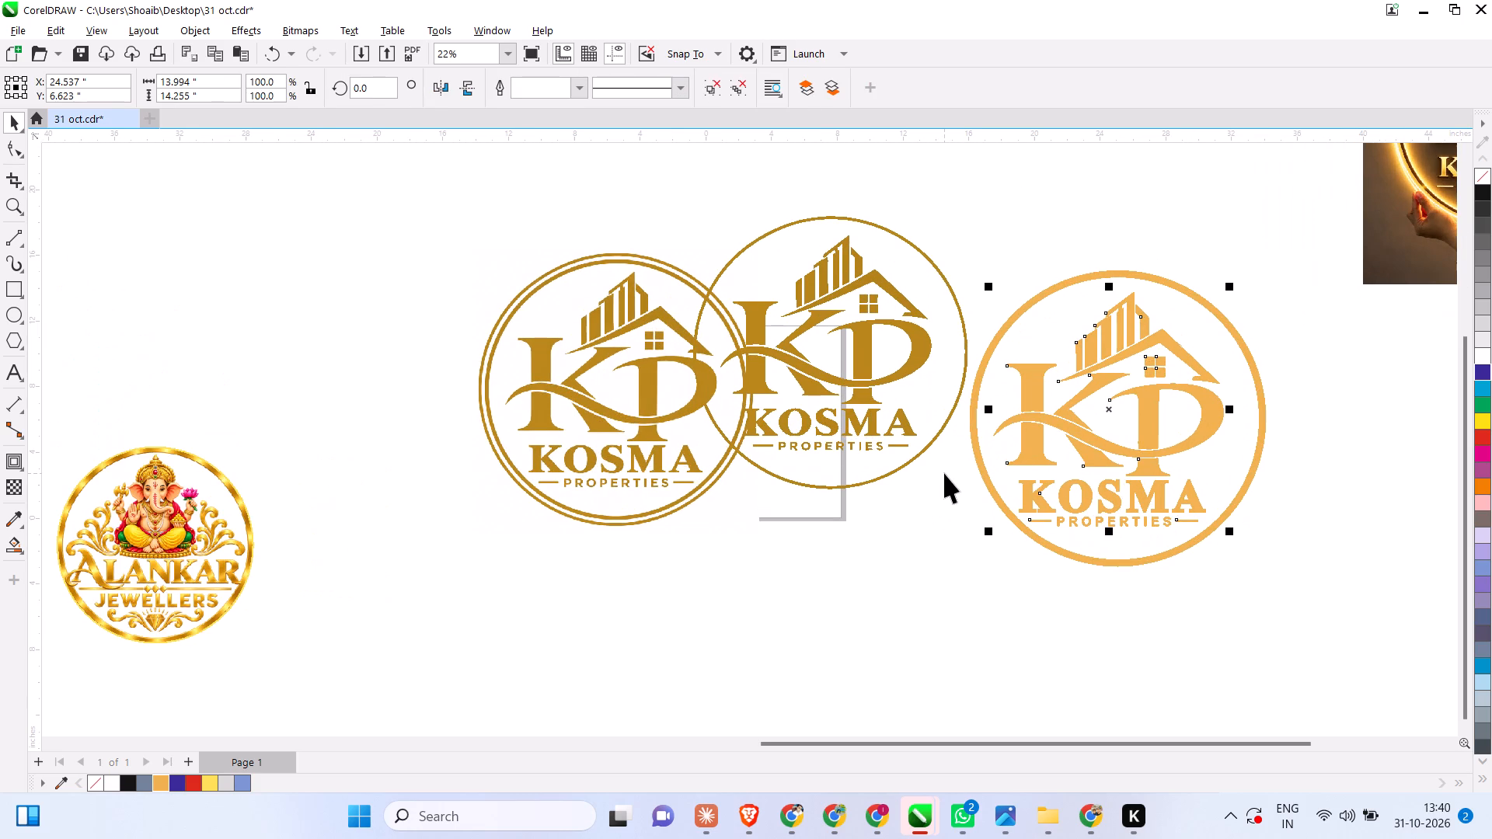
key(Up)
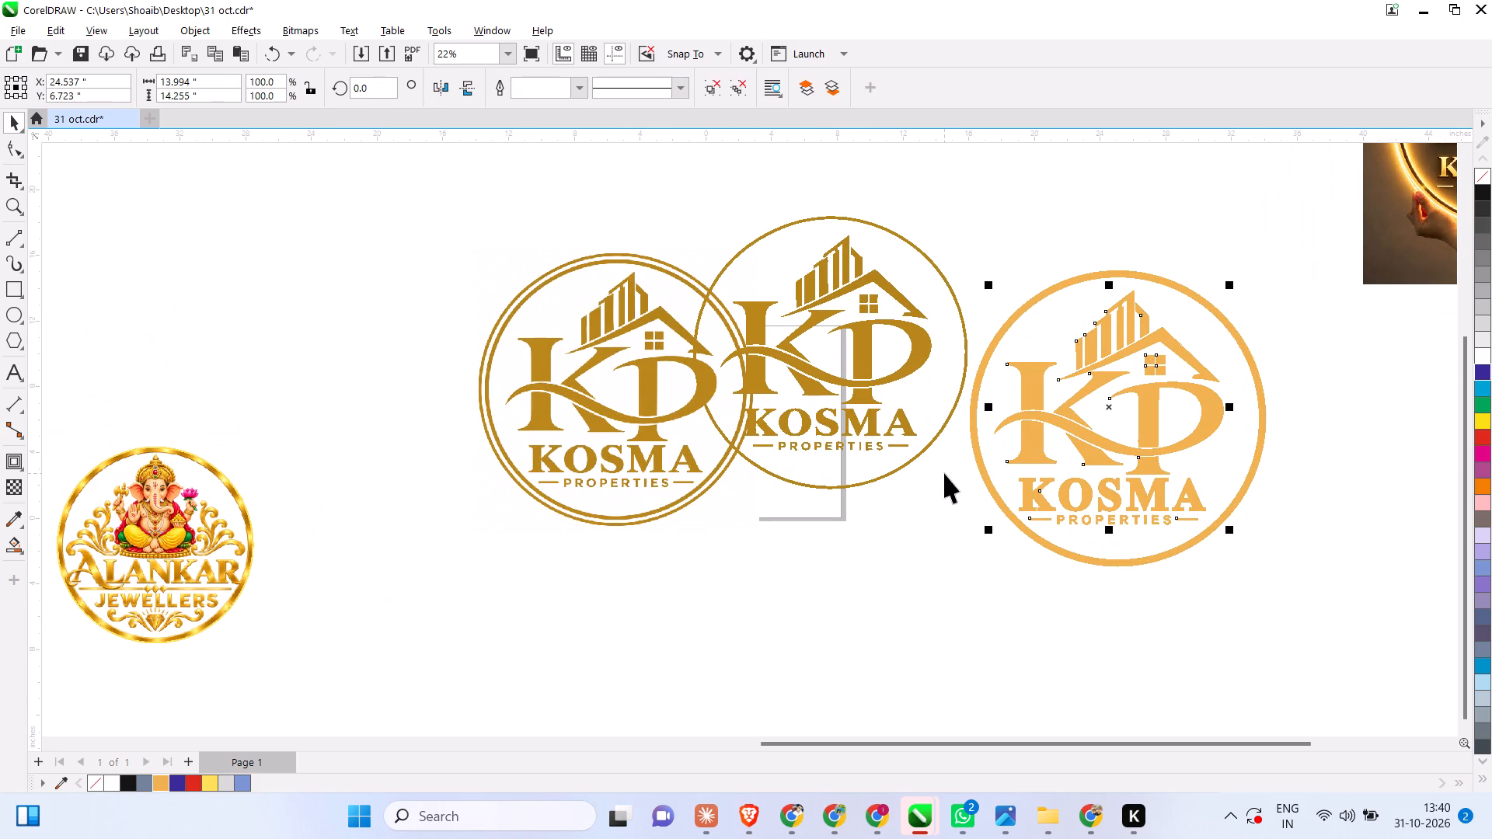
scroll(970, 433, down, 4)
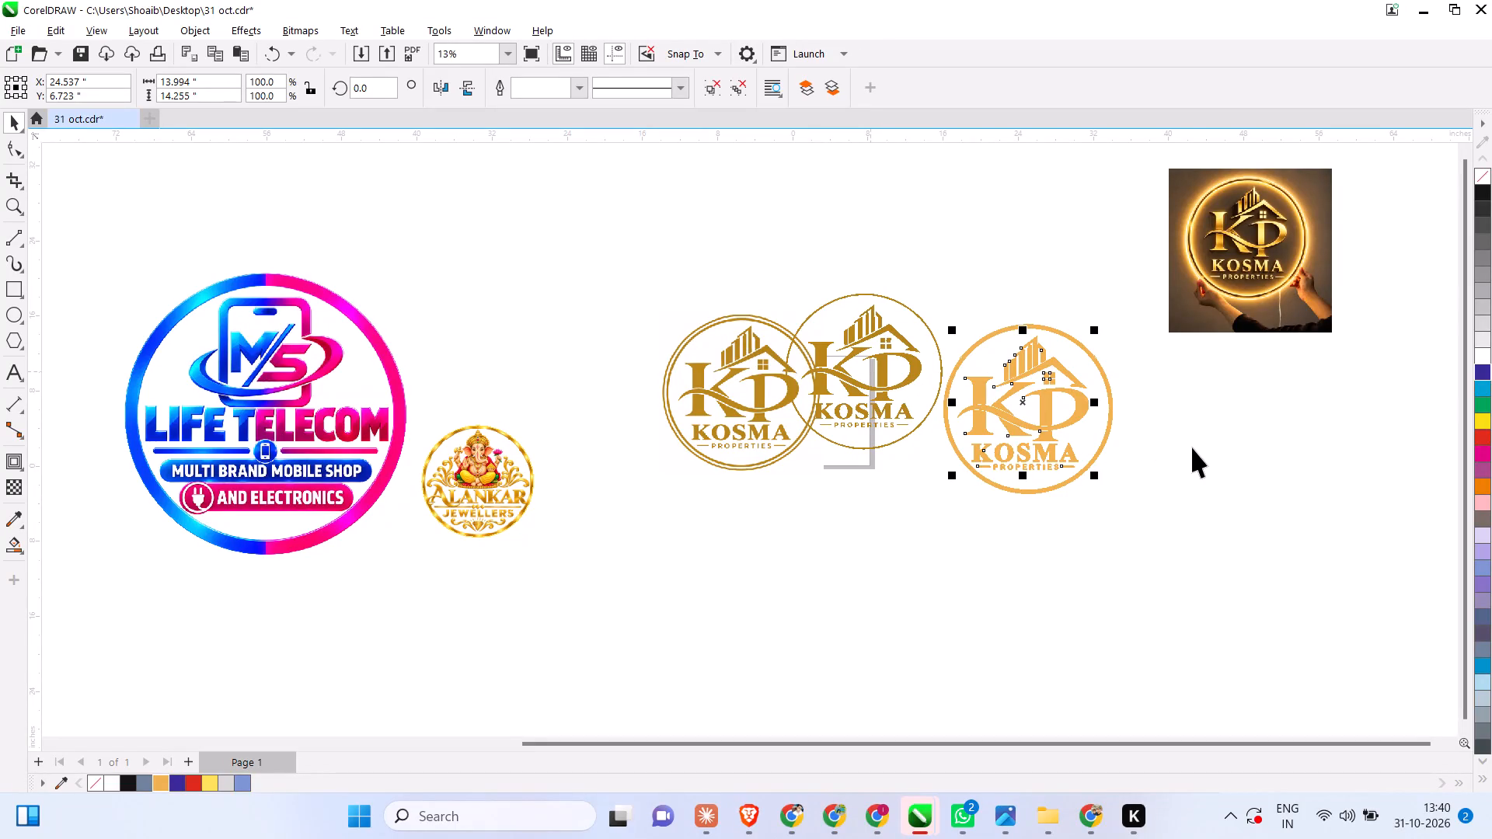
click(1192, 447)
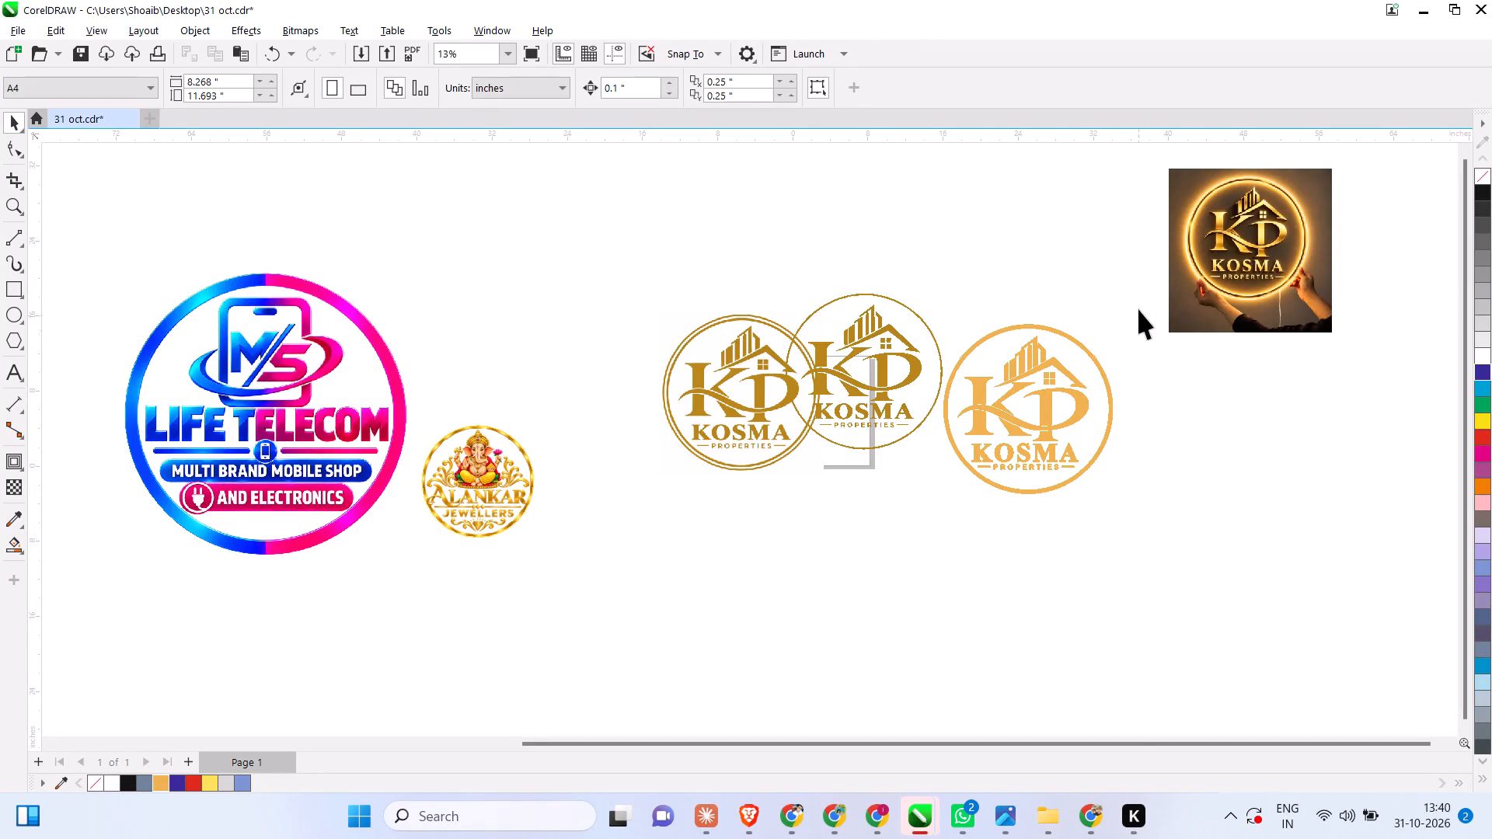
Scale the orange logo down about its centre to about 13.28 by 13.53 inches inside the ring.
drag(1138, 308, 948, 478)
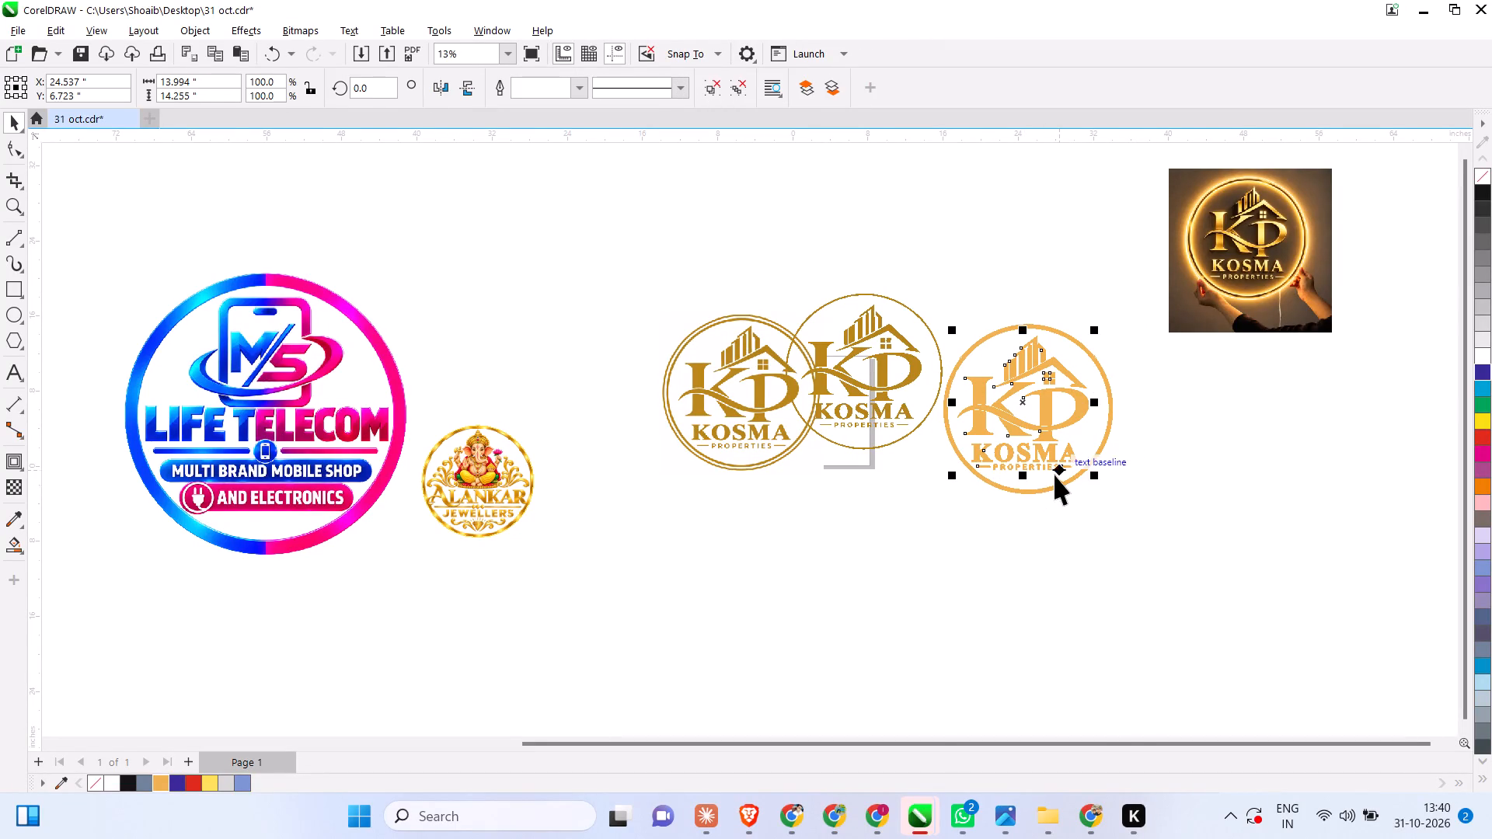
scroll(1055, 475, up, 1)
shift+click(1102, 472)
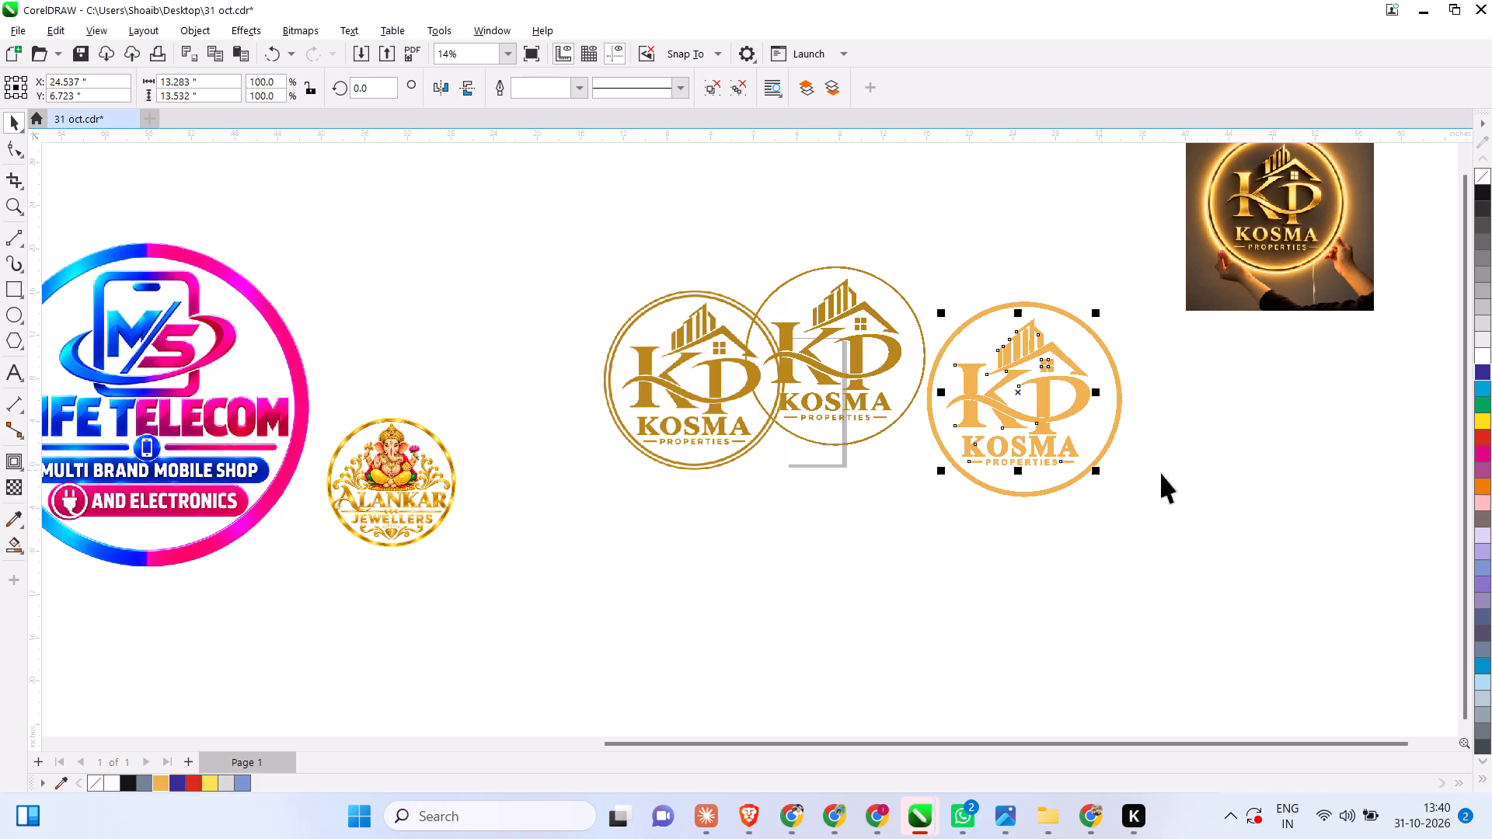
click(1215, 460)
scroll(1015, 344, up, 4)
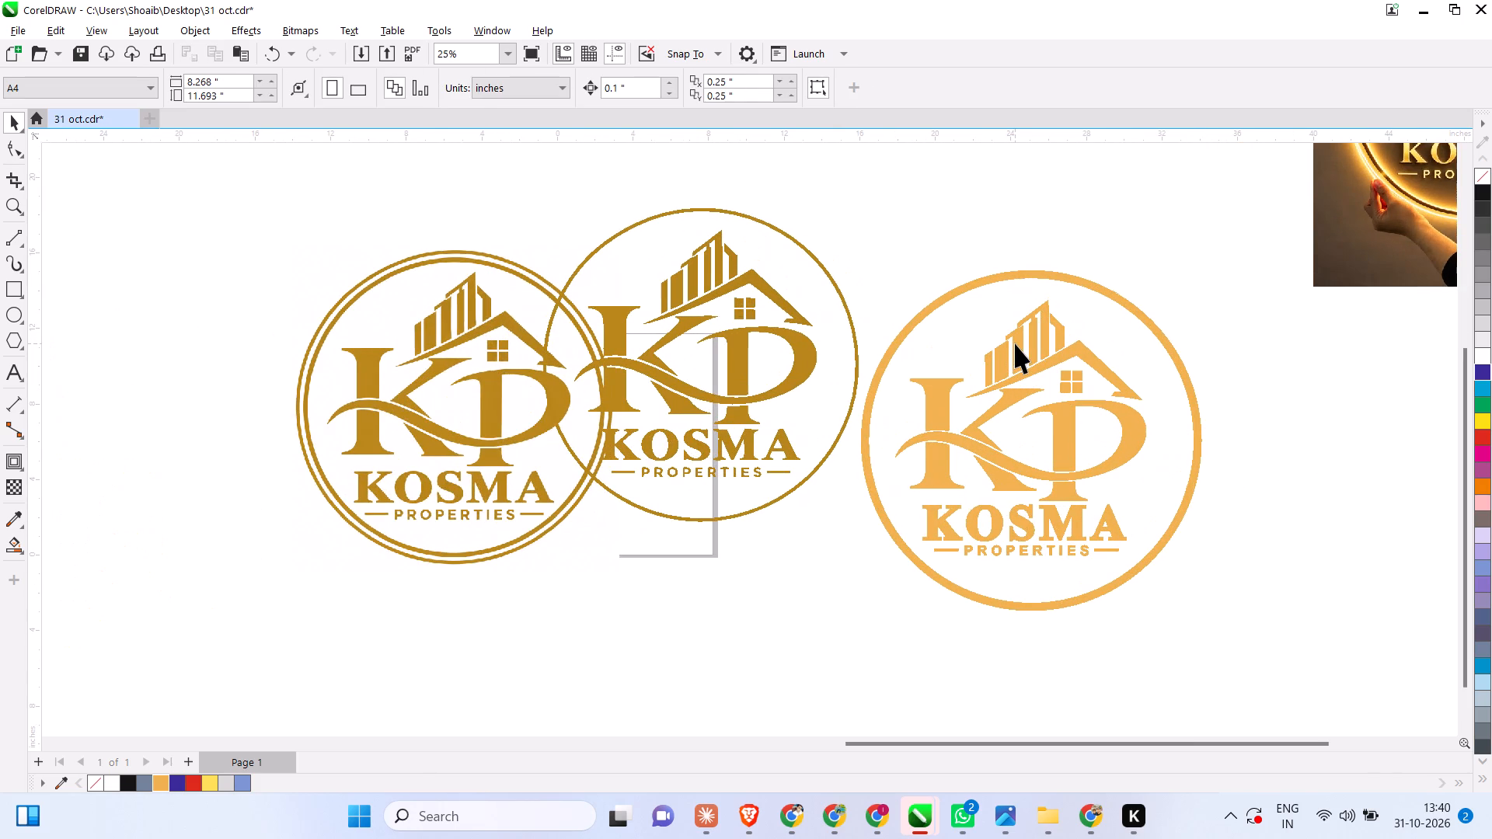
Nudge the orange logo right by two 0.1 inch increments to centre it in the ring.
scroll(1066, 344, down, 4)
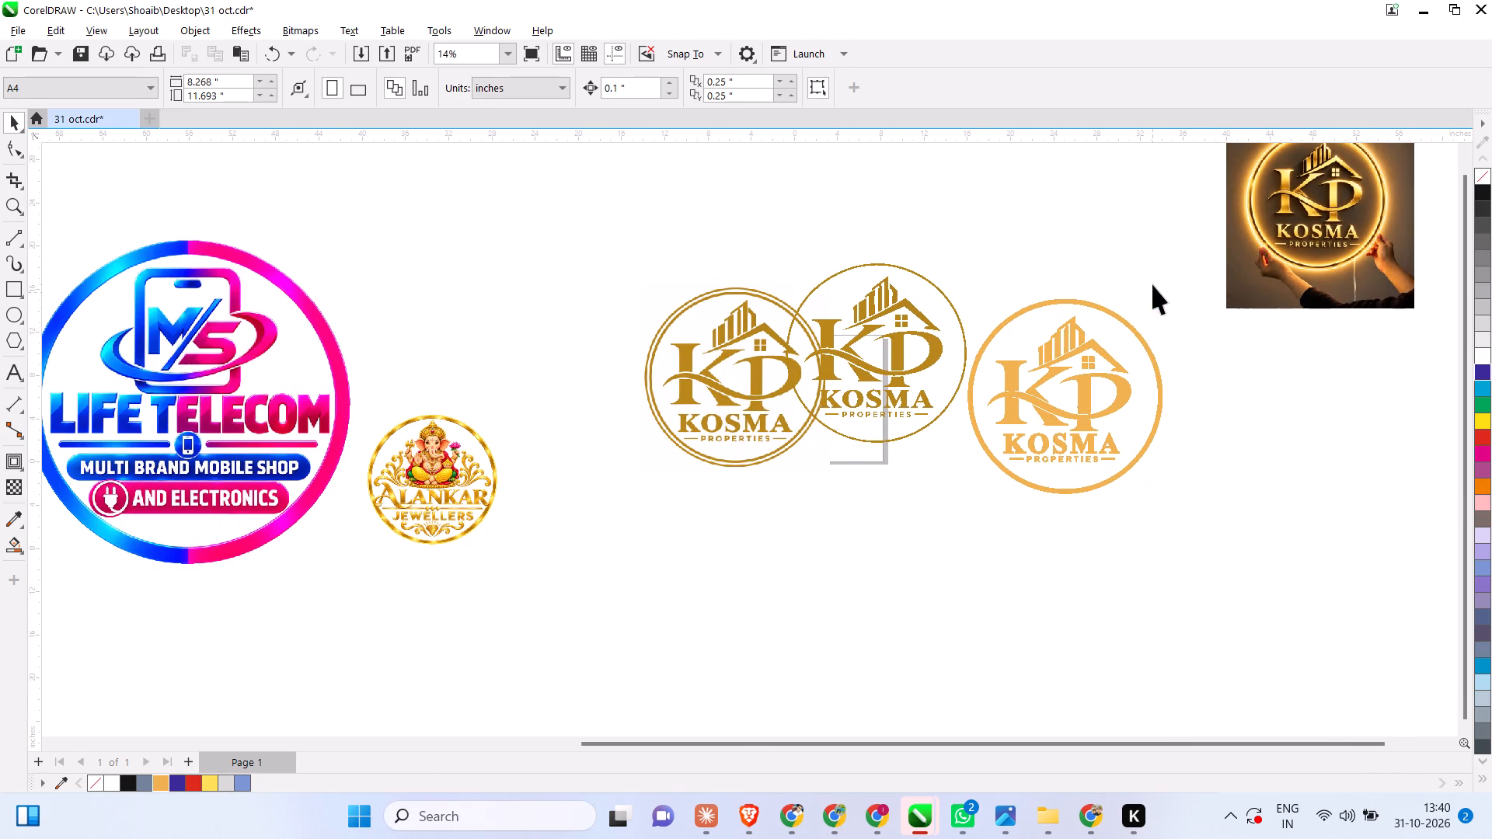
drag(1152, 284, 957, 493)
key(Right)
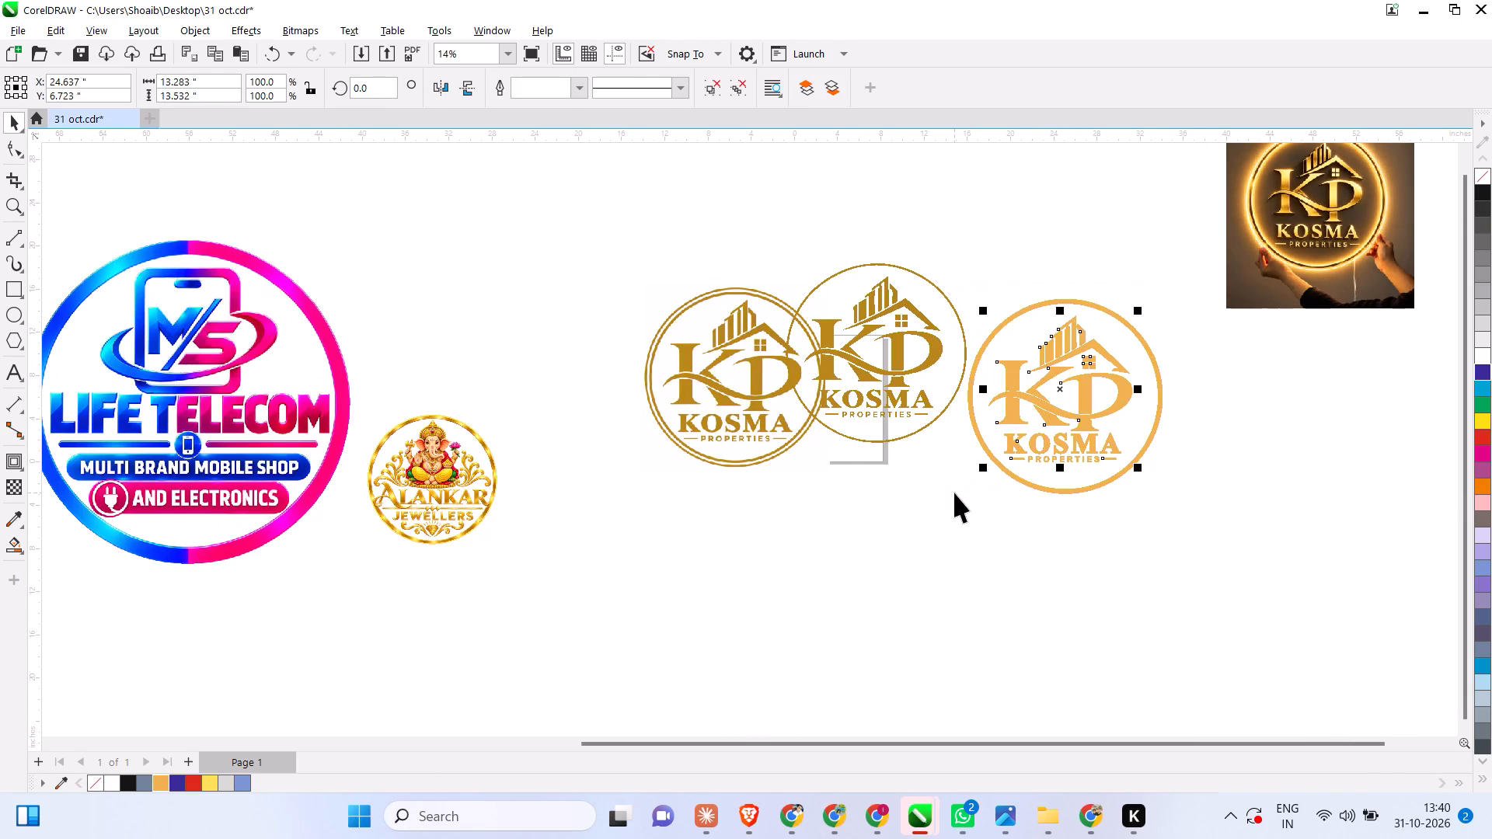
key(Right)
click(955, 513)
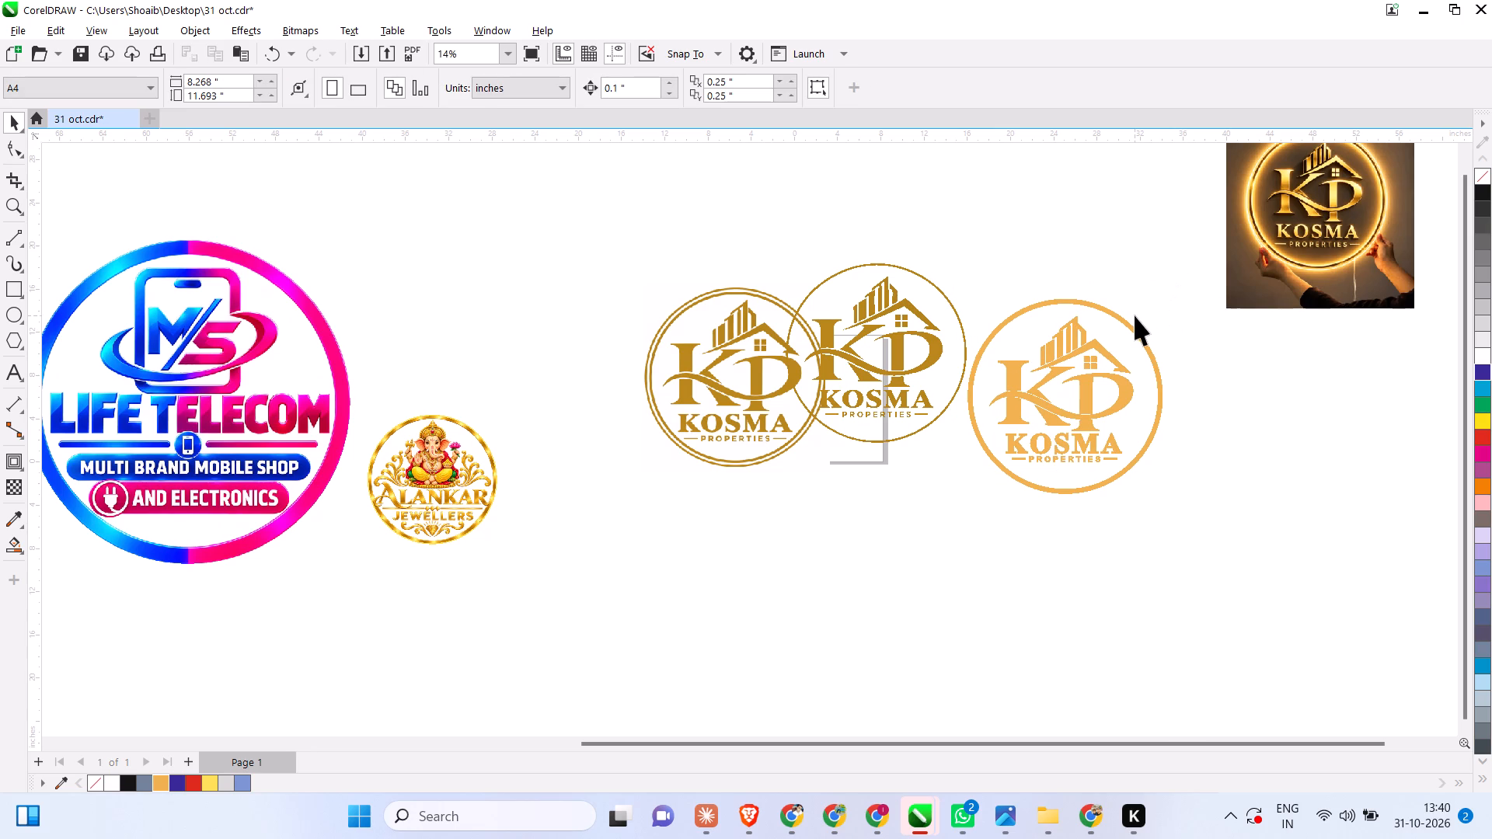
Delete both brown Kosma logos overlapping the page, keeping the orange ringed version.
drag(1191, 279, 1029, 503)
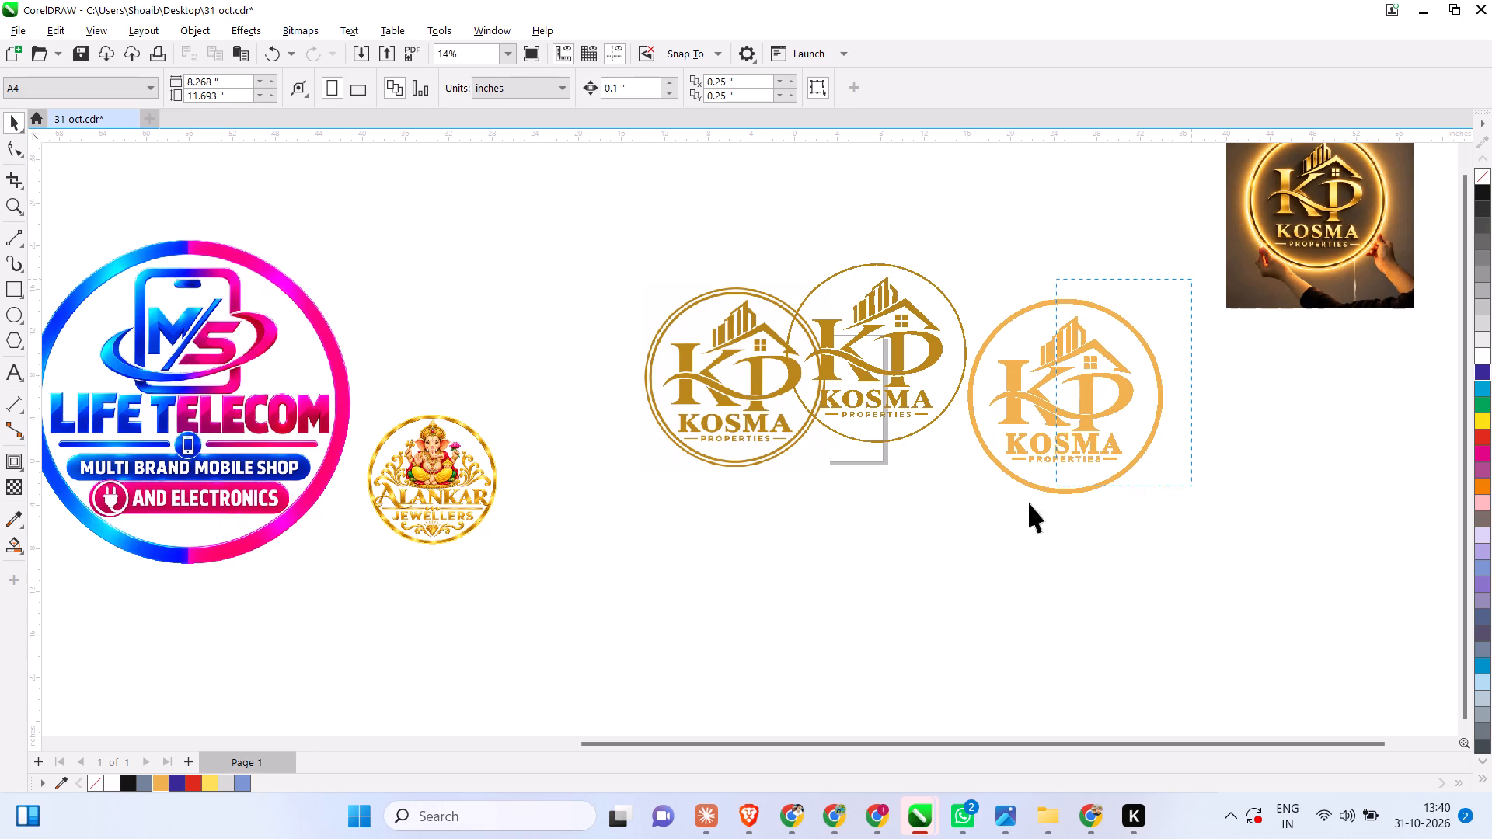
drag(1029, 503, 993, 515)
click(762, 216)
drag(610, 216, 963, 504)
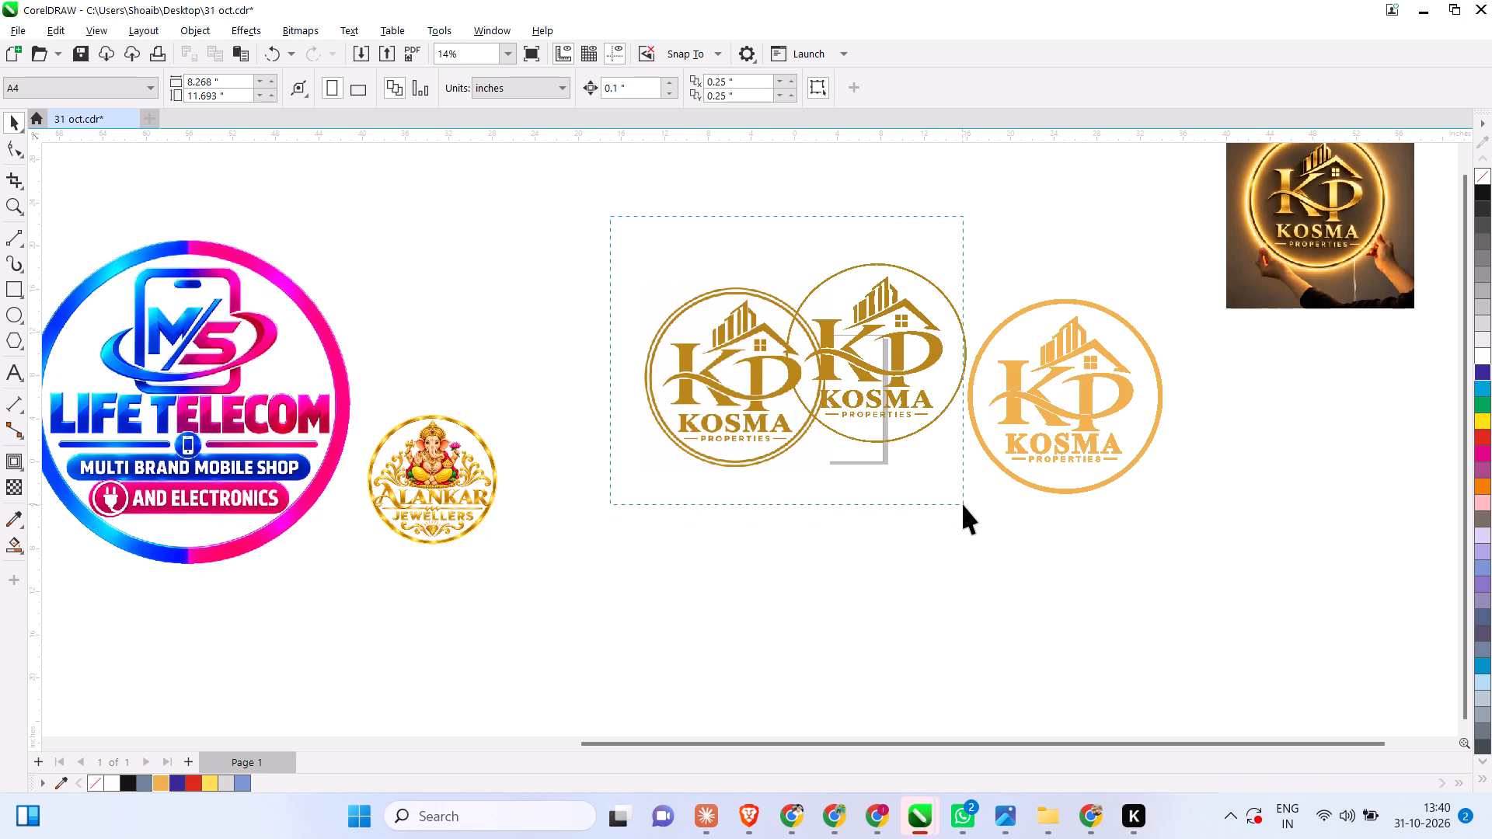
drag(963, 504, 976, 477)
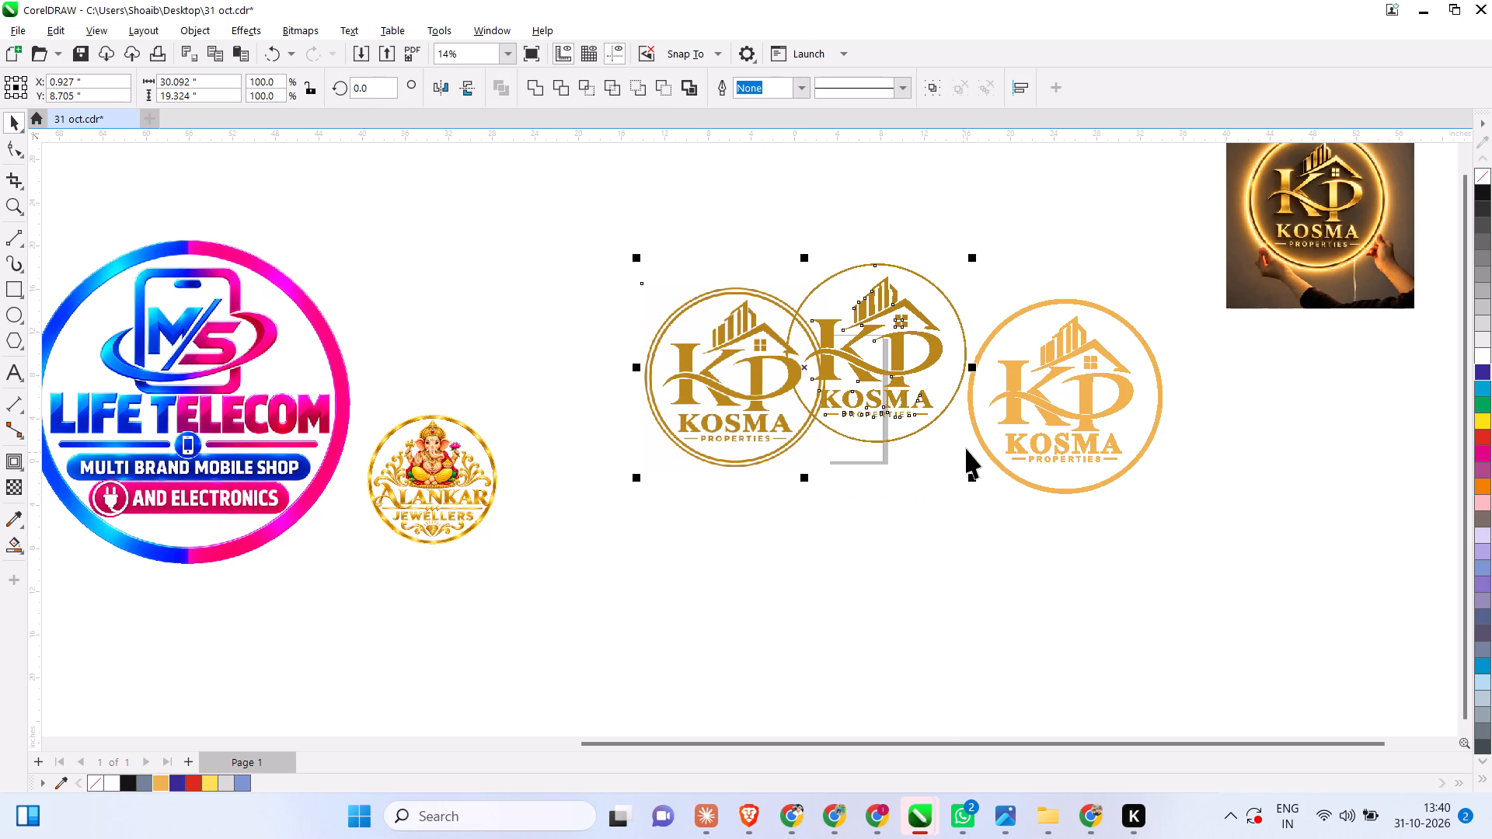
key(Delete)
Group the orange logo with its ring and move the group beside the Alankar Jewellers logo.
drag(919, 245, 1233, 575)
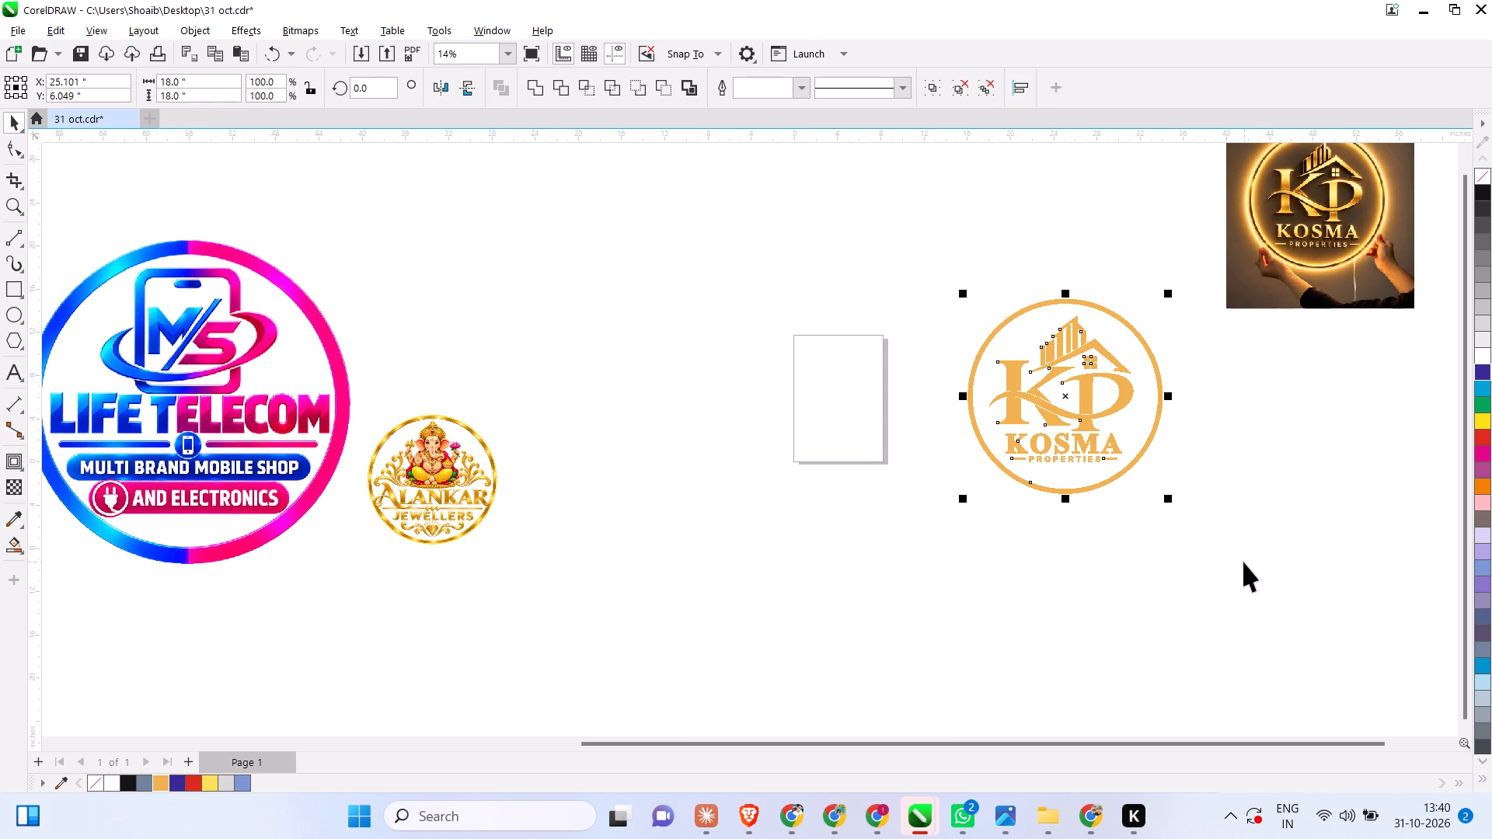
key(ctrl+g)
drag(1044, 392, 927, 440)
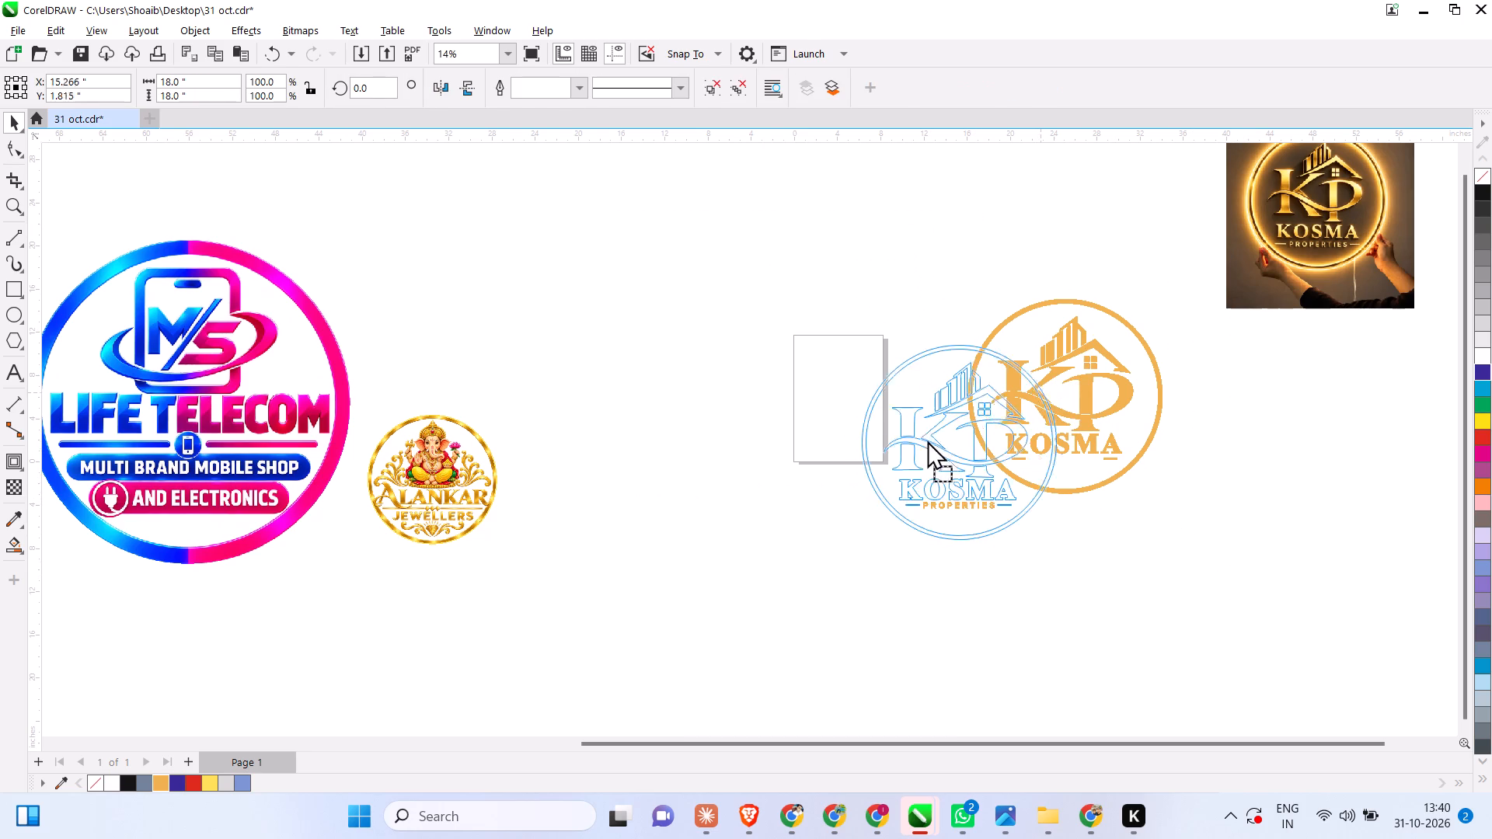
drag(927, 440, 919, 443)
drag(903, 434, 570, 472)
click(745, 307)
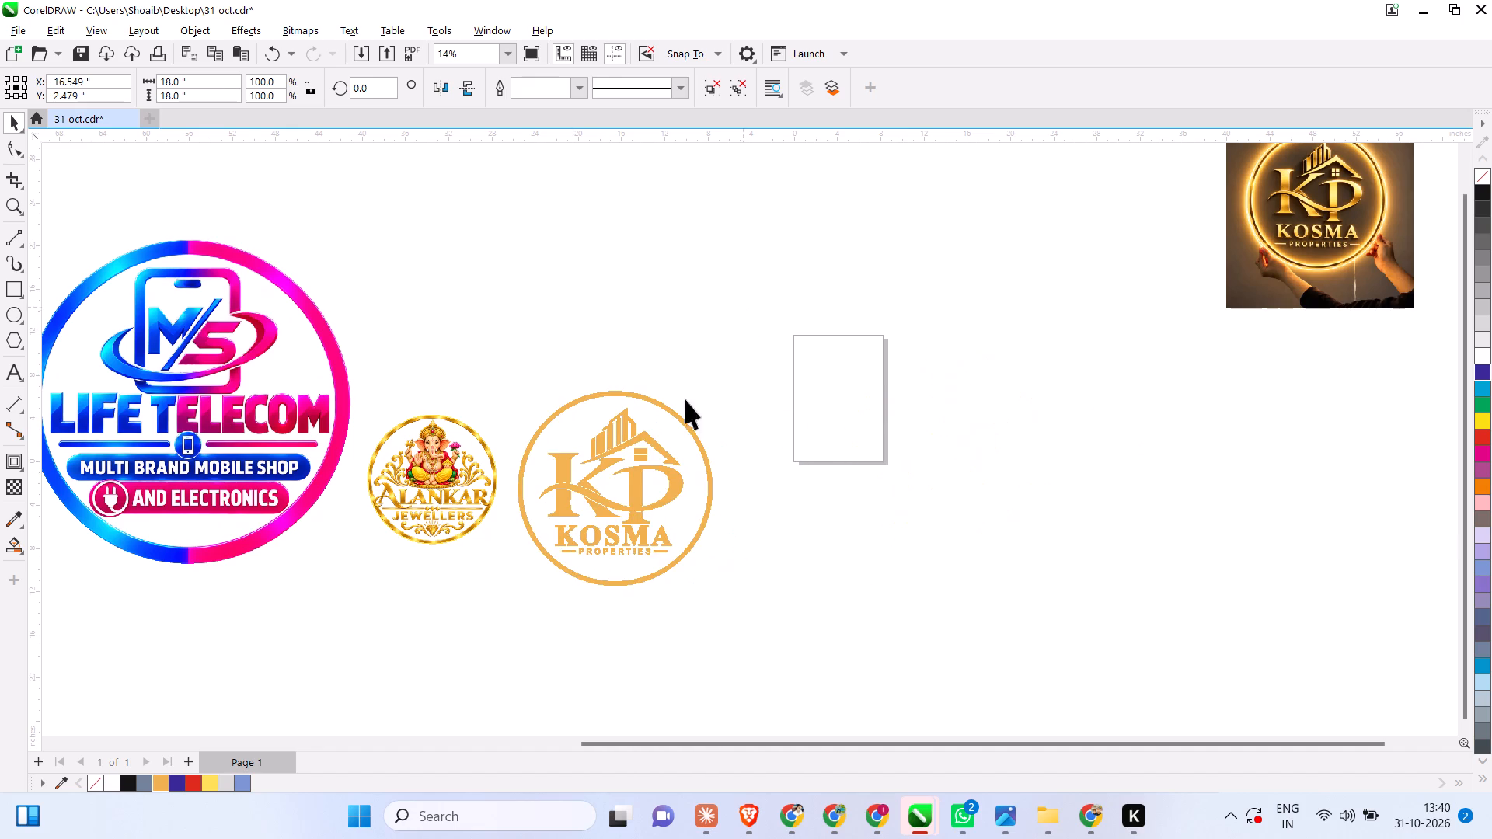
Move the glowing Kosma sign reference photo next to the orange ringed logo for comparison.
scroll(607, 488, up, 11)
scroll(607, 488, down, 7)
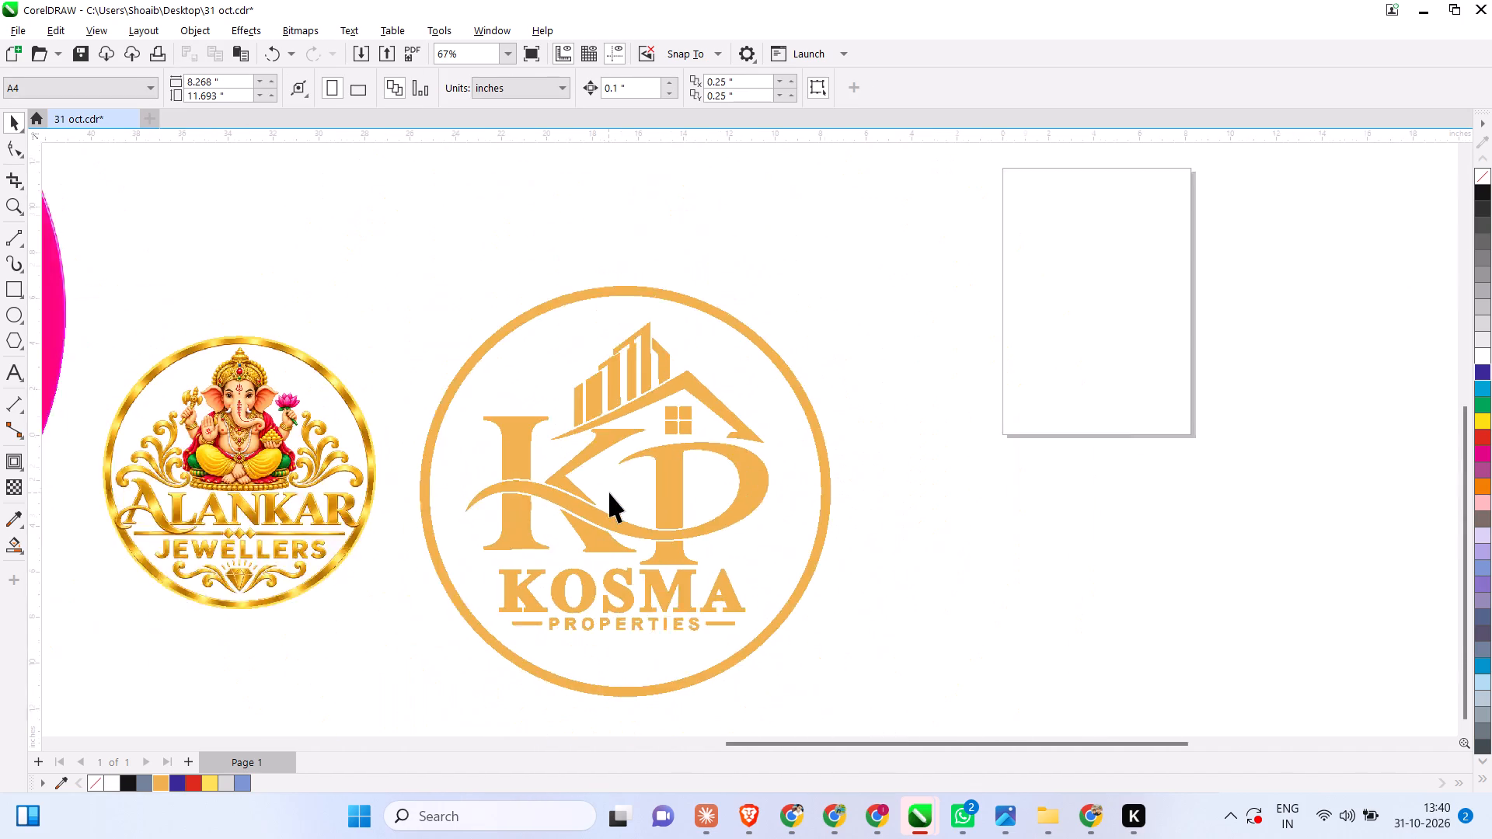
scroll(606, 477, down, 4)
drag(1368, 171, 873, 443)
scroll(612, 419, up, 7)
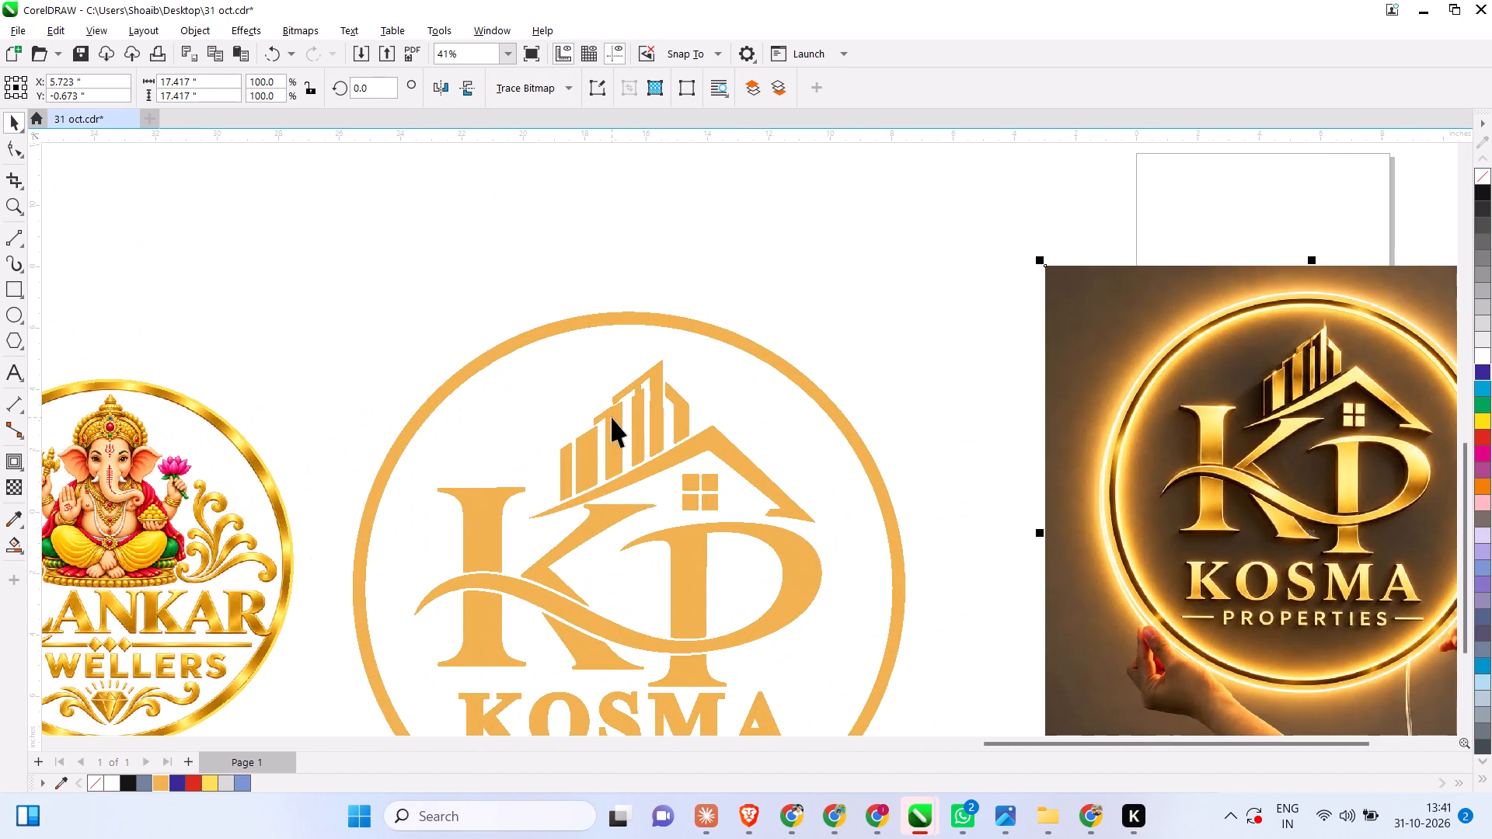
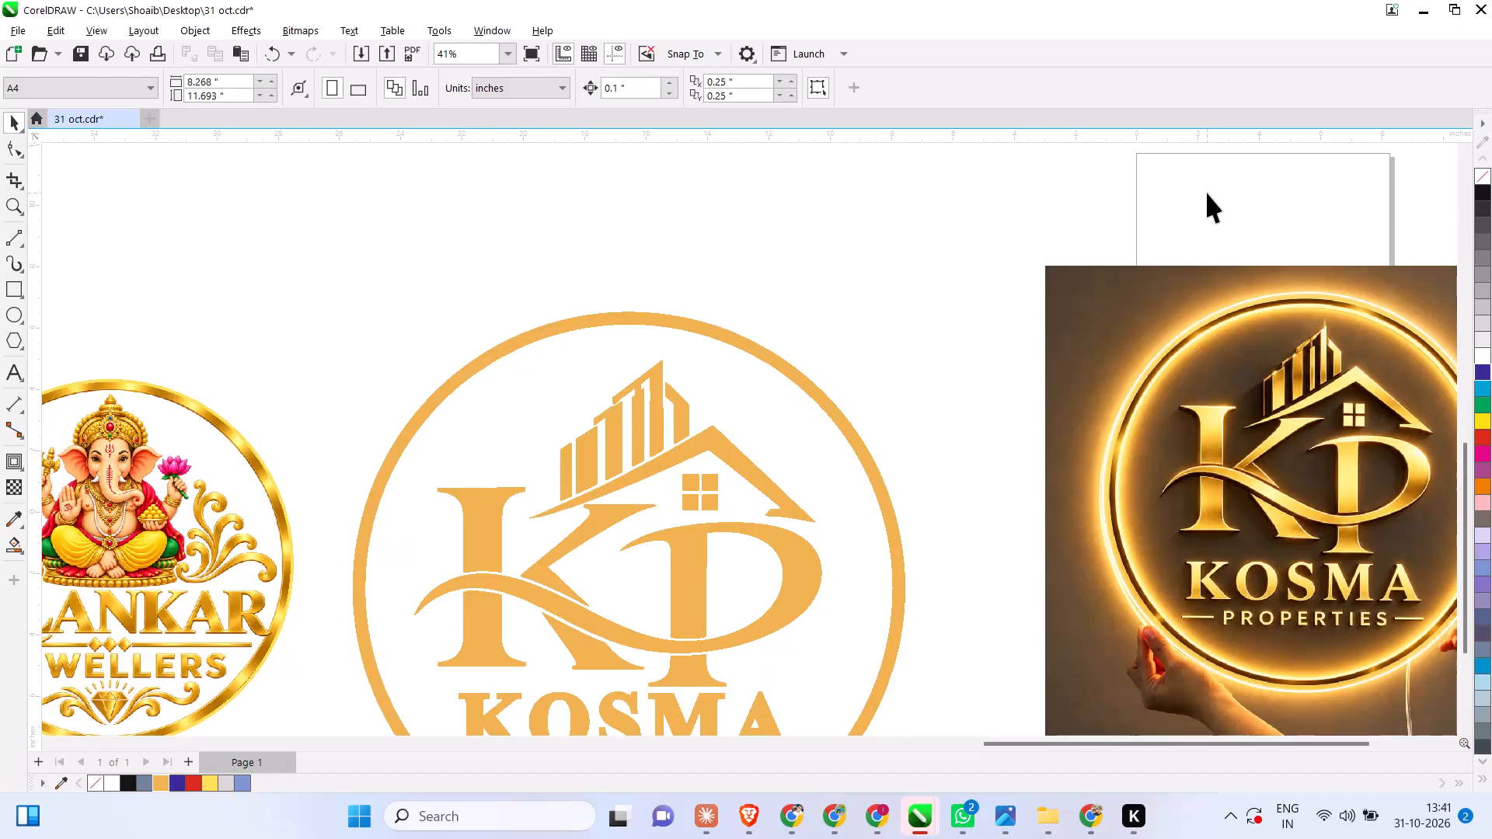
Save the 31 oct.cdr document with the ringed Kosma logo and the repositioned reference photo.
key(ctrl+s)
key(ctrl+s)
key(ctrl+s)
key(ctrl+s)
key(ctrl+s)
key(ctrl+s)
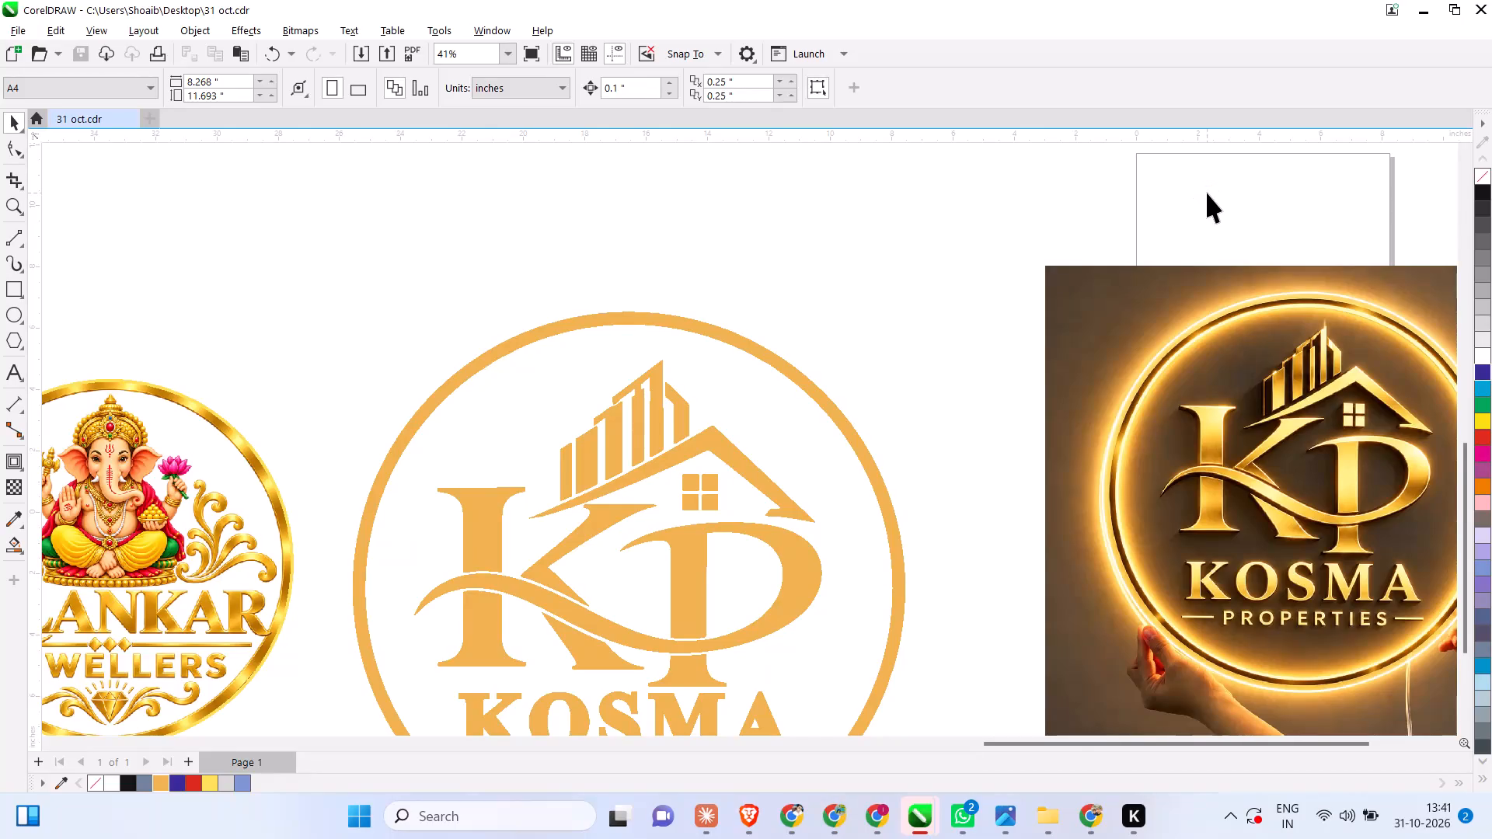
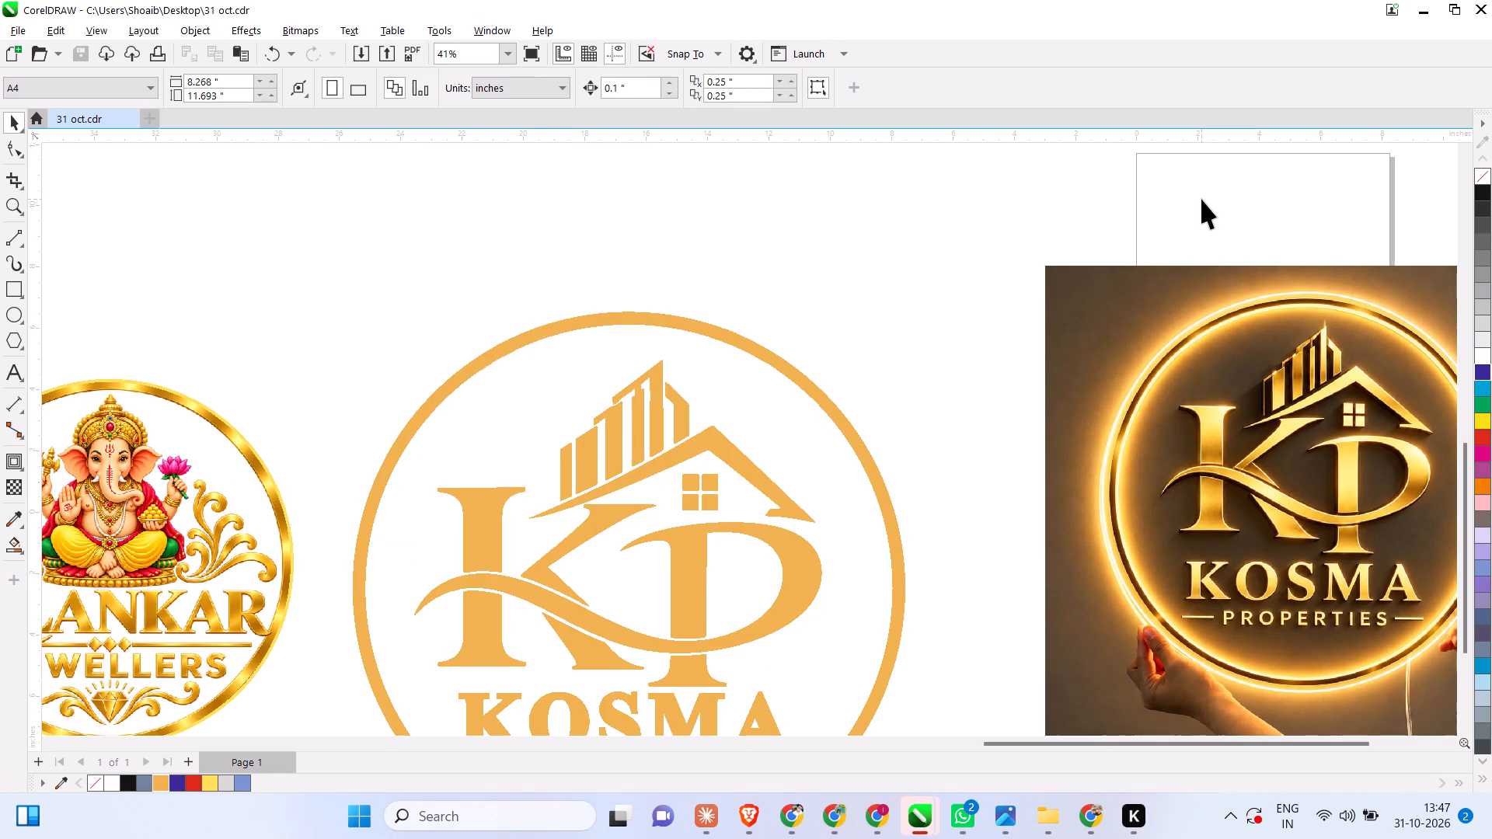
Ungroup all objects in the ringed Kosma Properties logo.
scroll(686, 106, down, 2)
scroll(613, 321, down, 2)
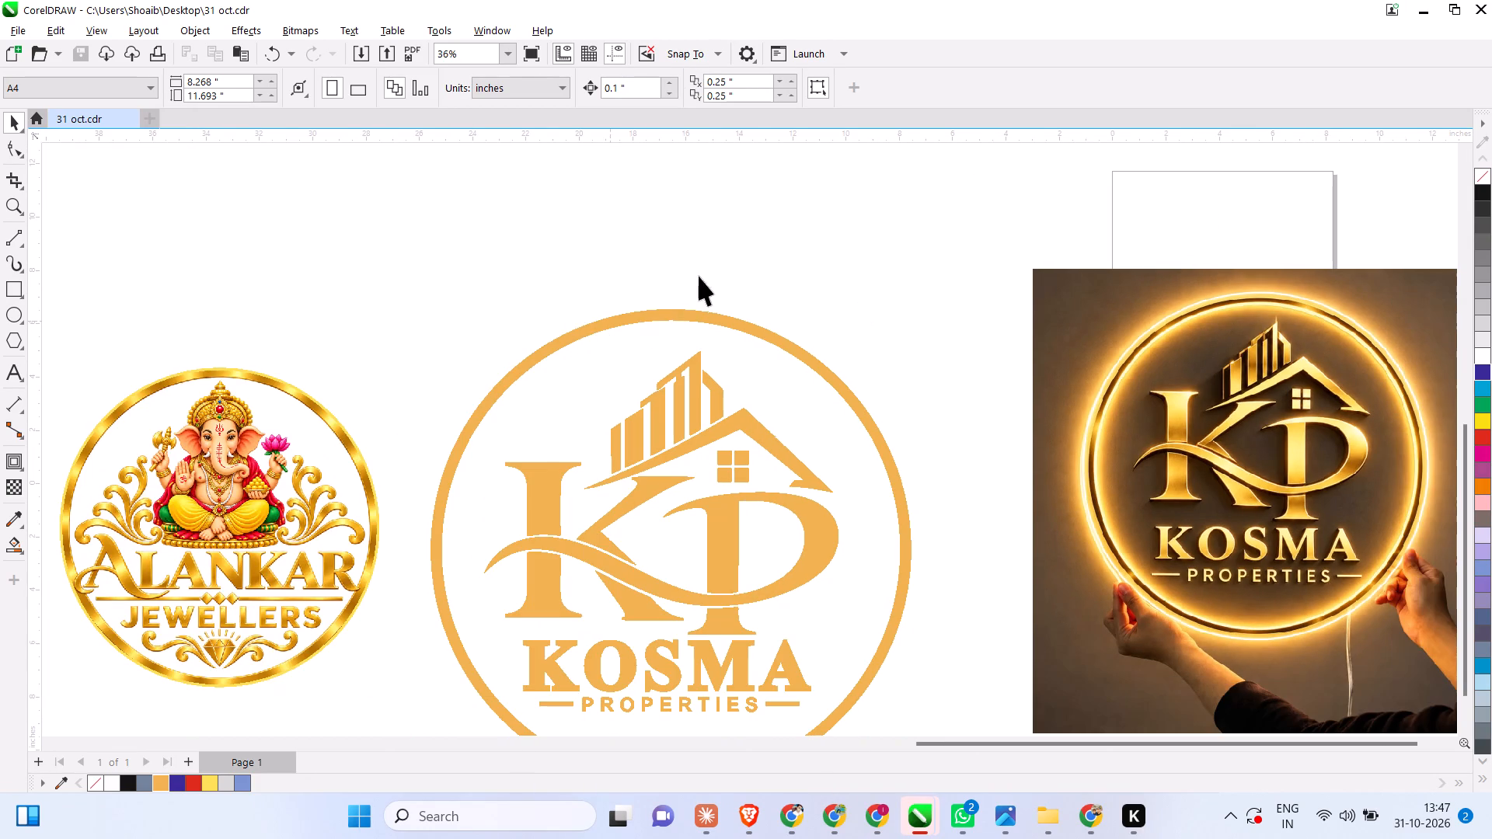
scroll(699, 276, down, 1)
scroll(617, 564, up, 5)
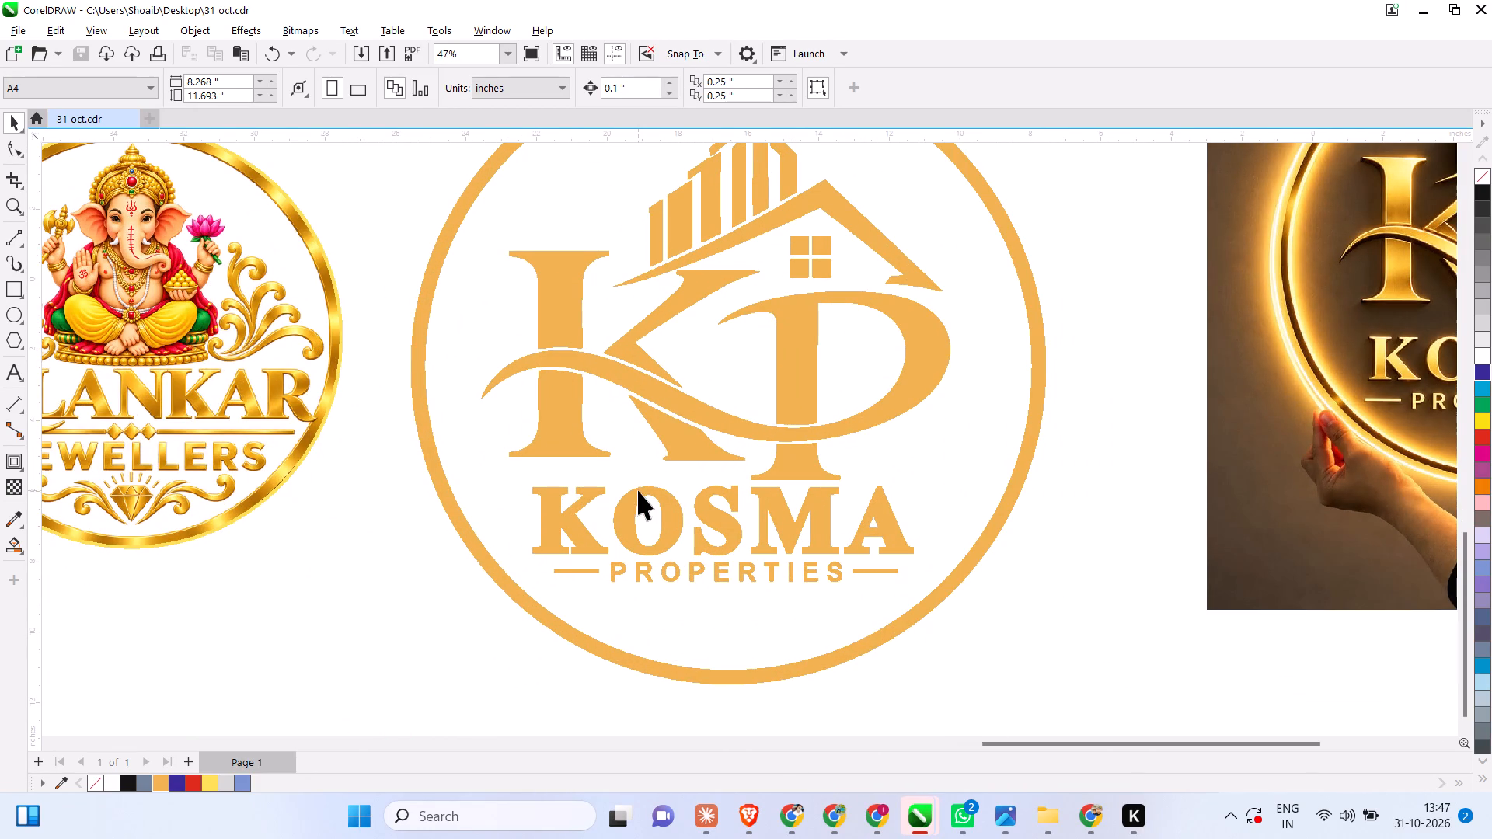
click(638, 490)
click(734, 96)
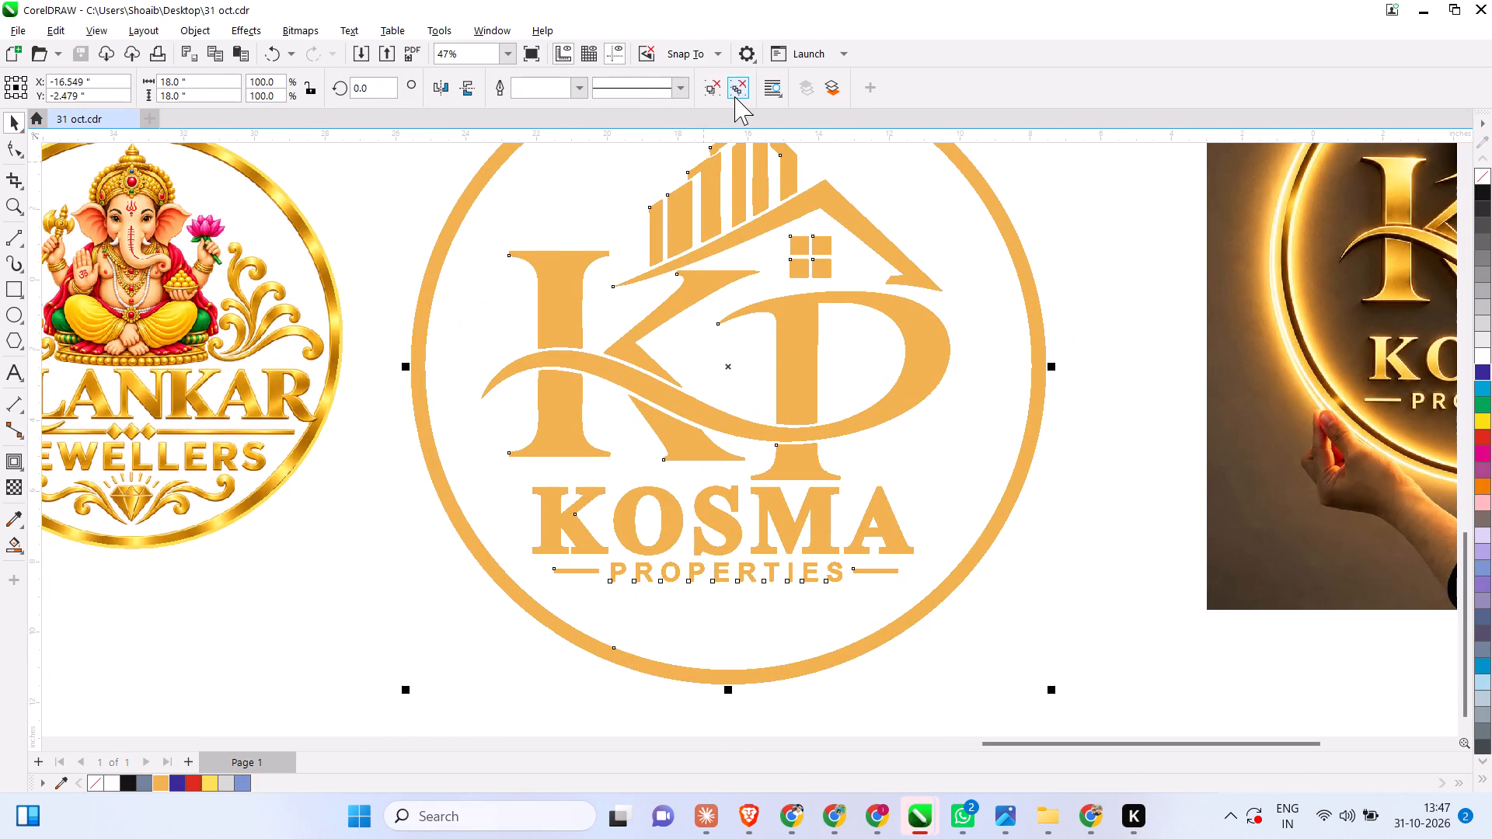
click(392, 635)
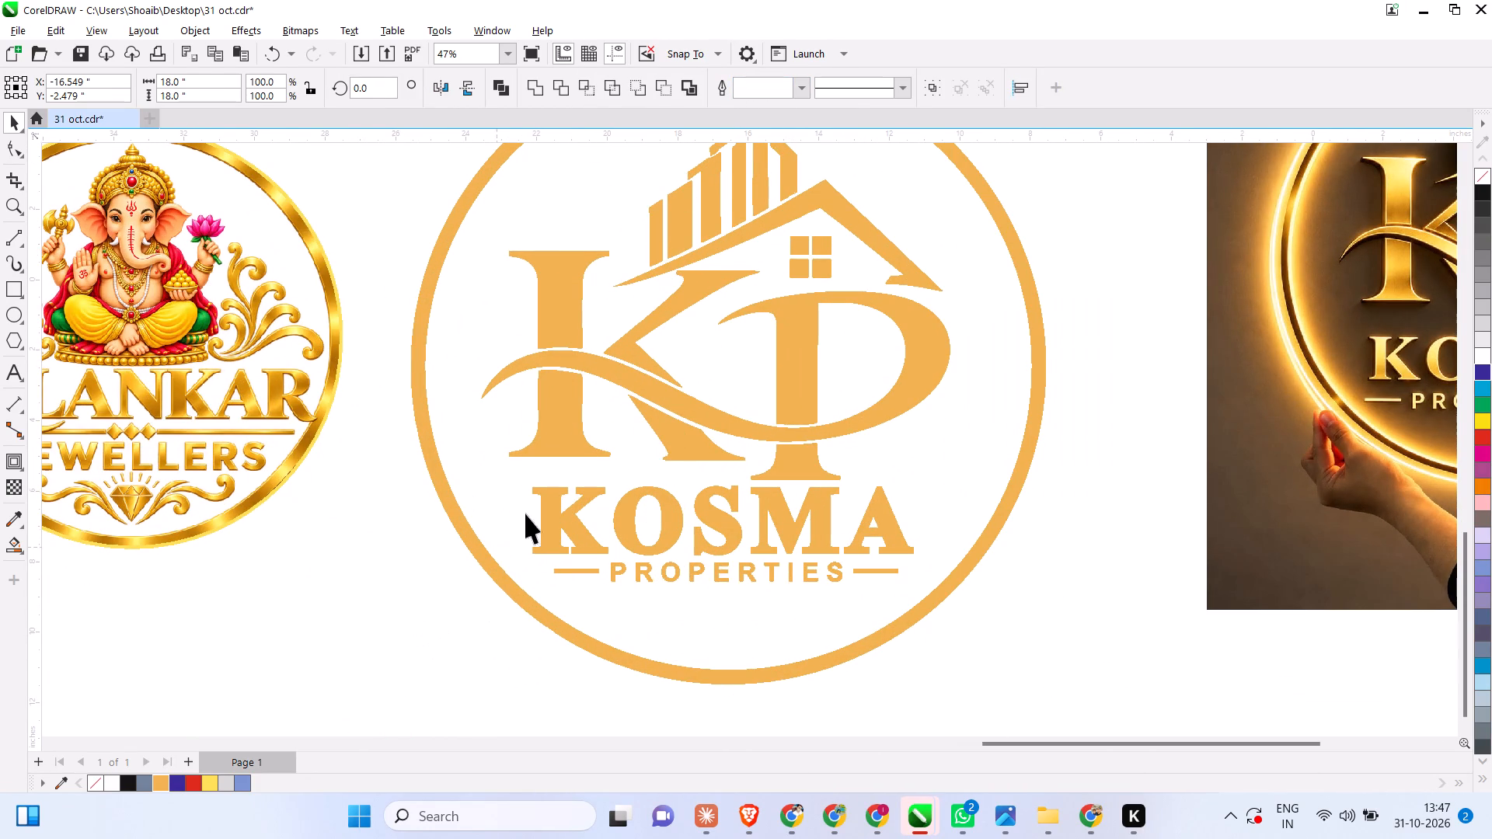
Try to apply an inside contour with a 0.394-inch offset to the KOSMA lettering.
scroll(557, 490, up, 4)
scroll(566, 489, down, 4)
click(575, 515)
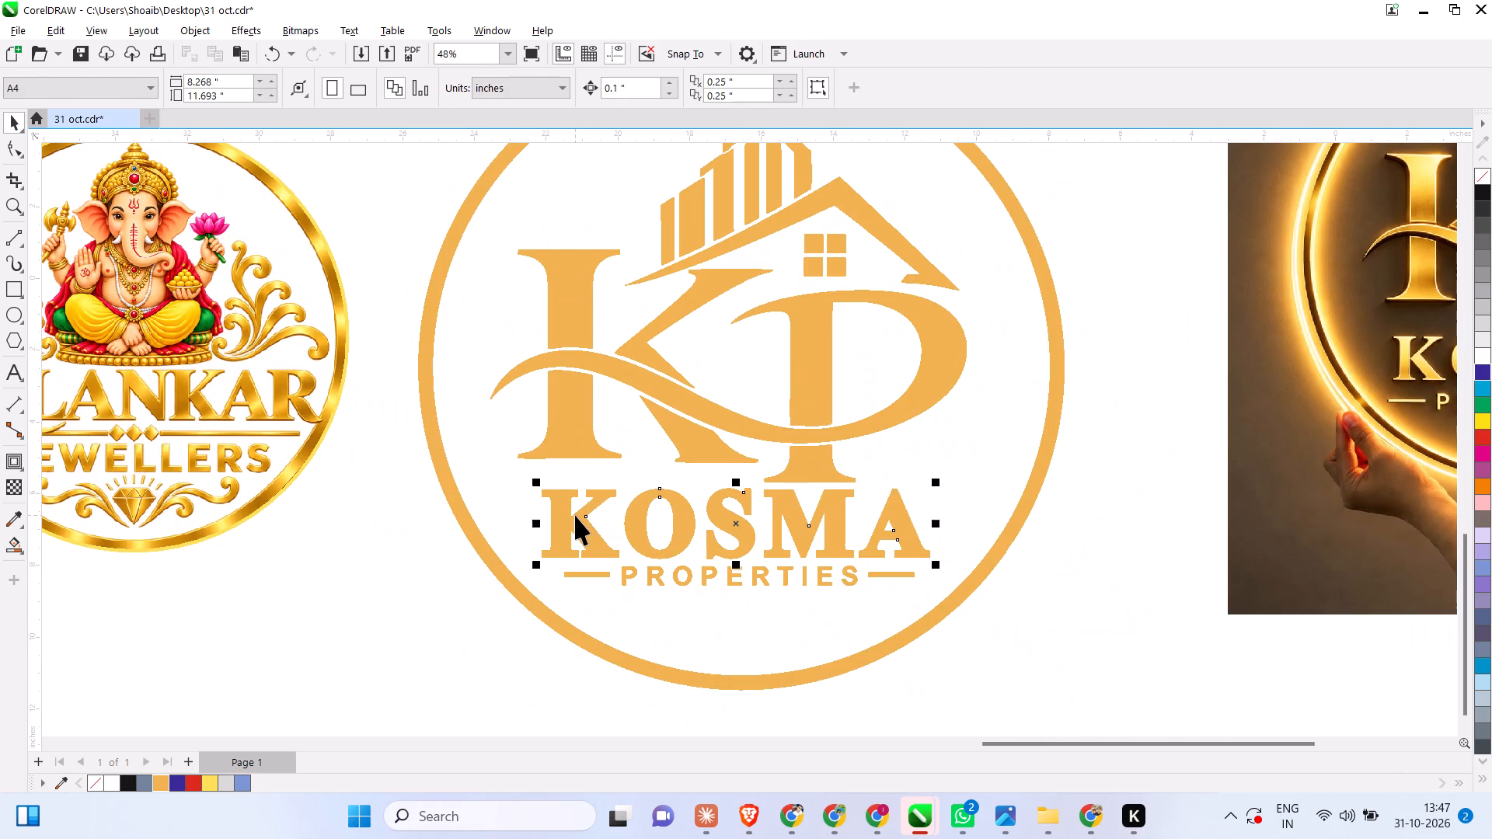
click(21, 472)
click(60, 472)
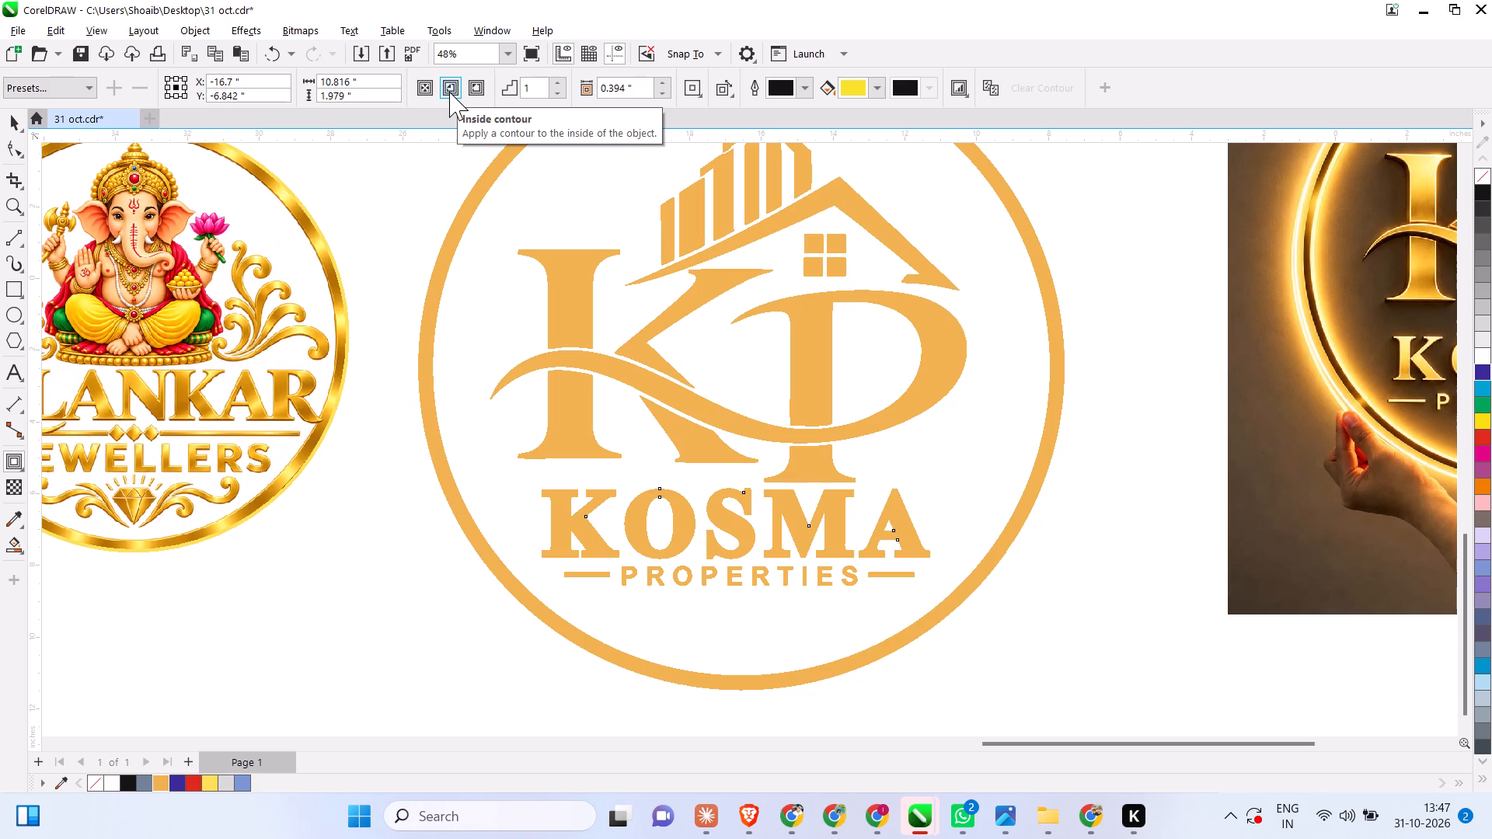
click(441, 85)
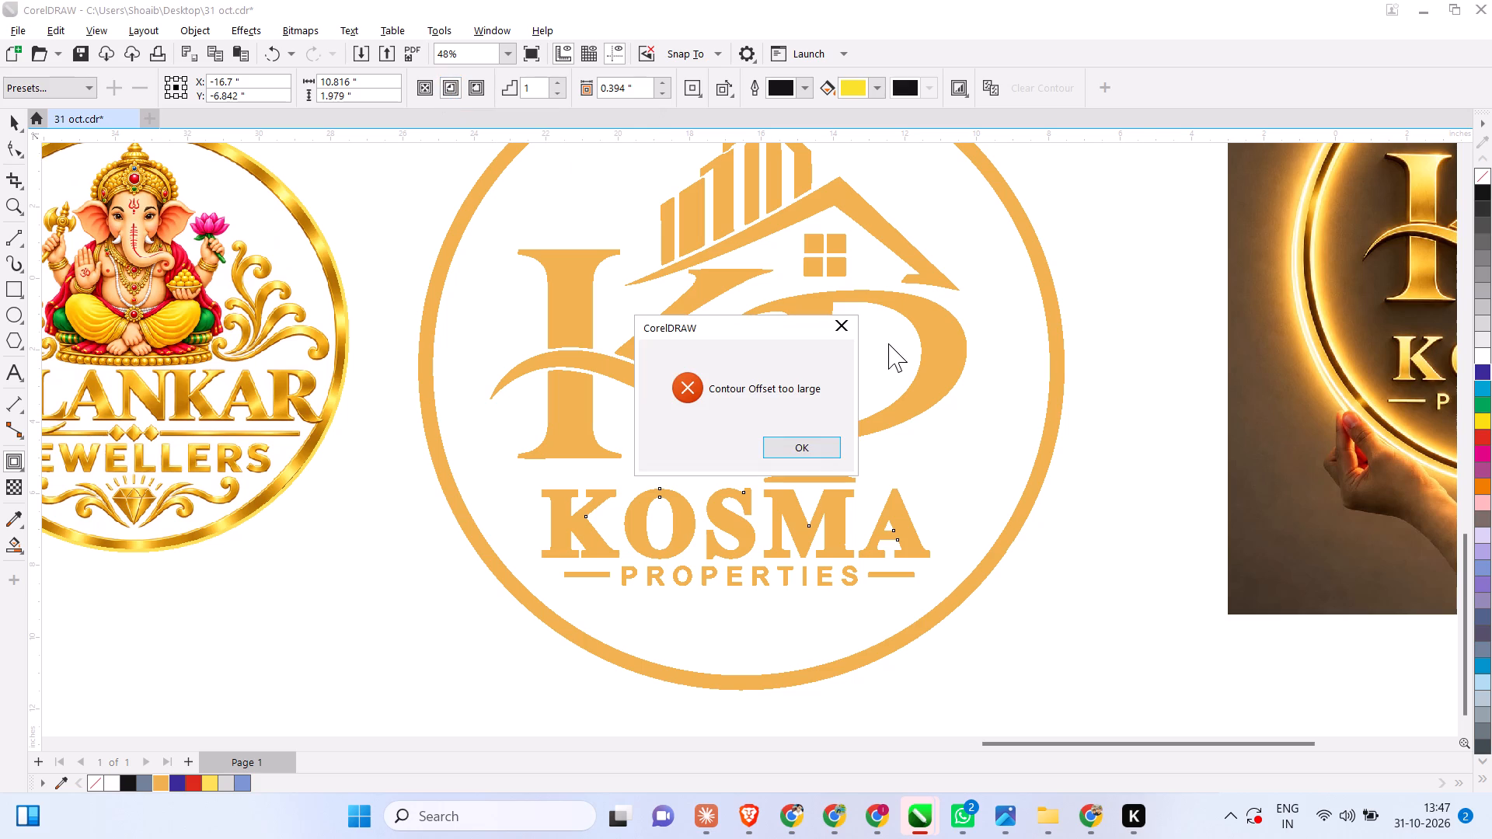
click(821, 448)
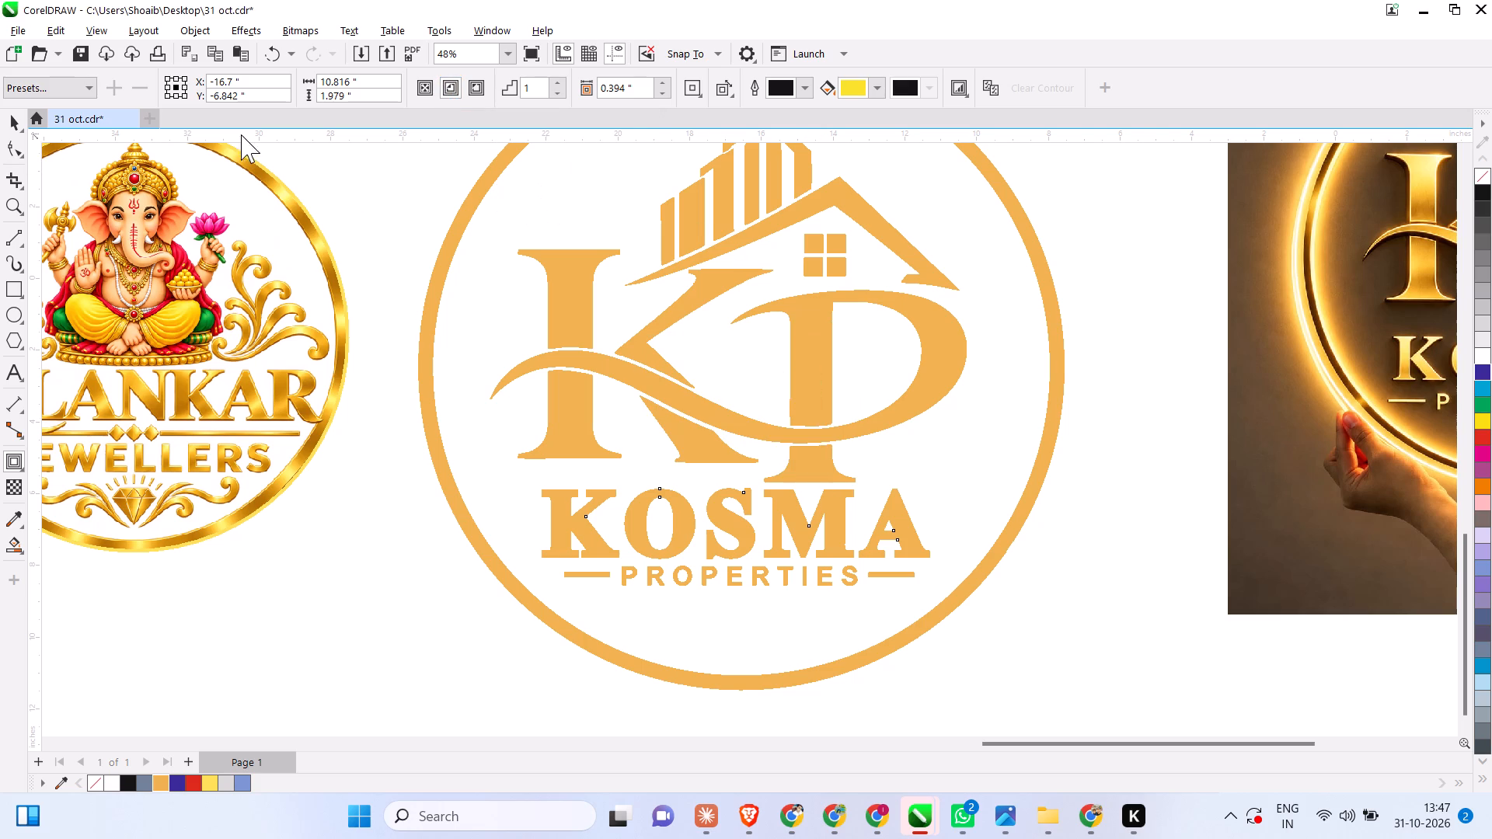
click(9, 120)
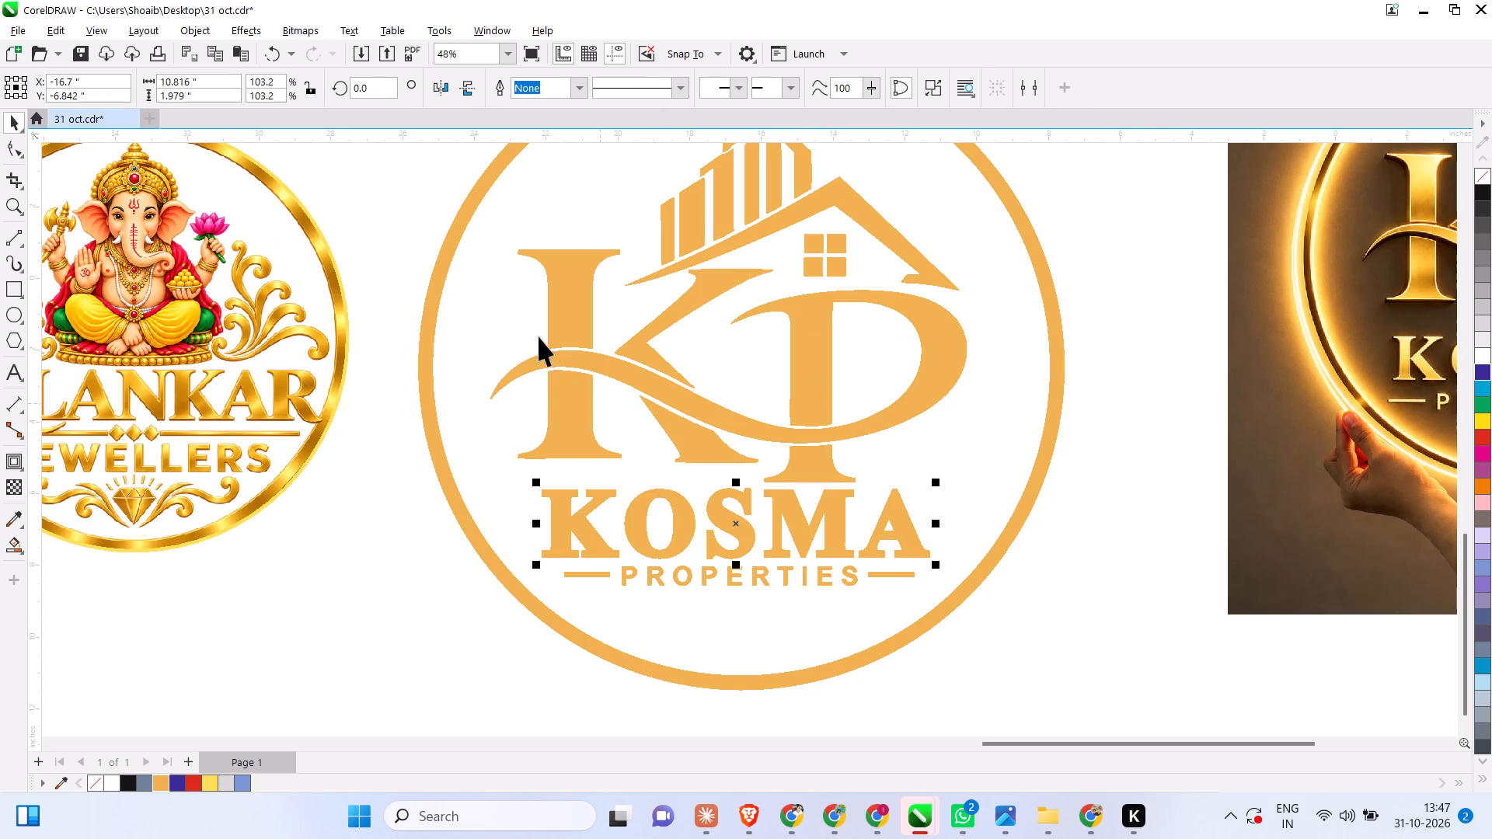
Switch the drawing units to millimeters and set the nudge distance to 1 mm.
click(312, 582)
click(490, 85)
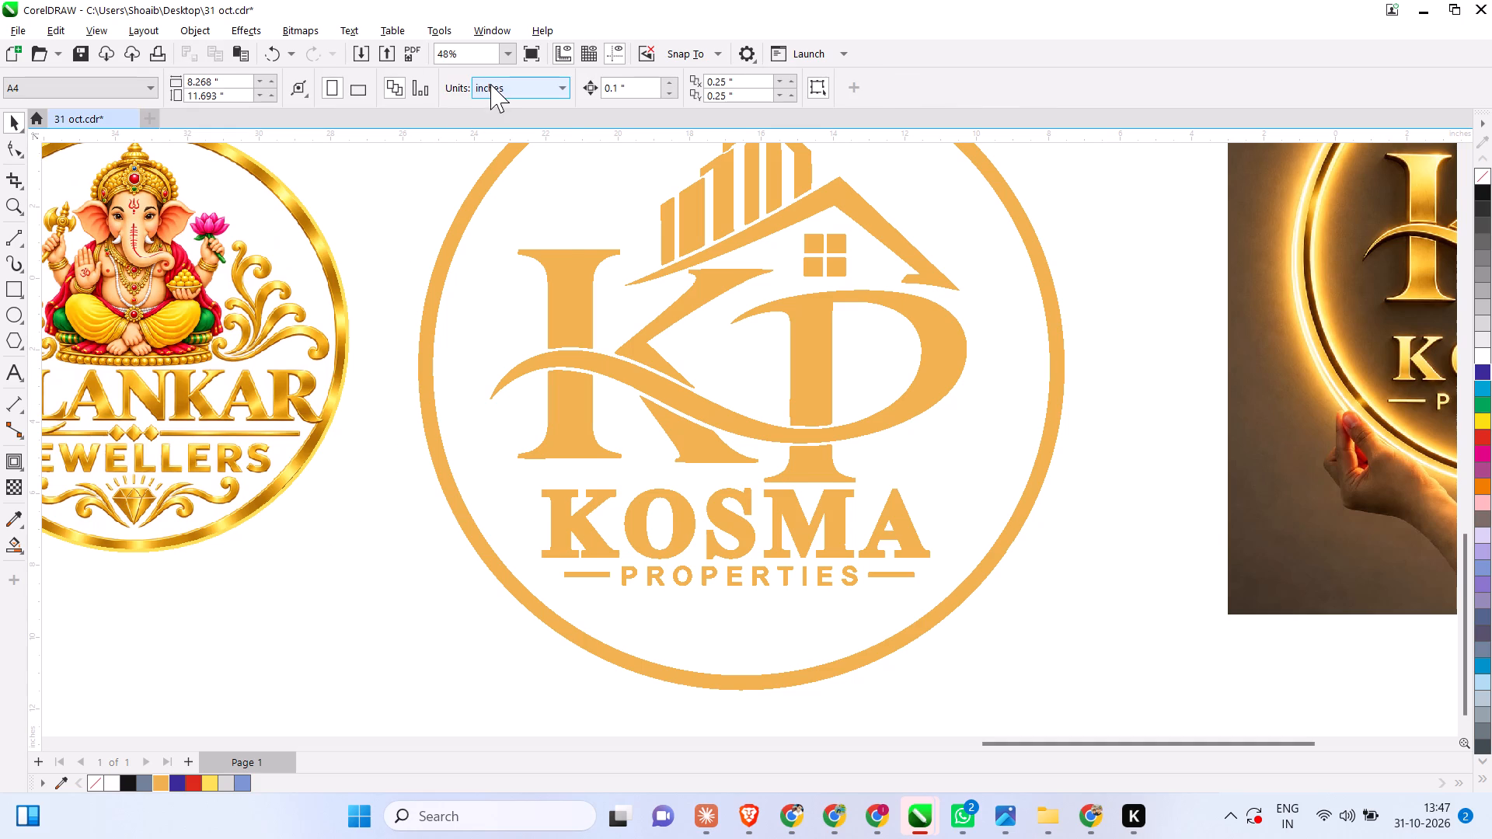
click(496, 119)
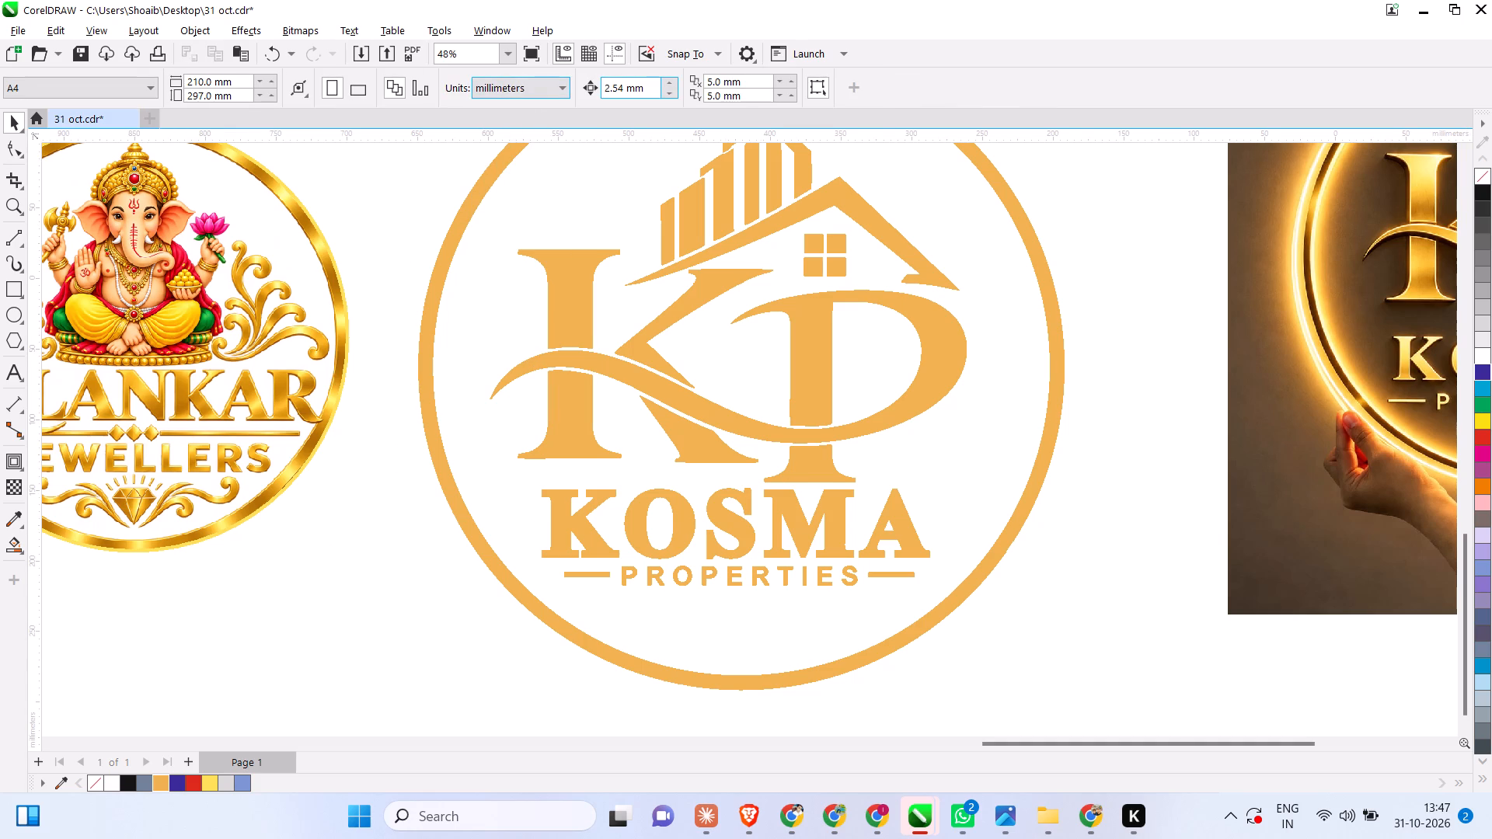
drag(645, 91, 590, 94)
key(1)
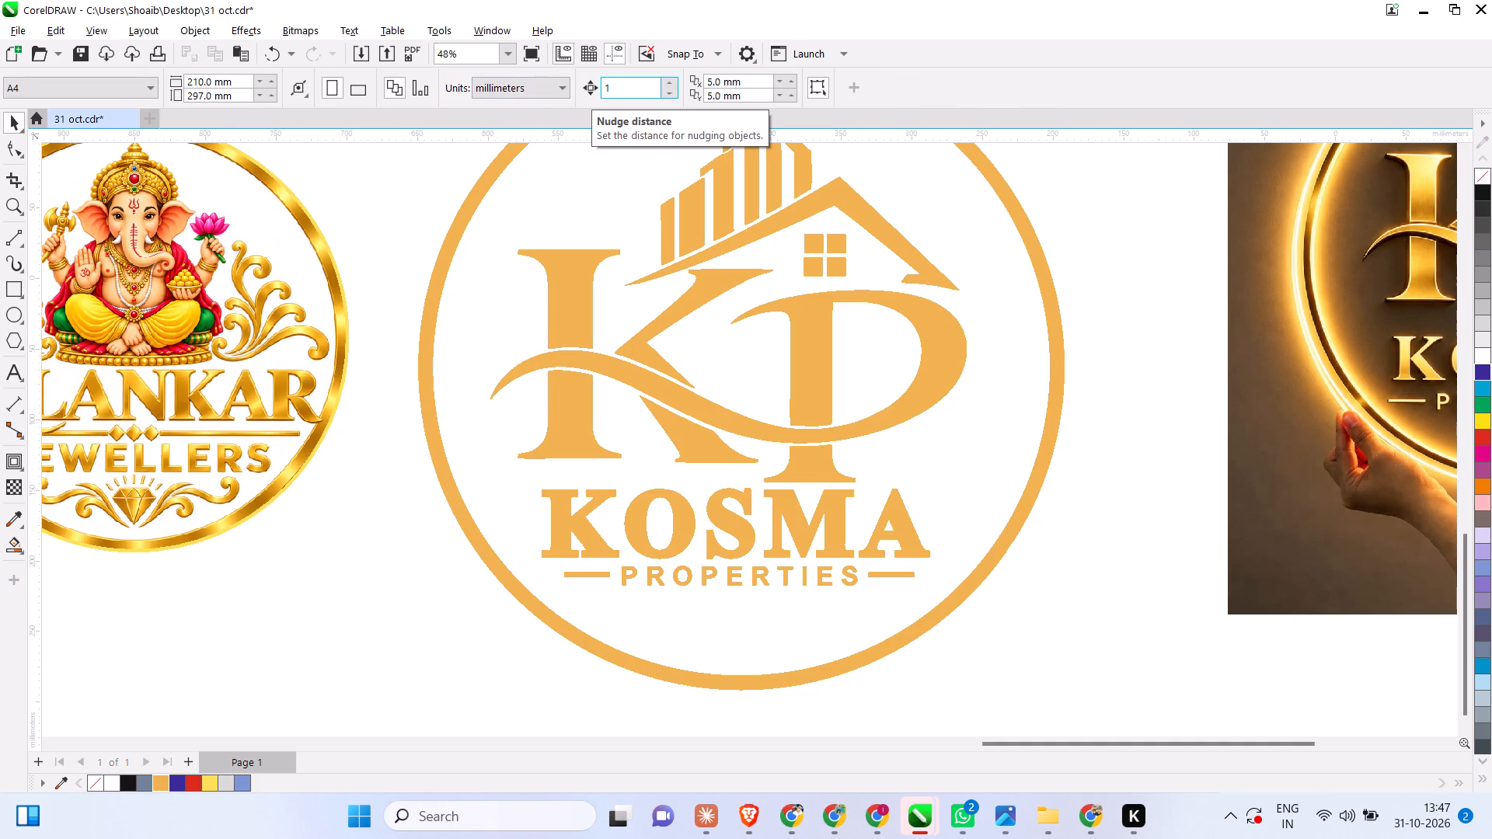
click(301, 601)
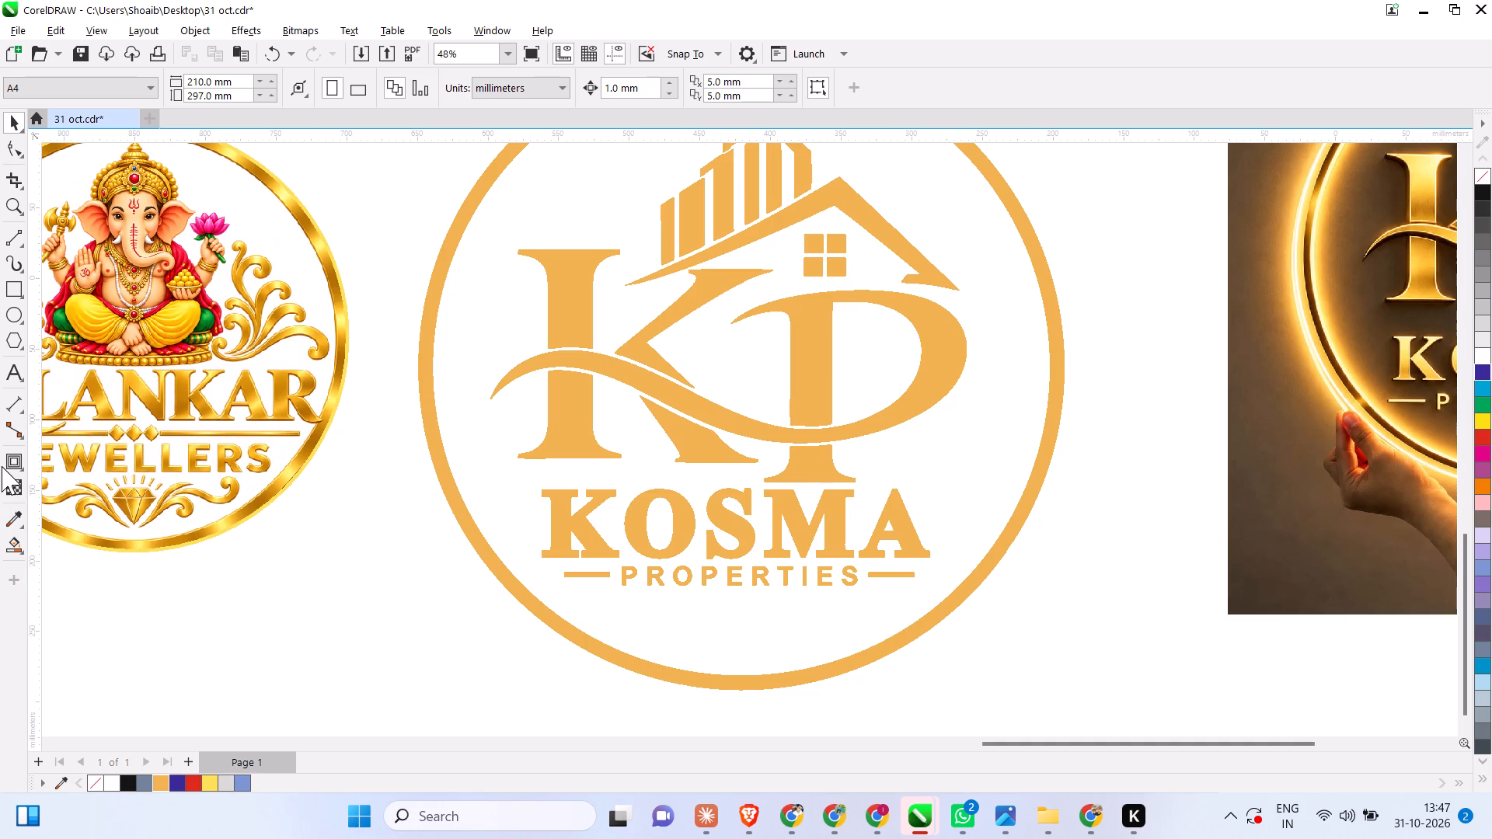
Apply a one-step inside contour with a 1 mm offset to the KOSMA lettering.
click(547, 517)
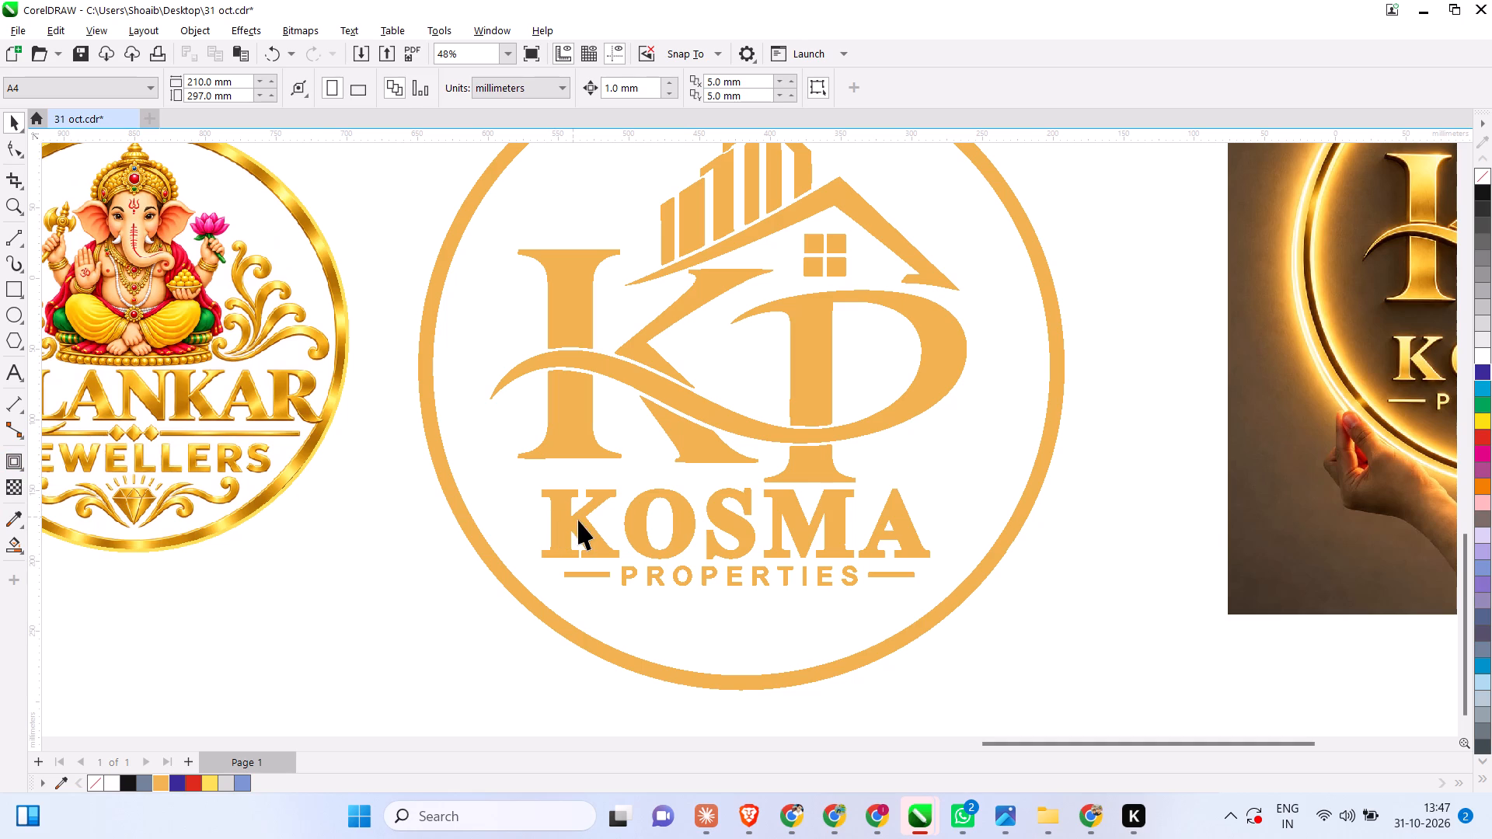
click(579, 518)
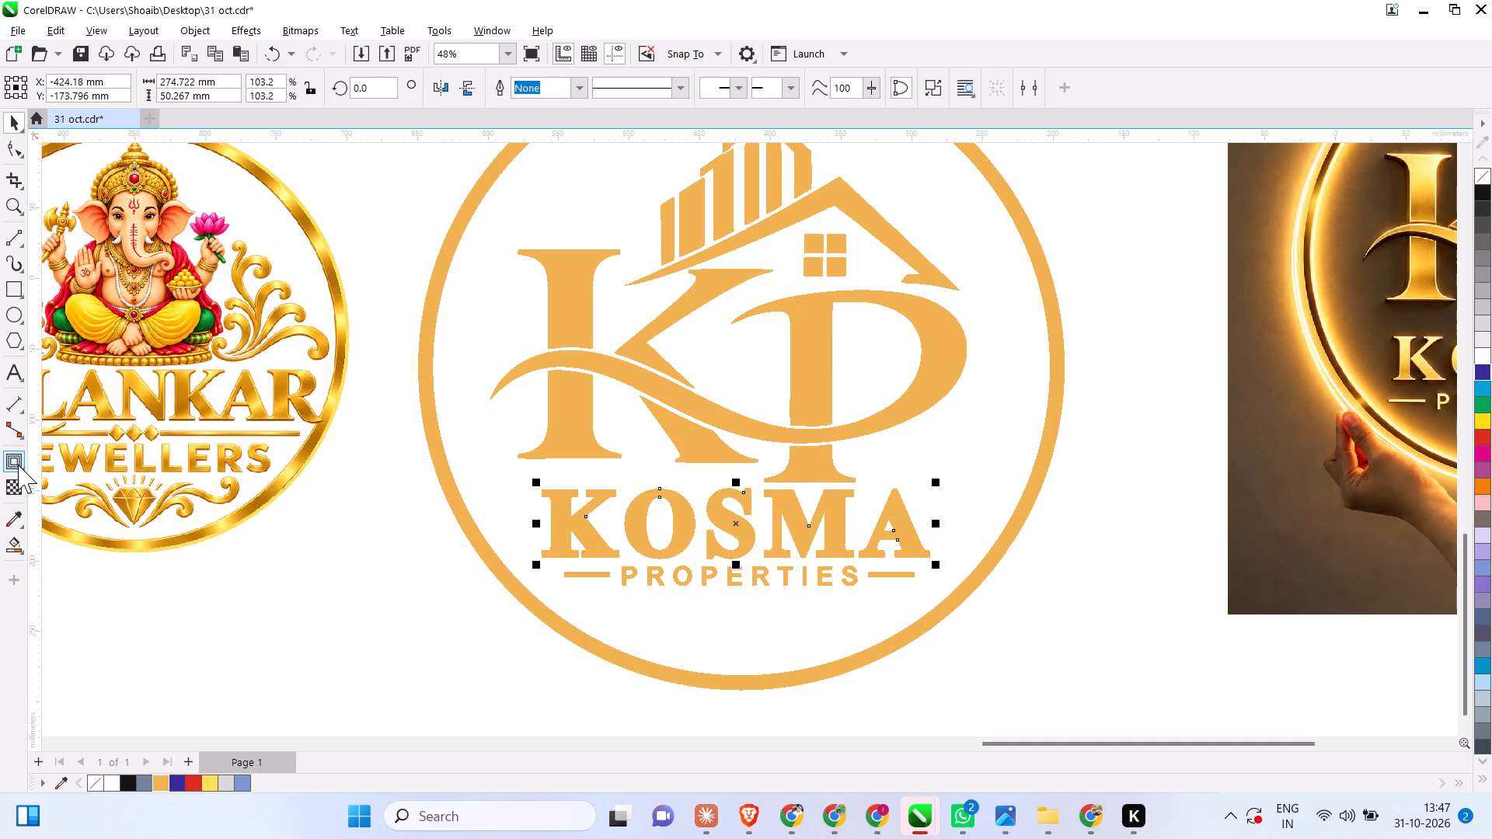
click(23, 458)
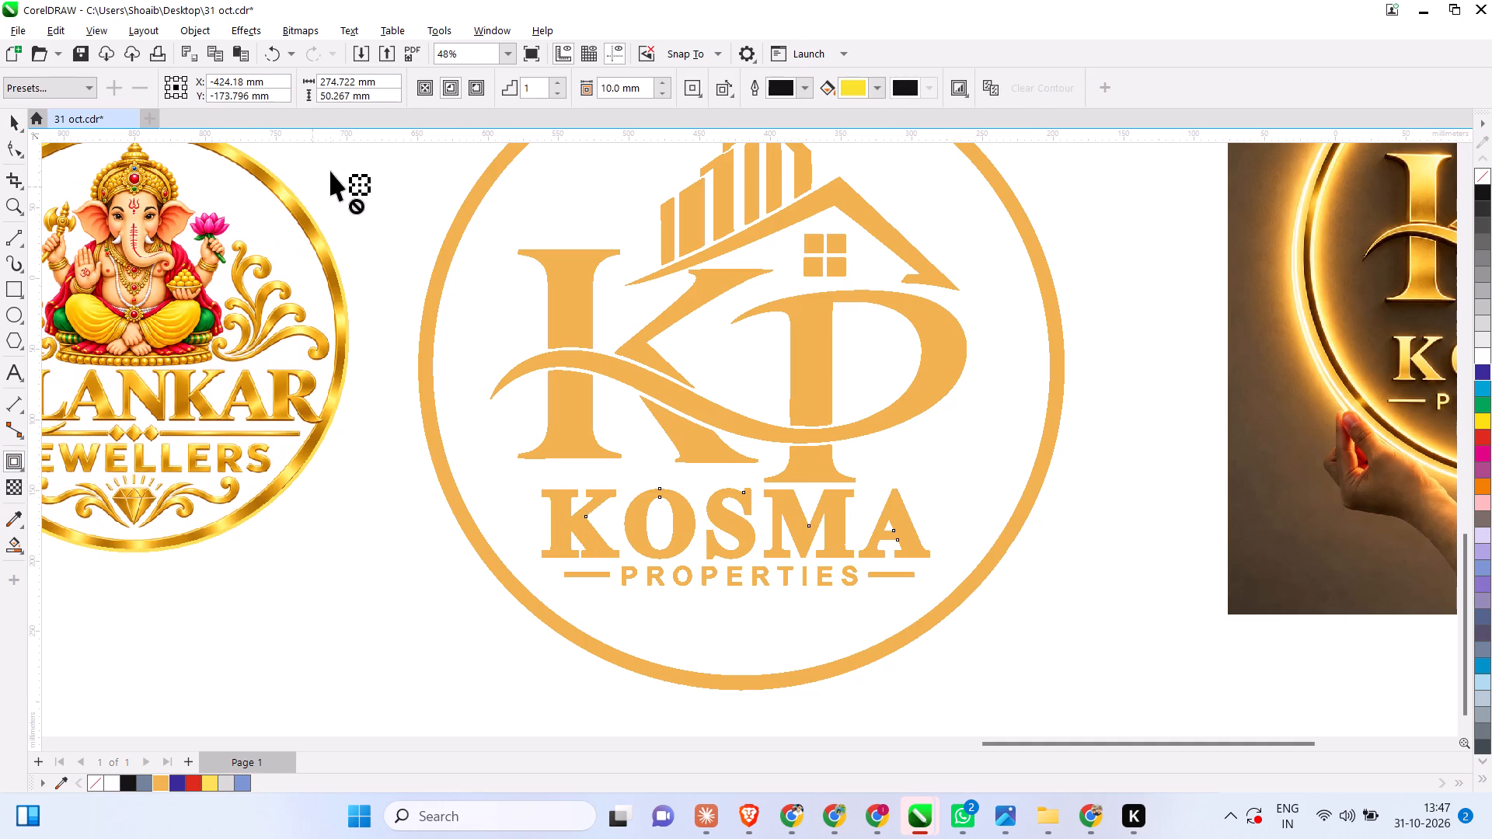
click(448, 85)
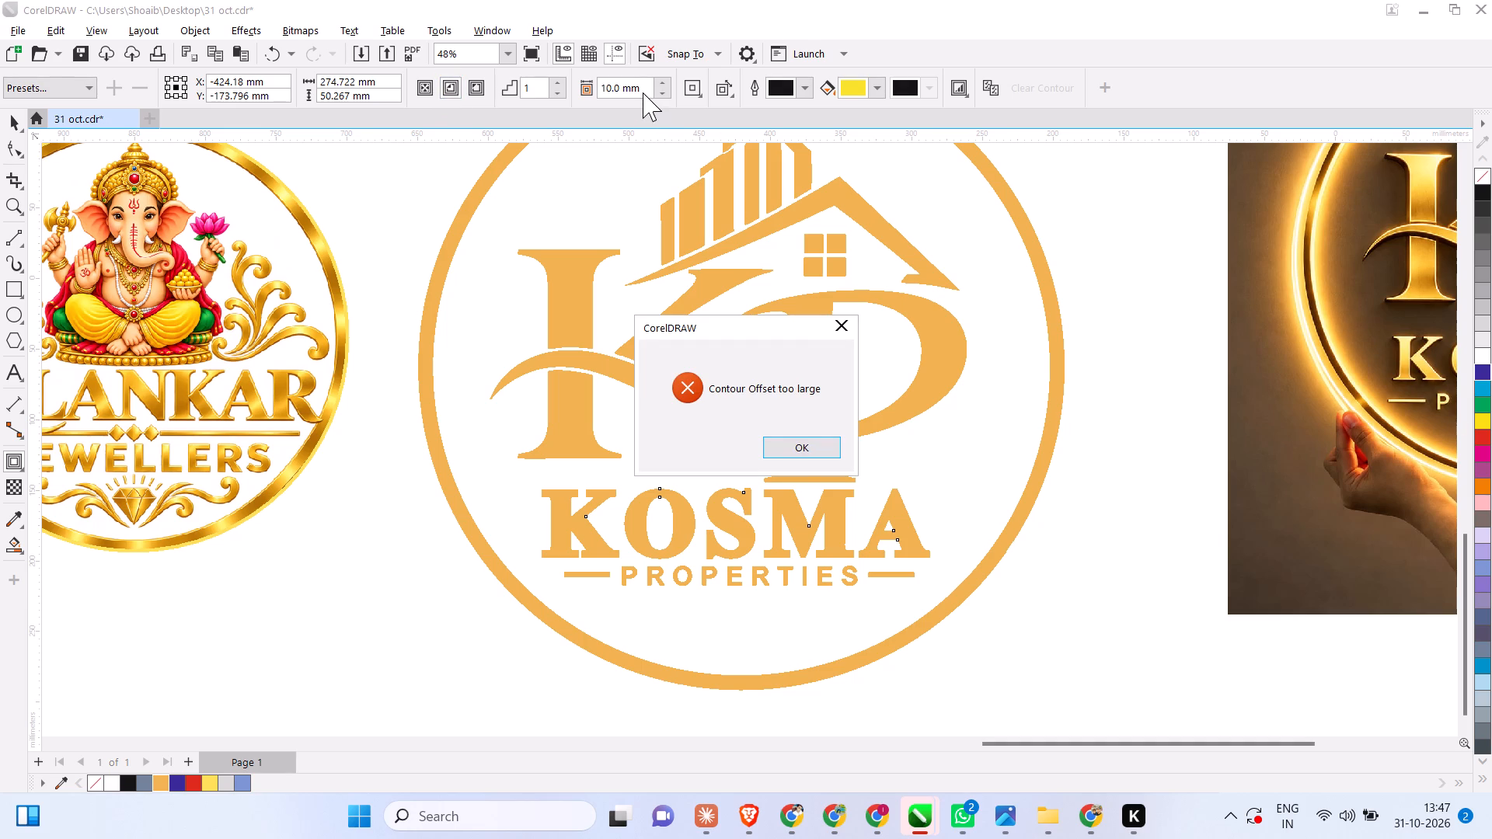
click(791, 448)
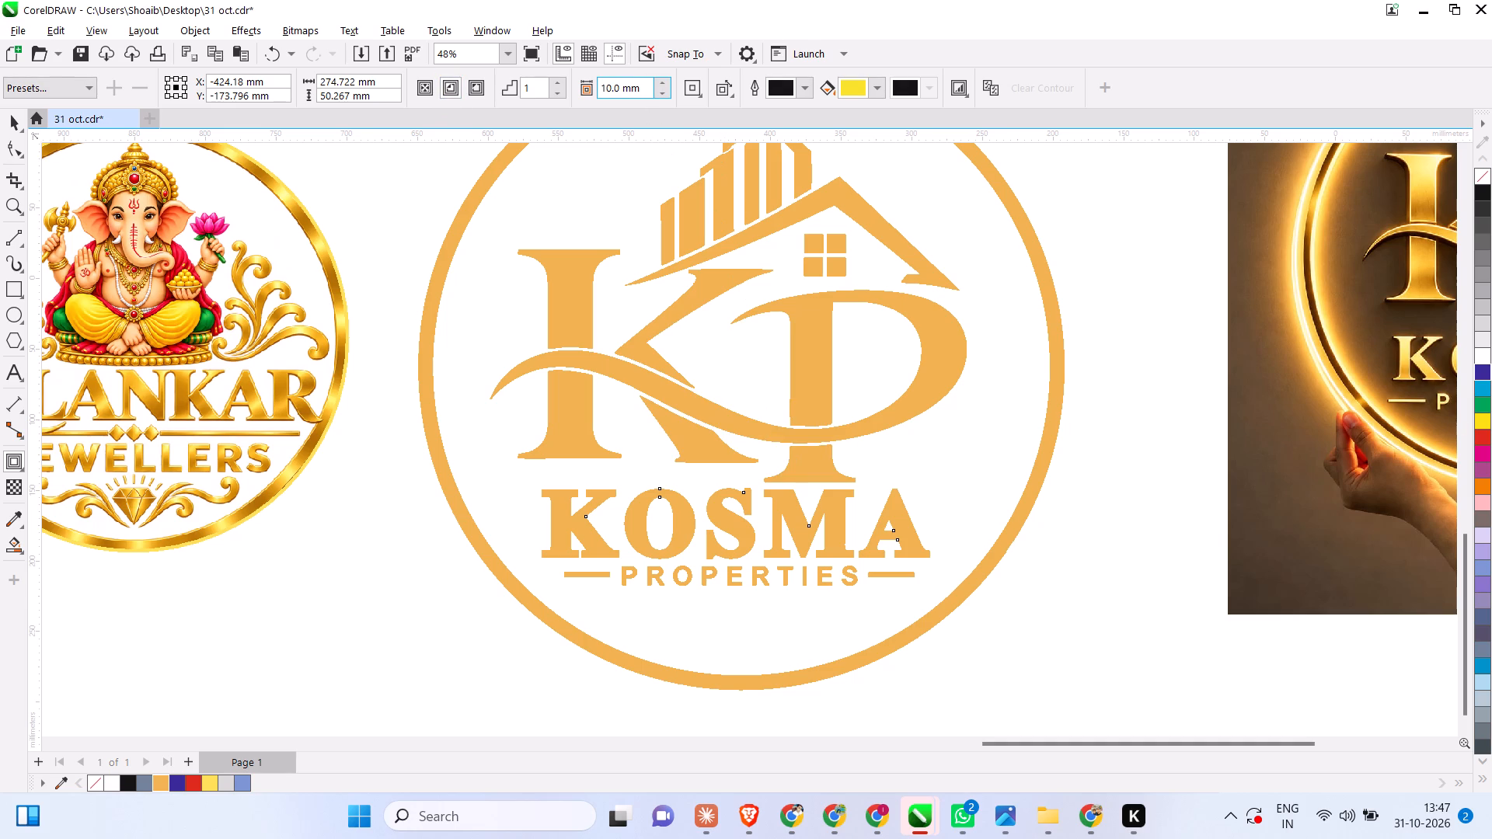
click(625, 82)
drag(648, 85, 563, 82)
key(1)
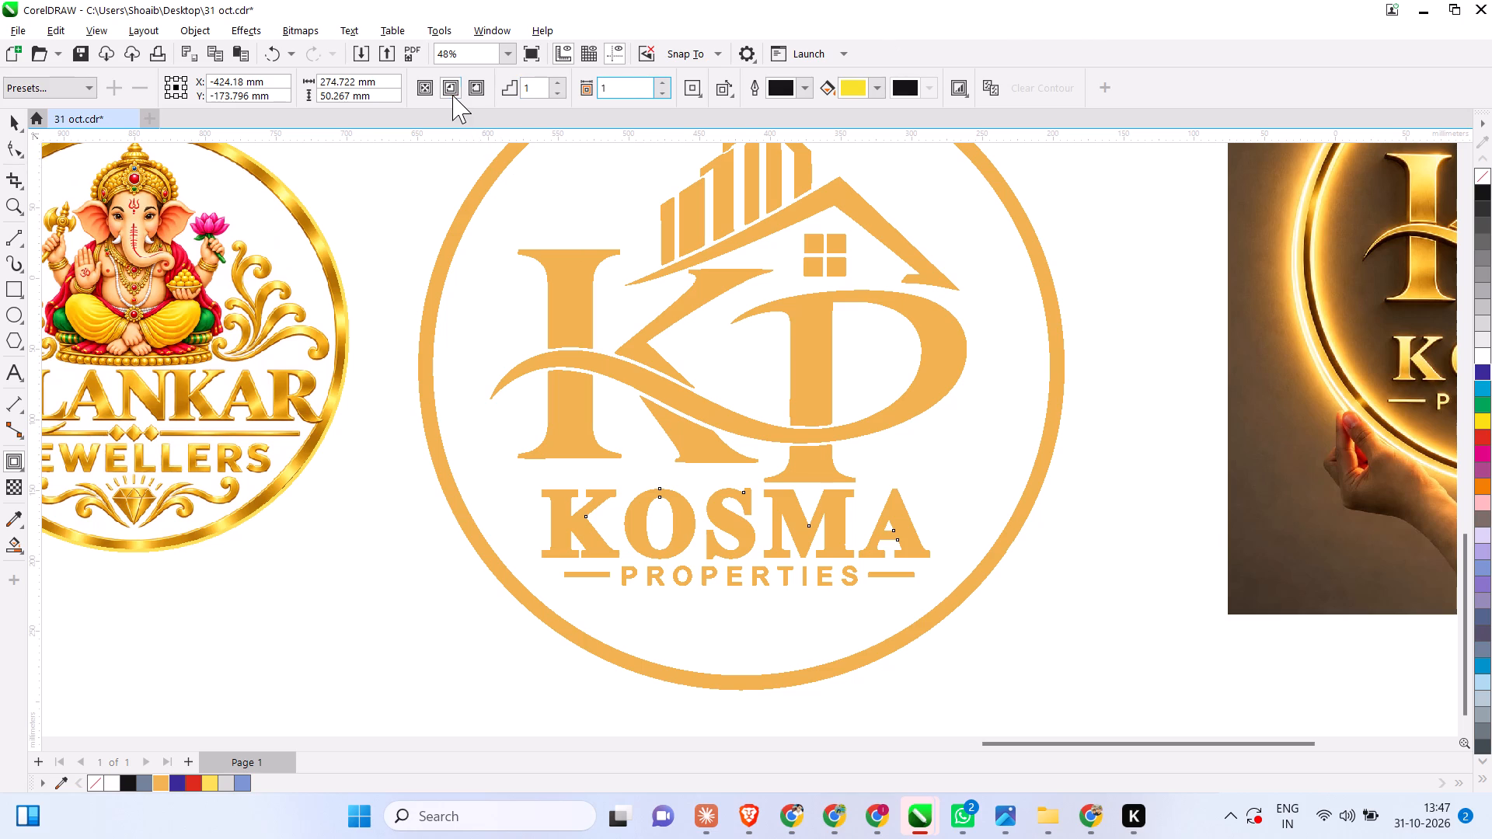
click(449, 90)
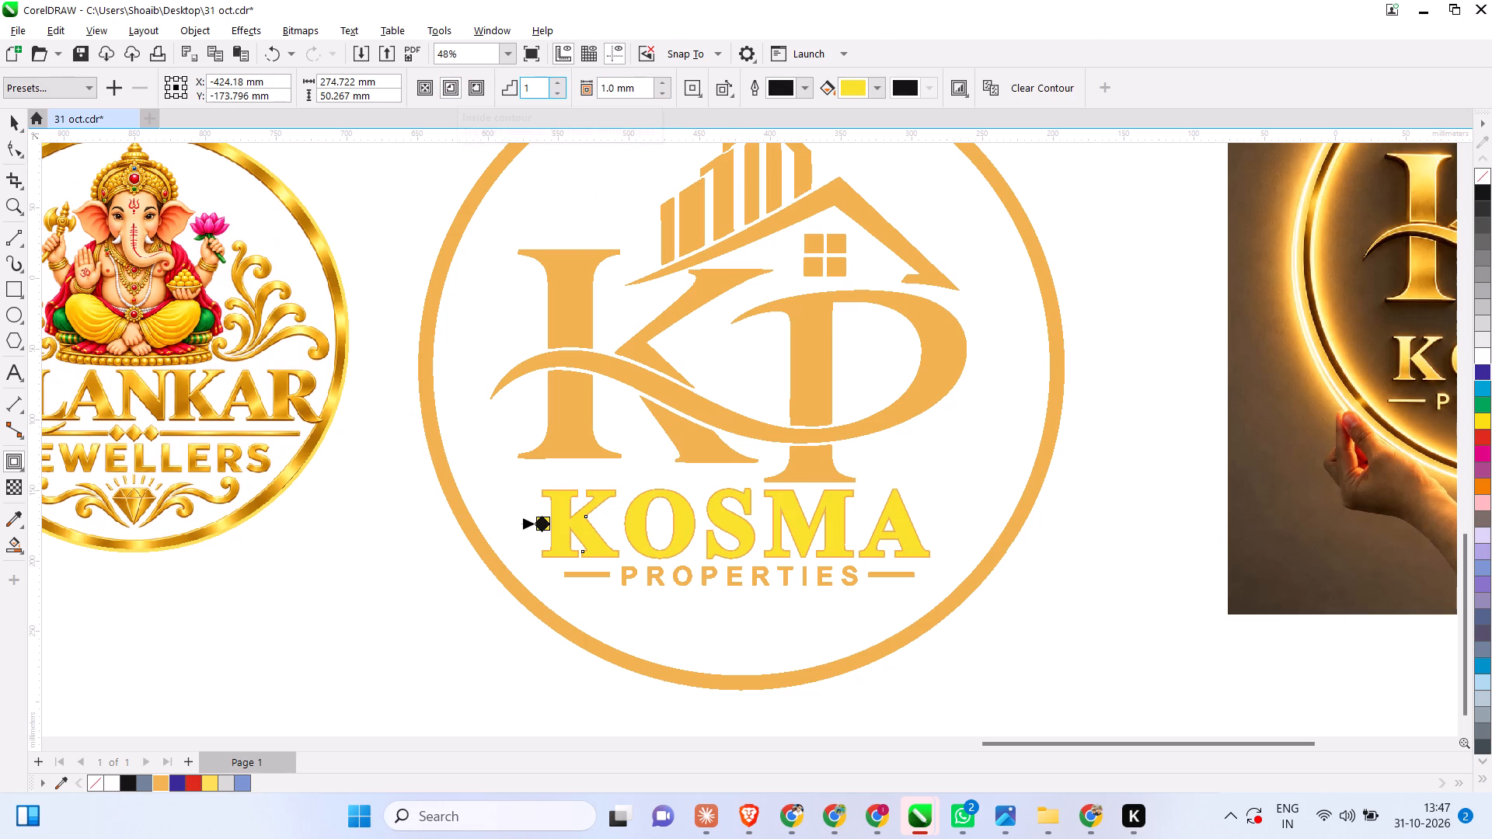
Set the KOSMA contour's offset to 2 mm.
click(605, 82)
key(BackSpace)
key(2)
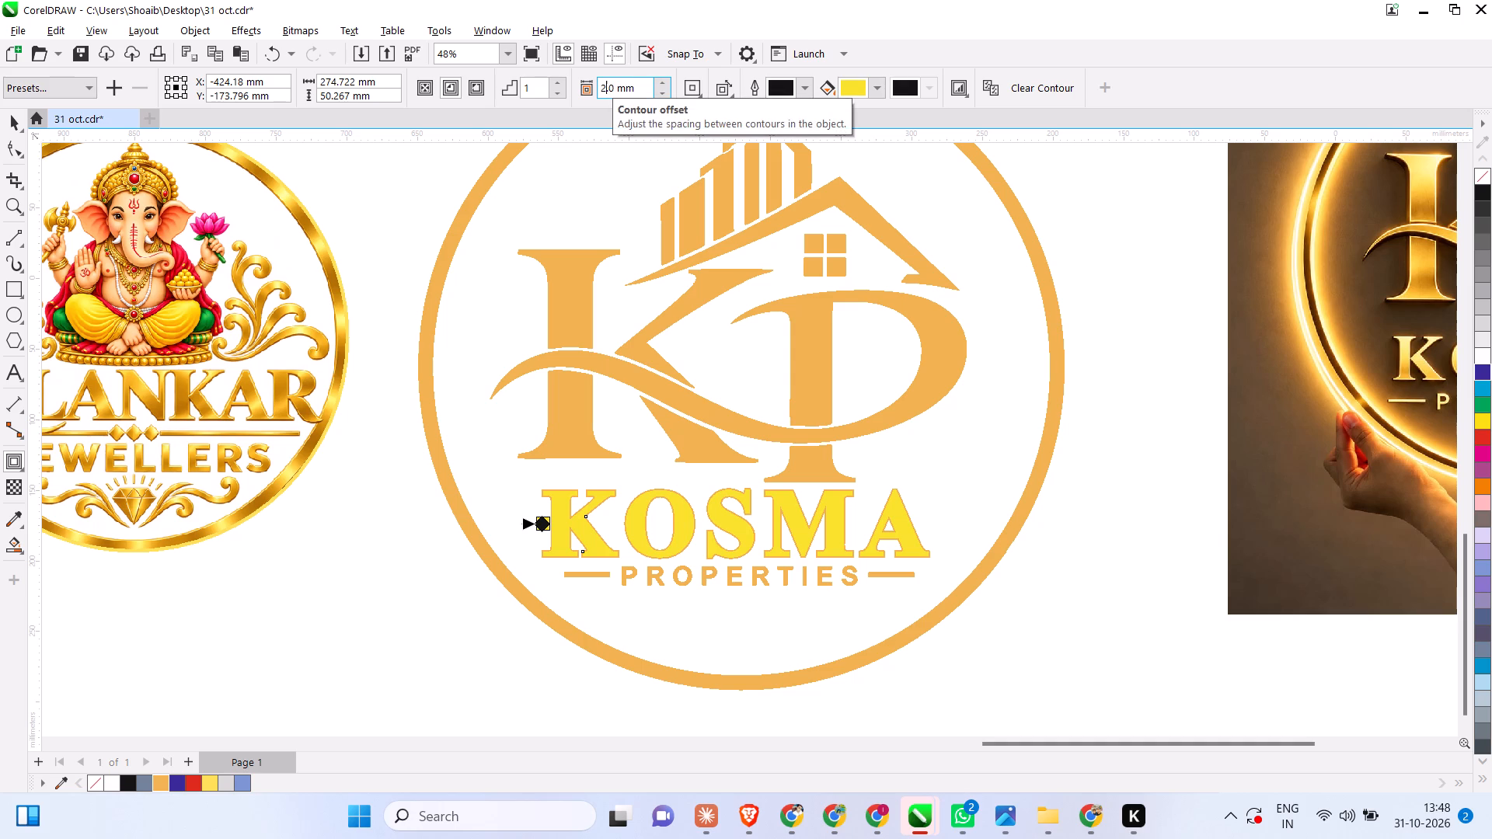
key(Return)
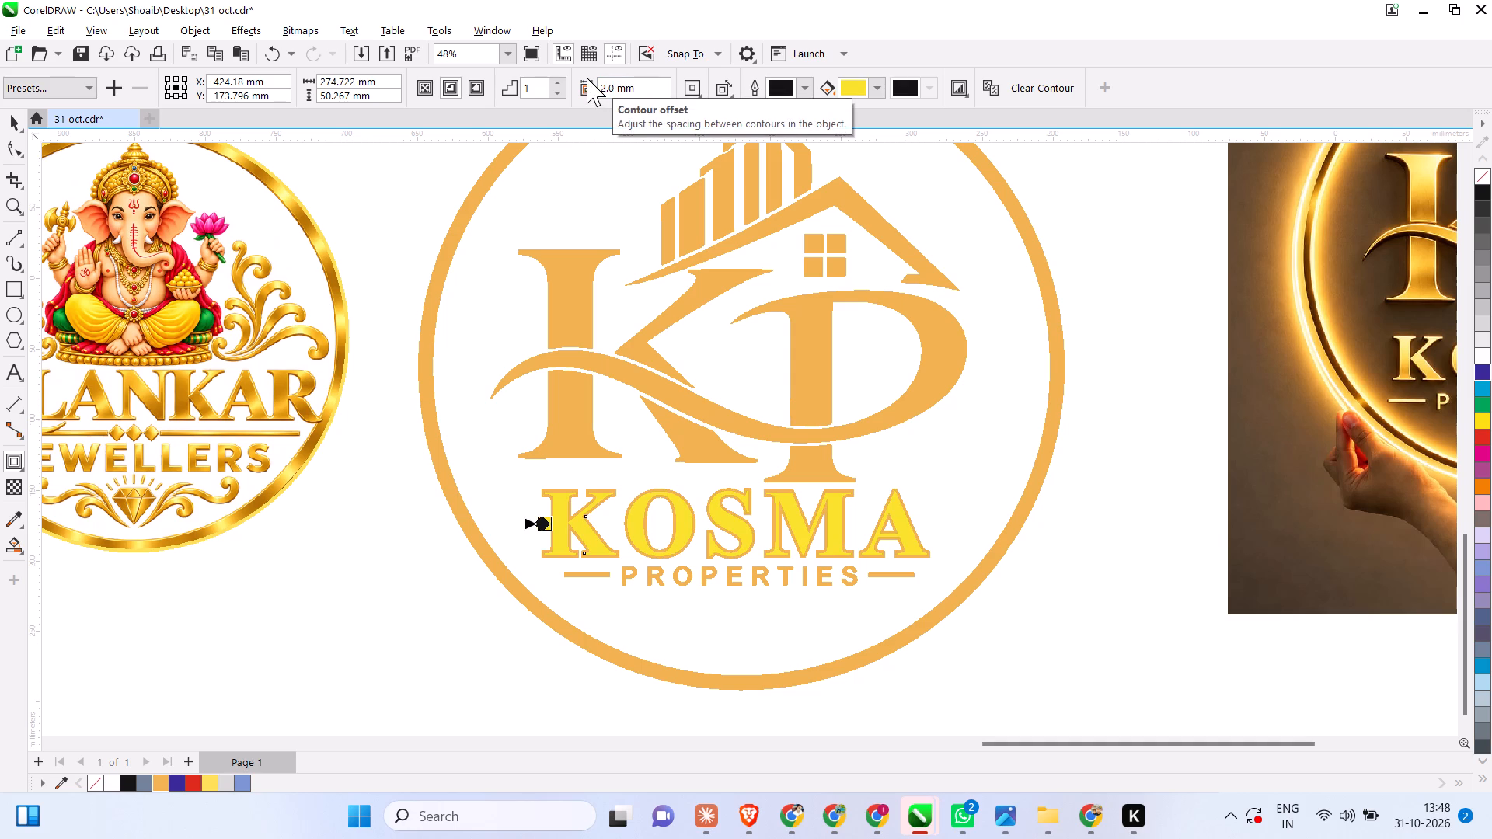
Break the KOSMA contour apart so the yellow inner lettering is separate from the gold letters.
scroll(663, 363, down, 3)
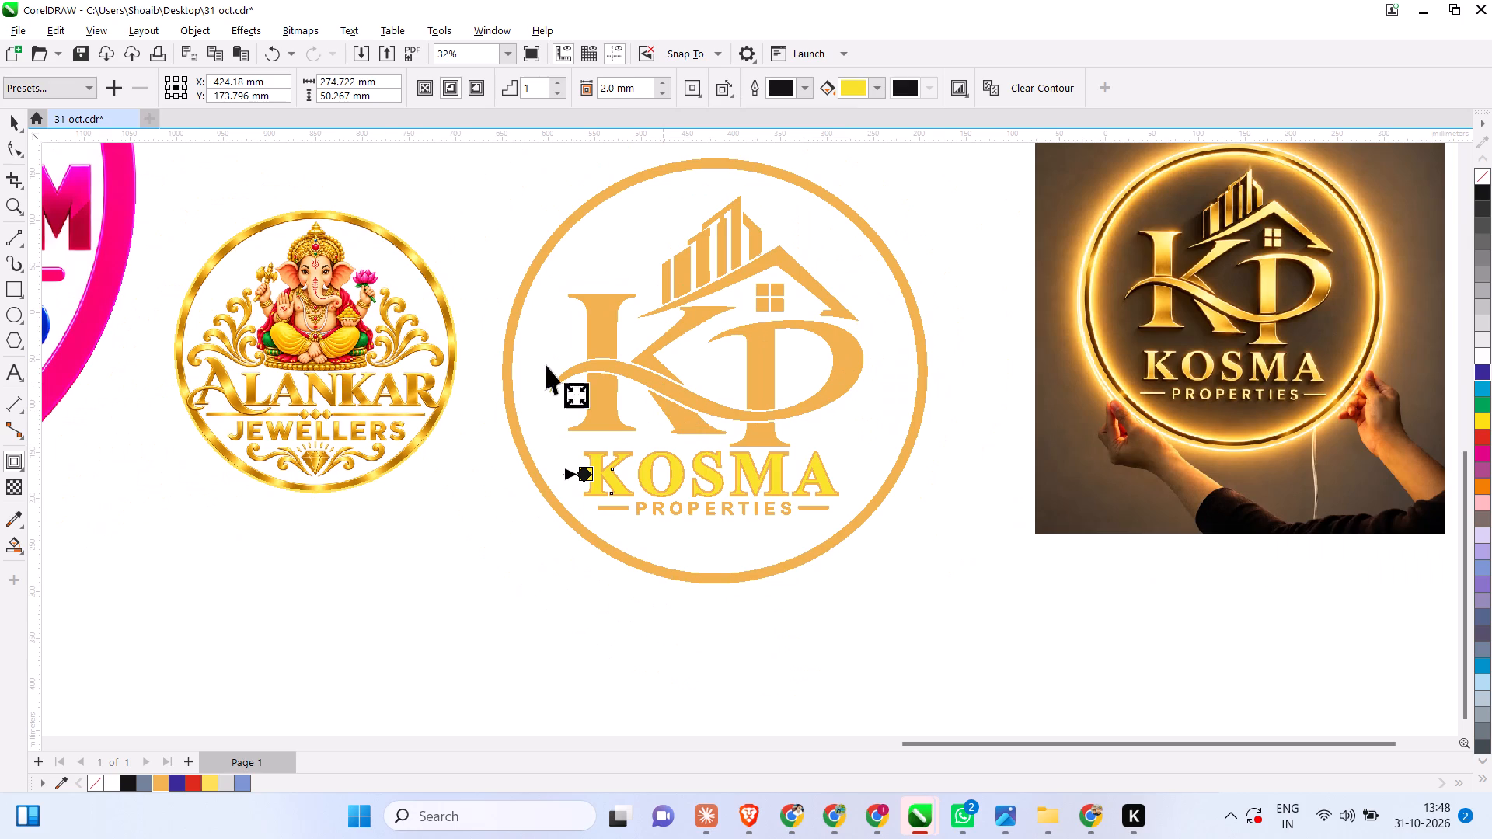
click(11, 114)
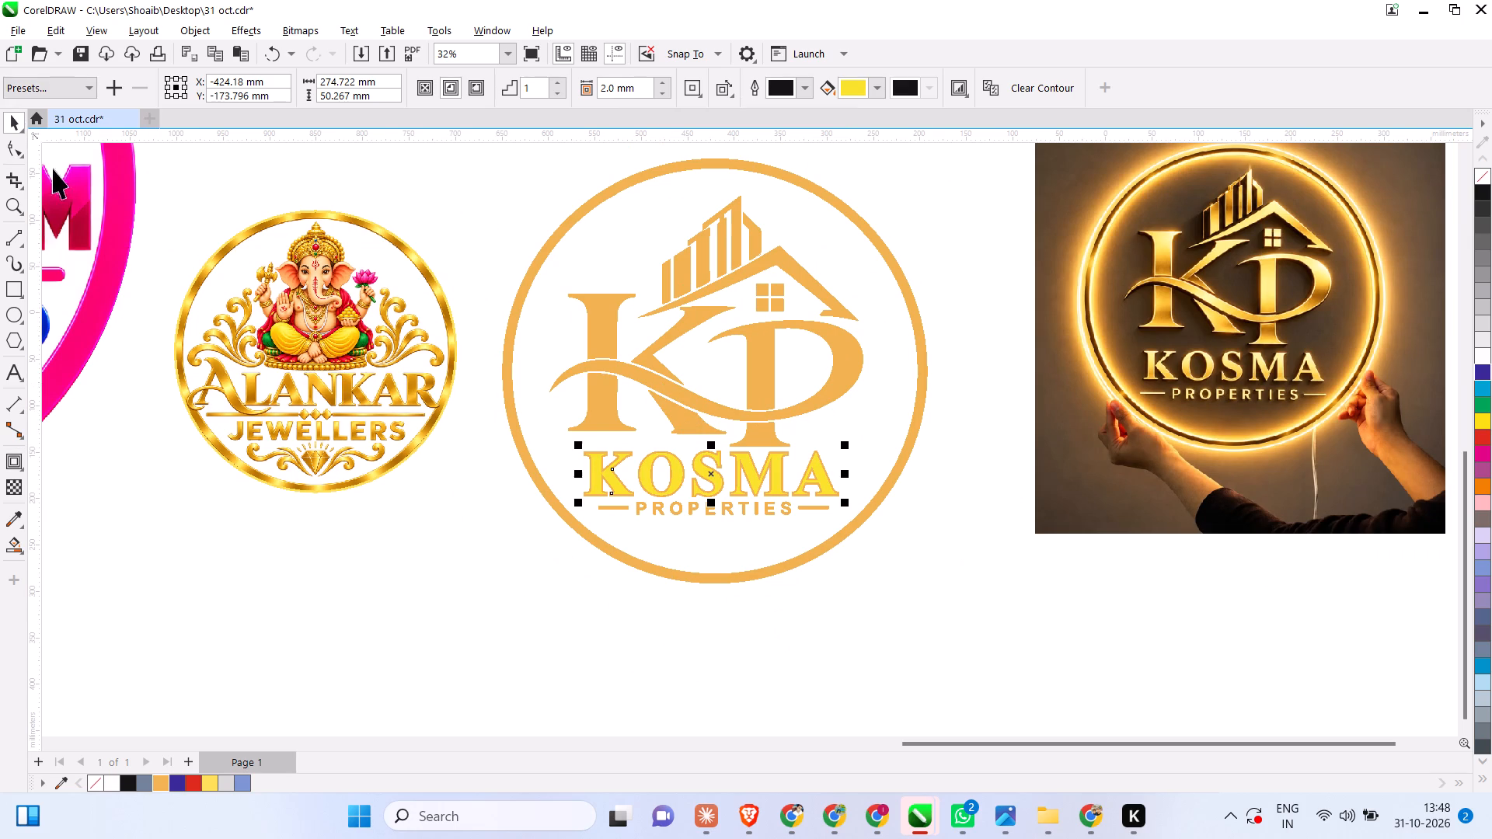
scroll(508, 430, up, 4)
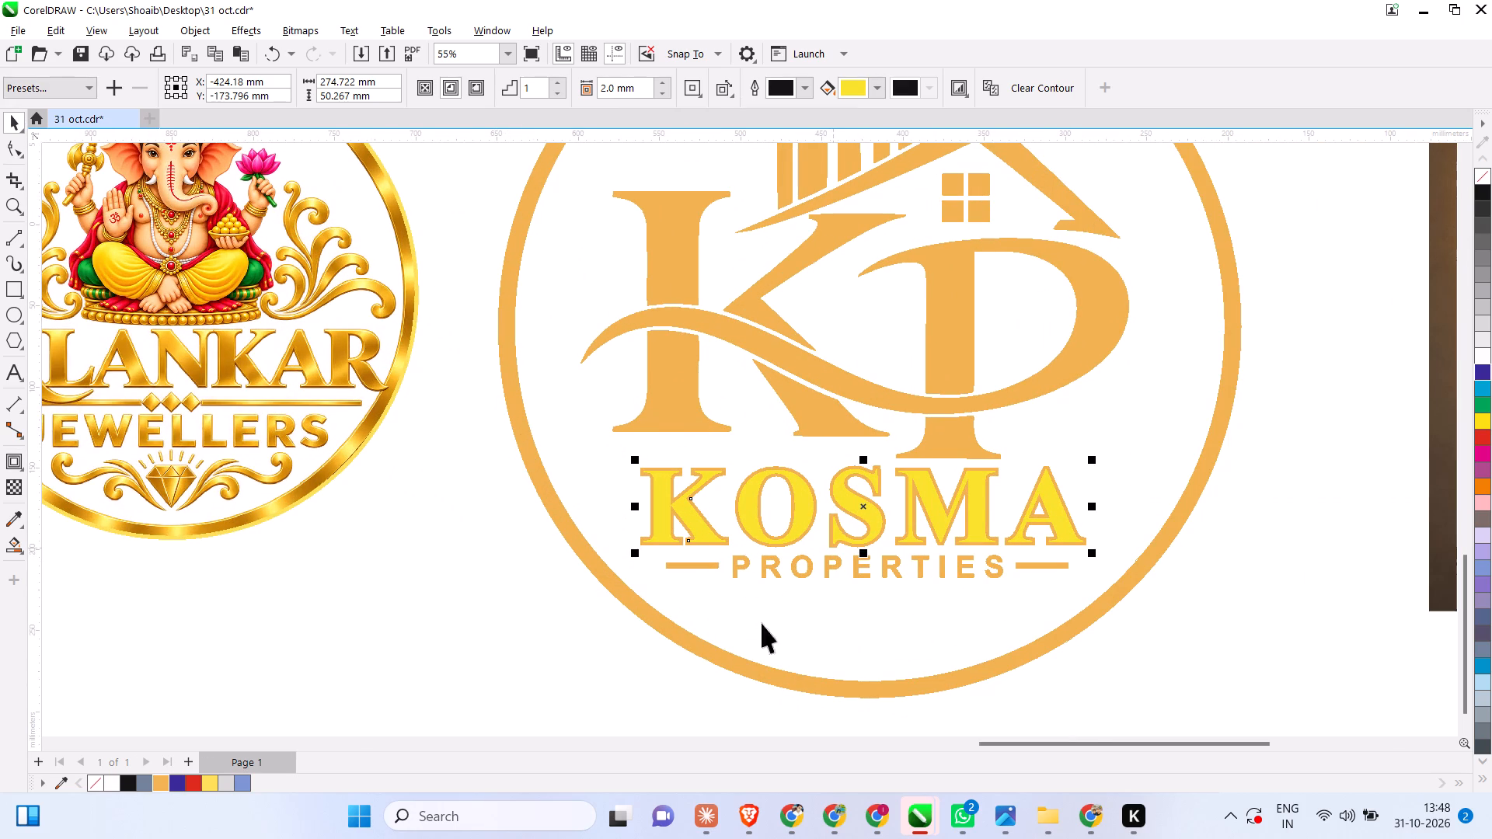
key(ctrl+k)
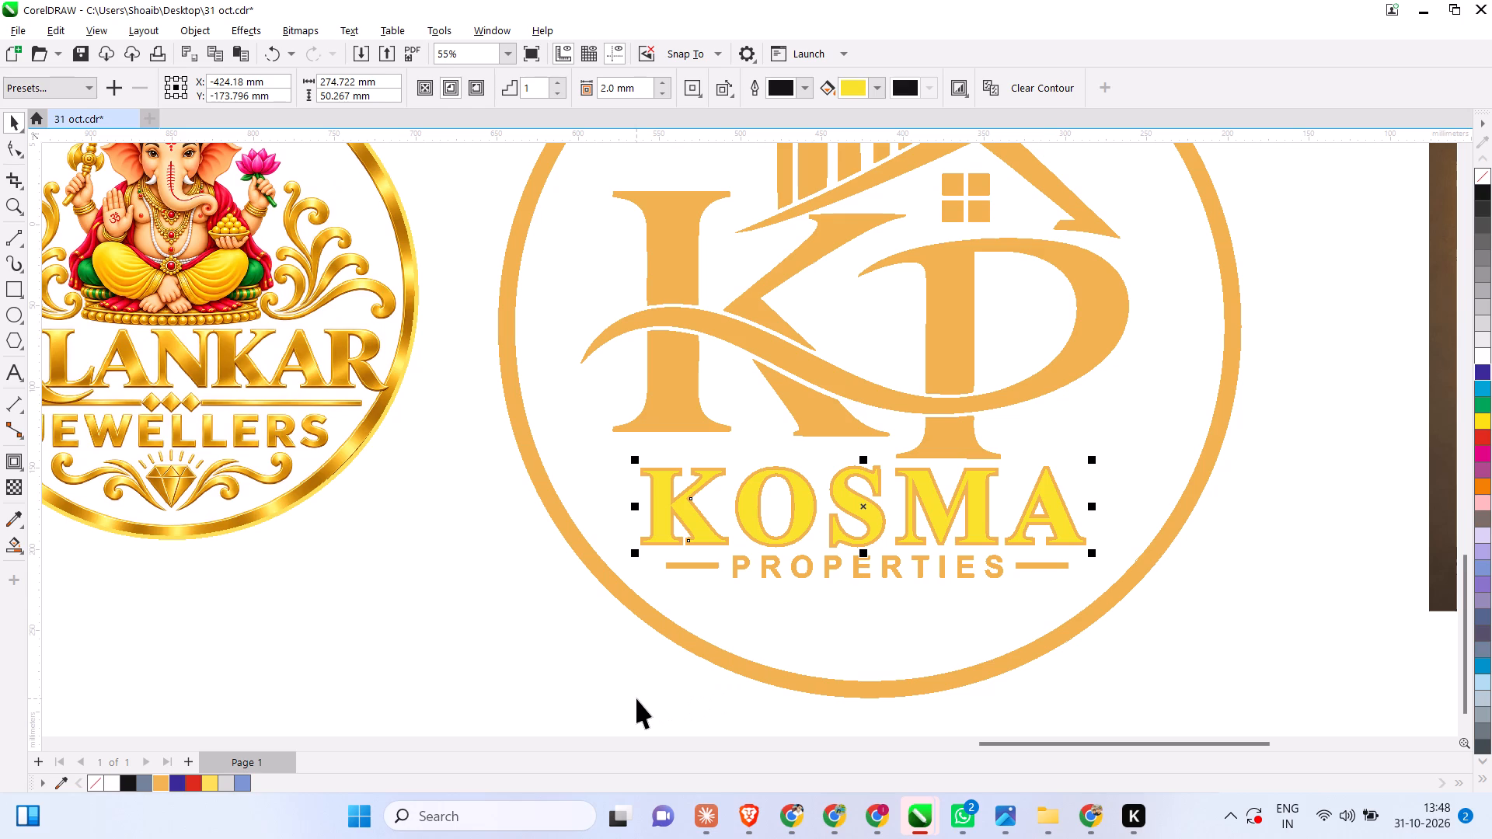
ctrl+click(636, 698)
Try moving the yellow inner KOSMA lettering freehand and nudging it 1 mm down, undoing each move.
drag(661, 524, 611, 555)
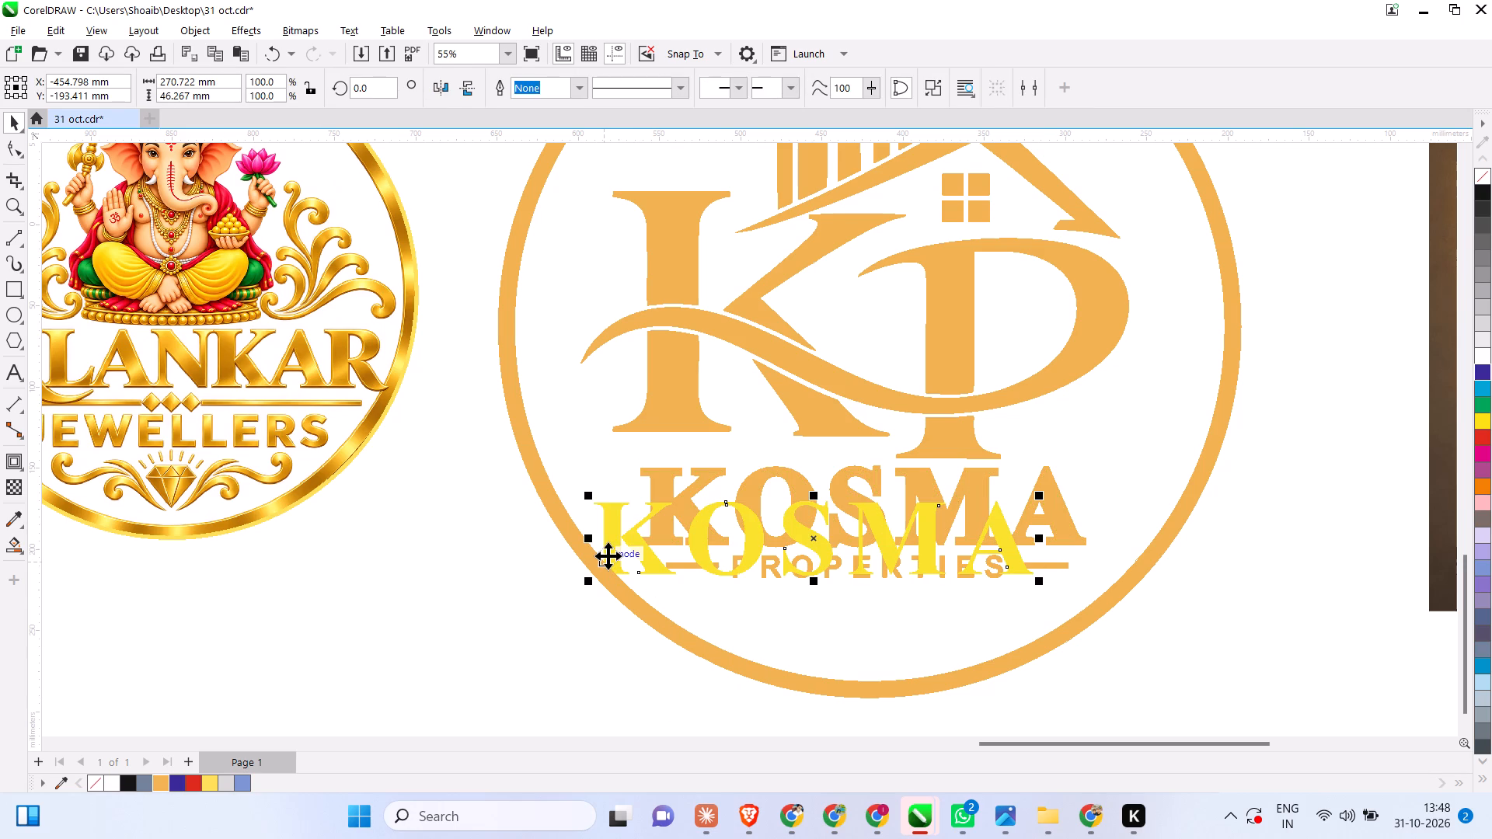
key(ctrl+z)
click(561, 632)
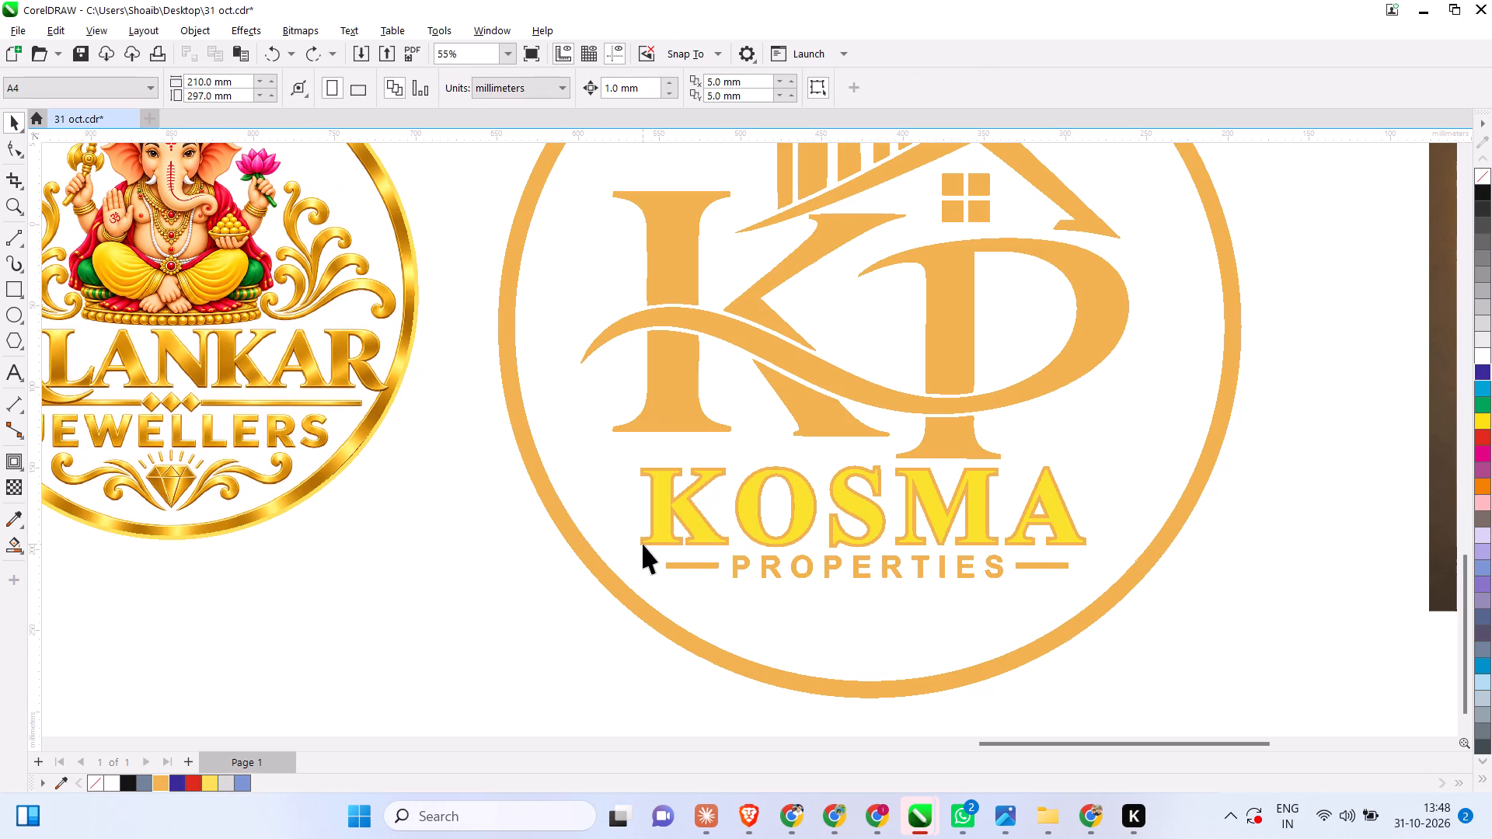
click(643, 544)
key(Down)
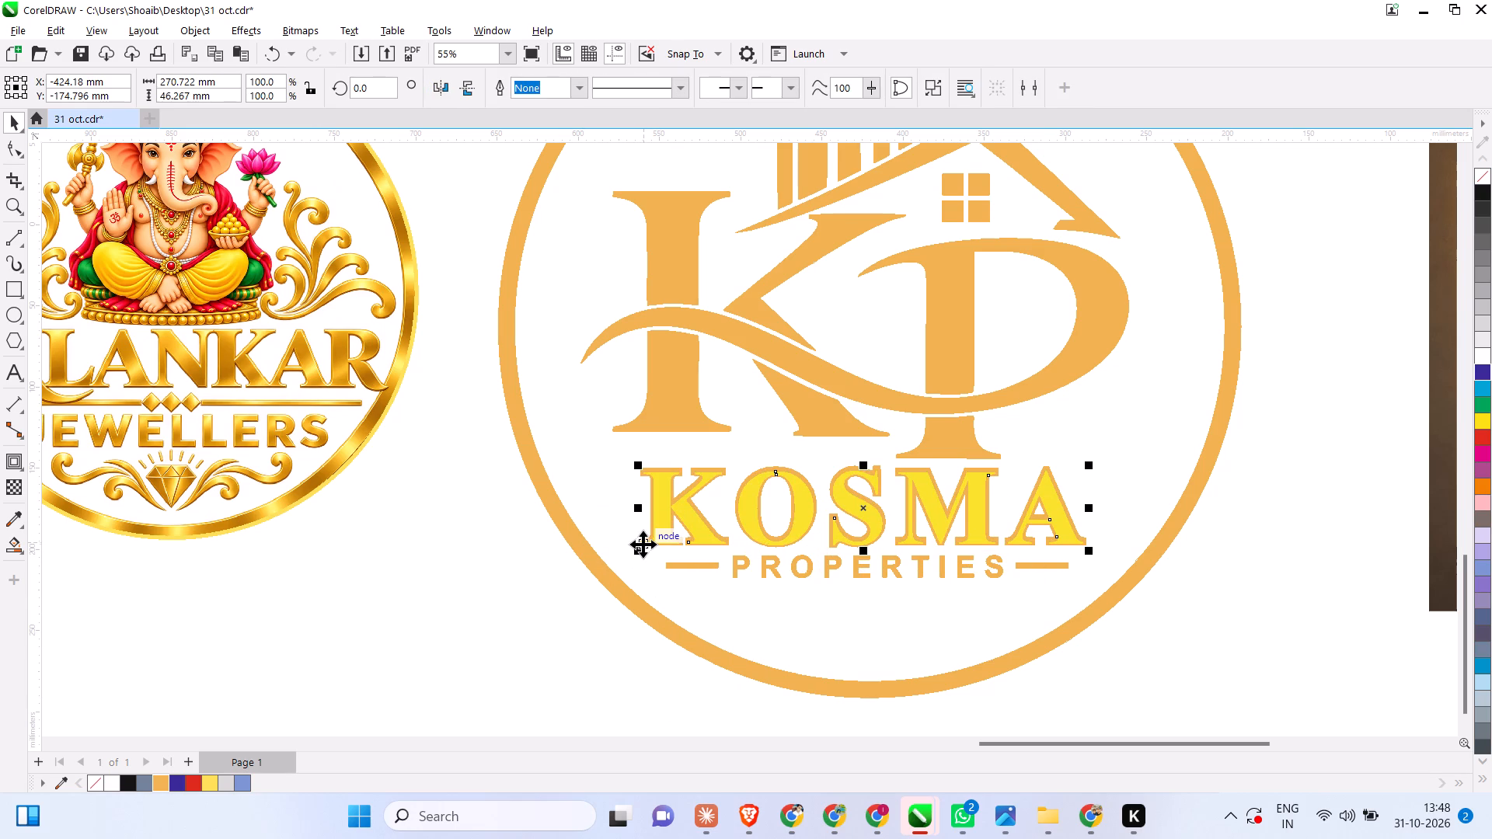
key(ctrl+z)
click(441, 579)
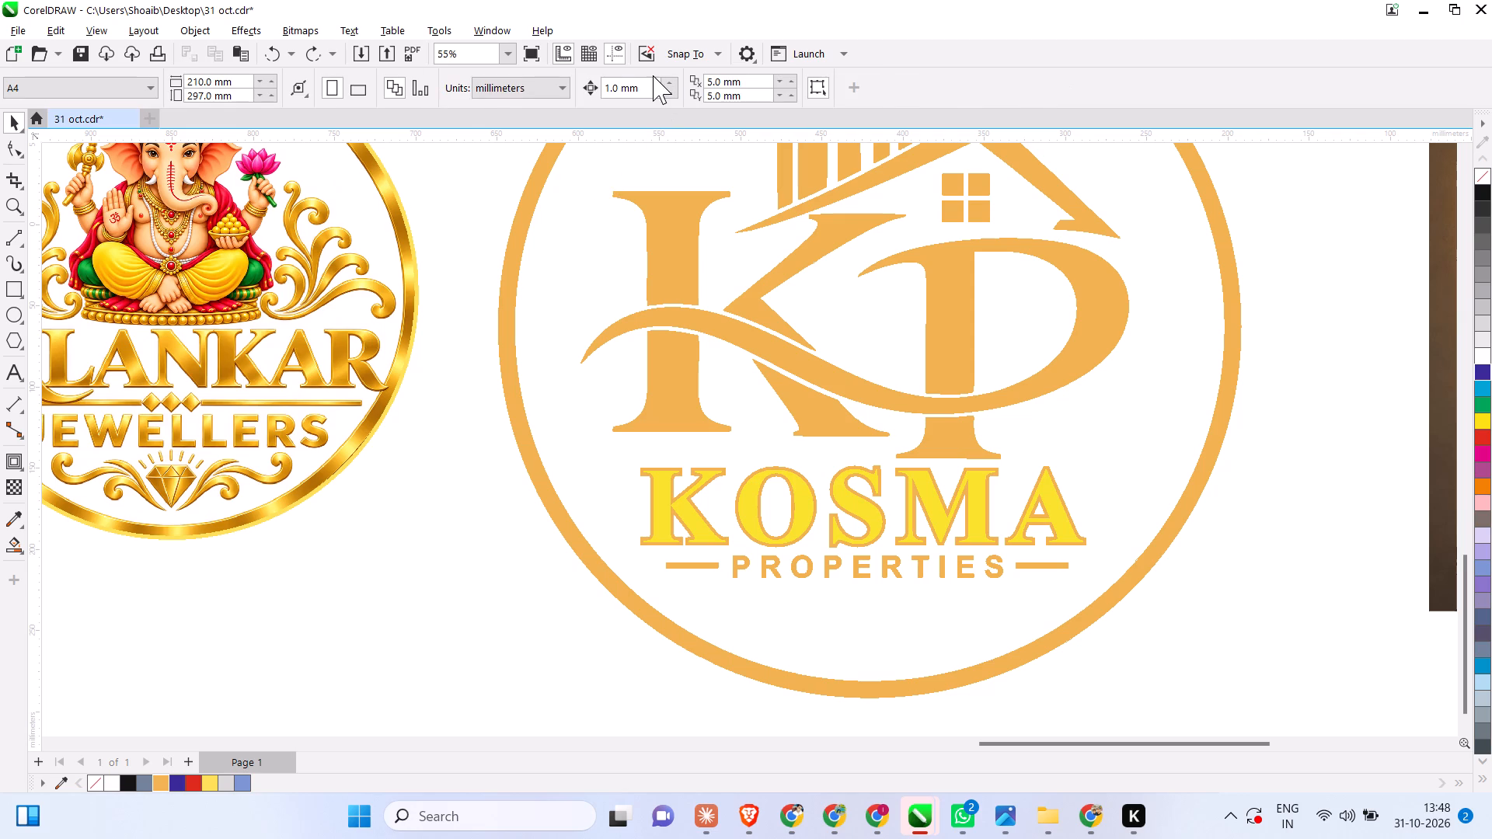
Switch the drawing units back to inches and set the nudge distance to 1 inch.
click(525, 87)
click(517, 105)
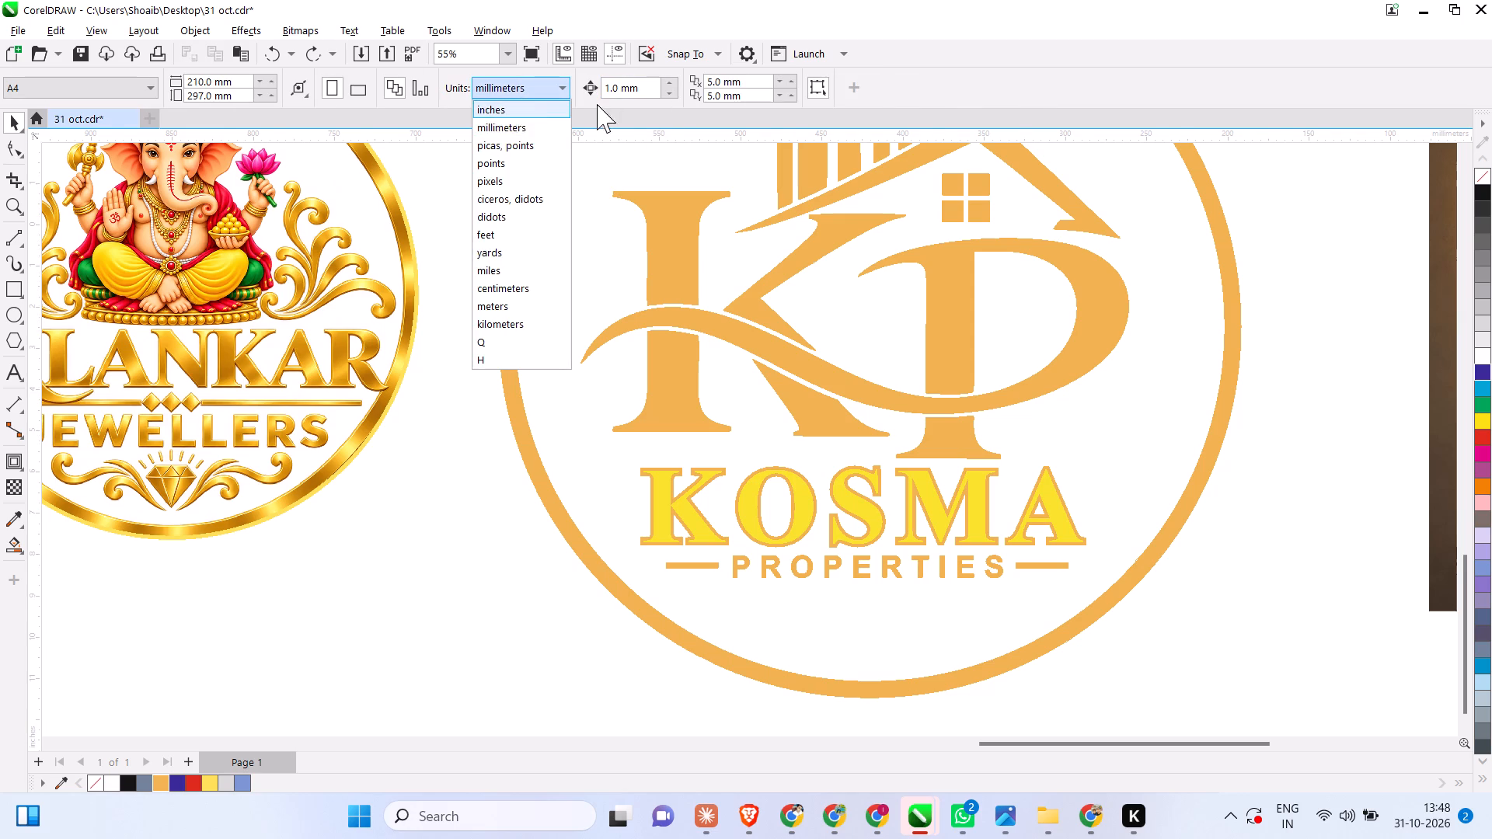
drag(640, 88, 525, 63)
key(1)
key(Return)
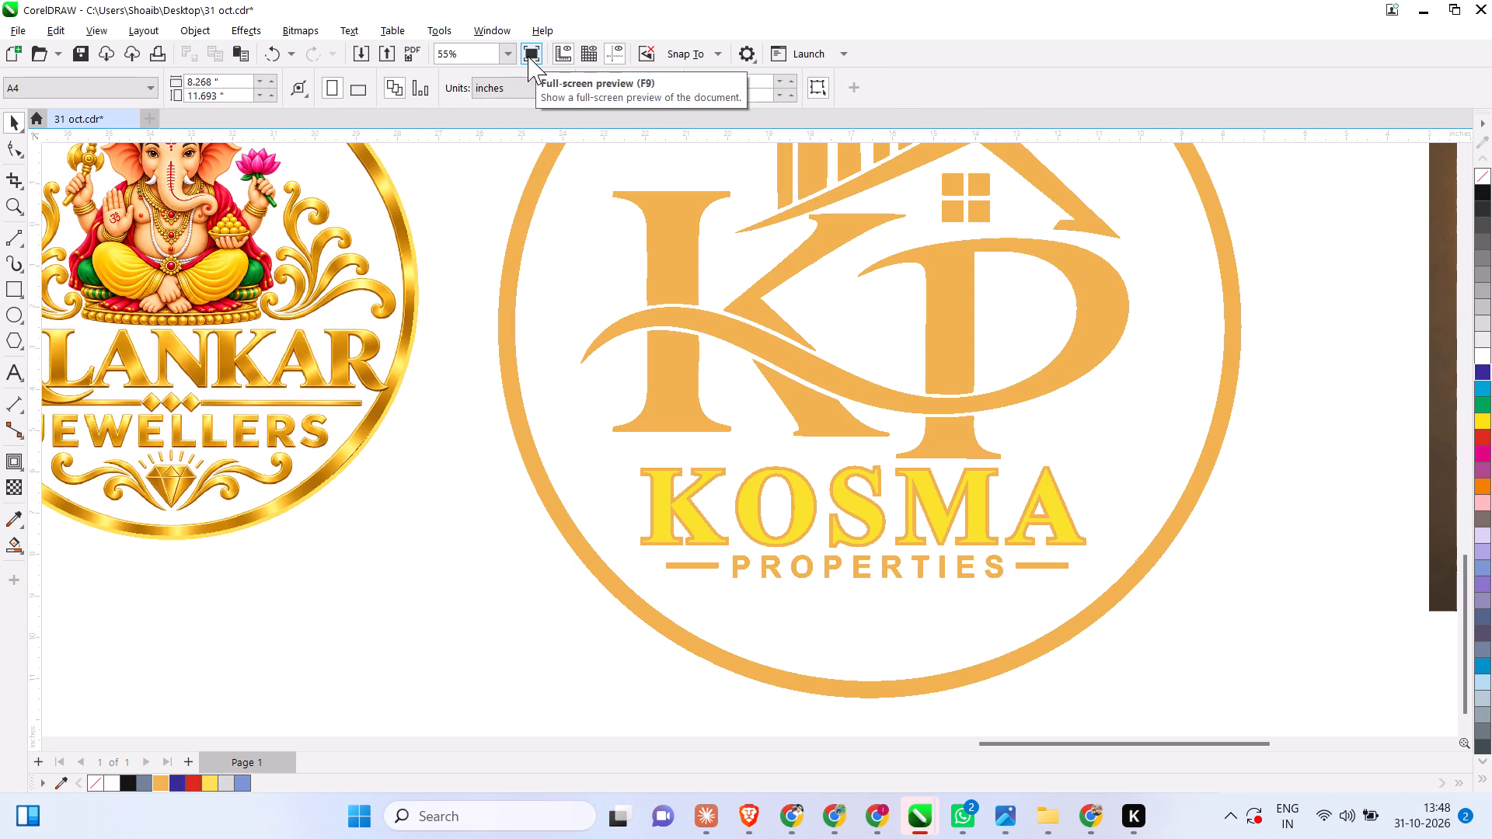
click(568, 678)
scroll(628, 586, up, 4)
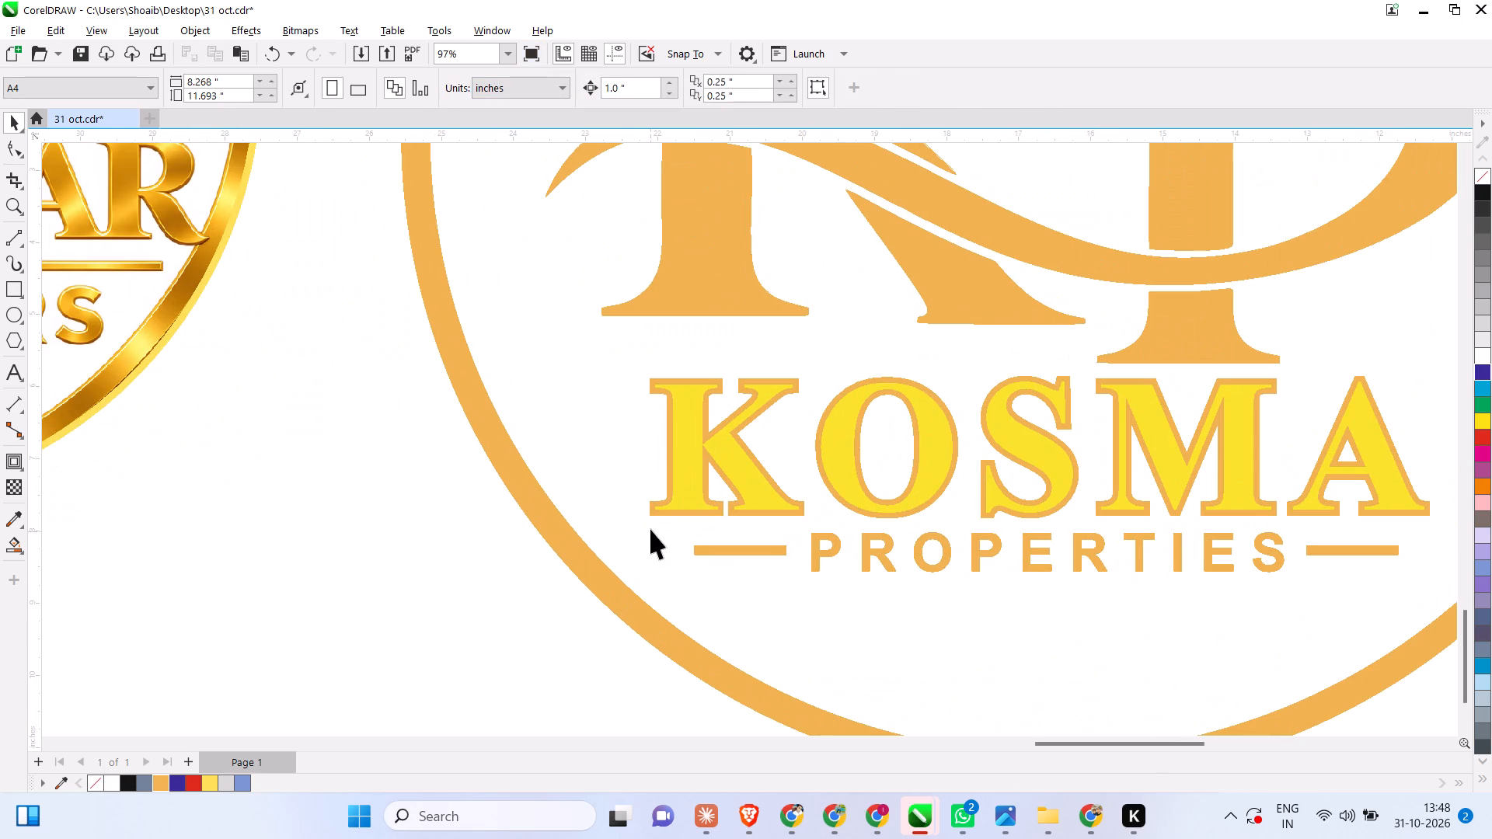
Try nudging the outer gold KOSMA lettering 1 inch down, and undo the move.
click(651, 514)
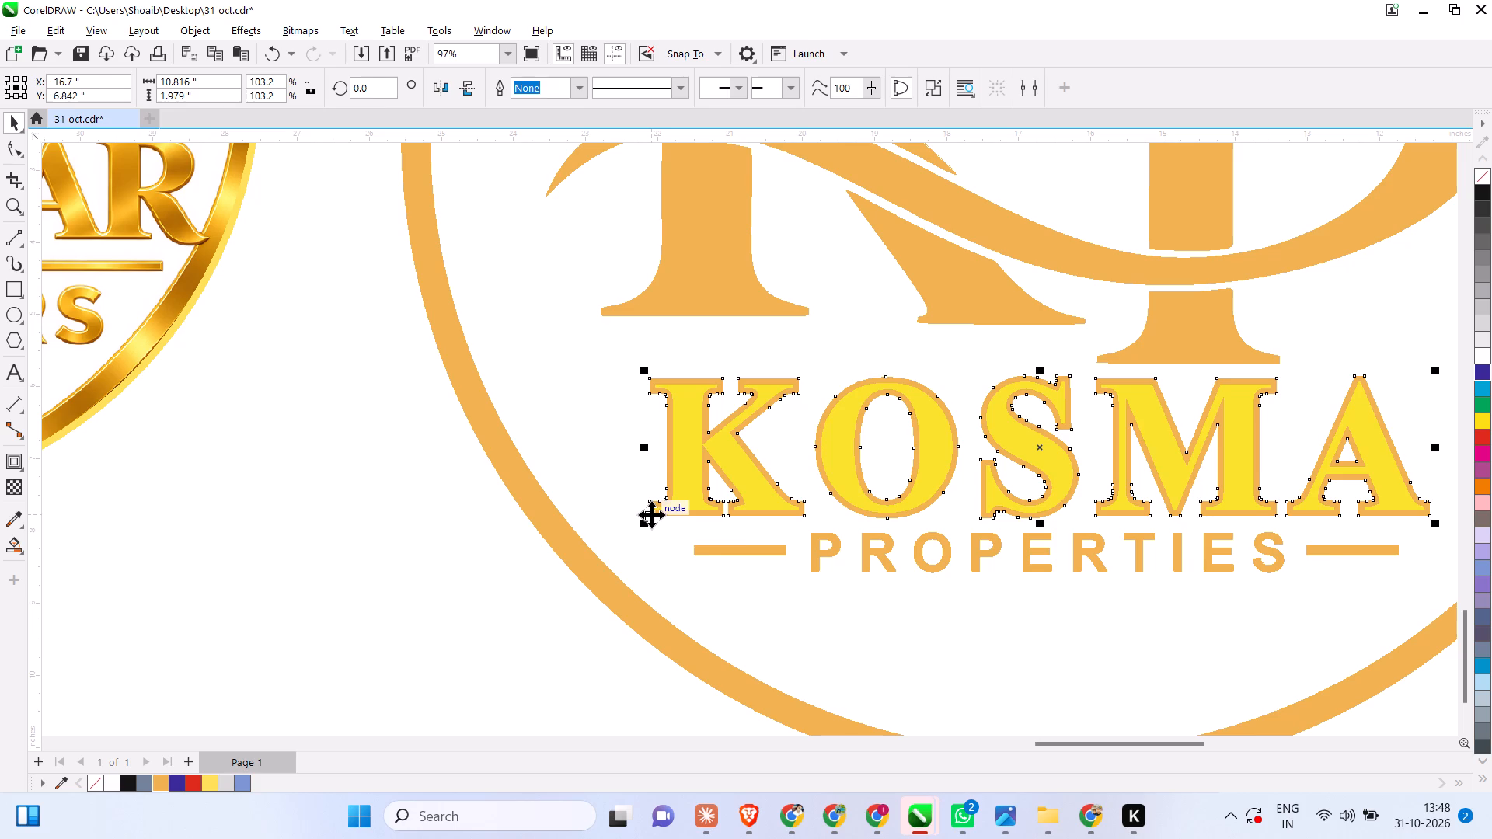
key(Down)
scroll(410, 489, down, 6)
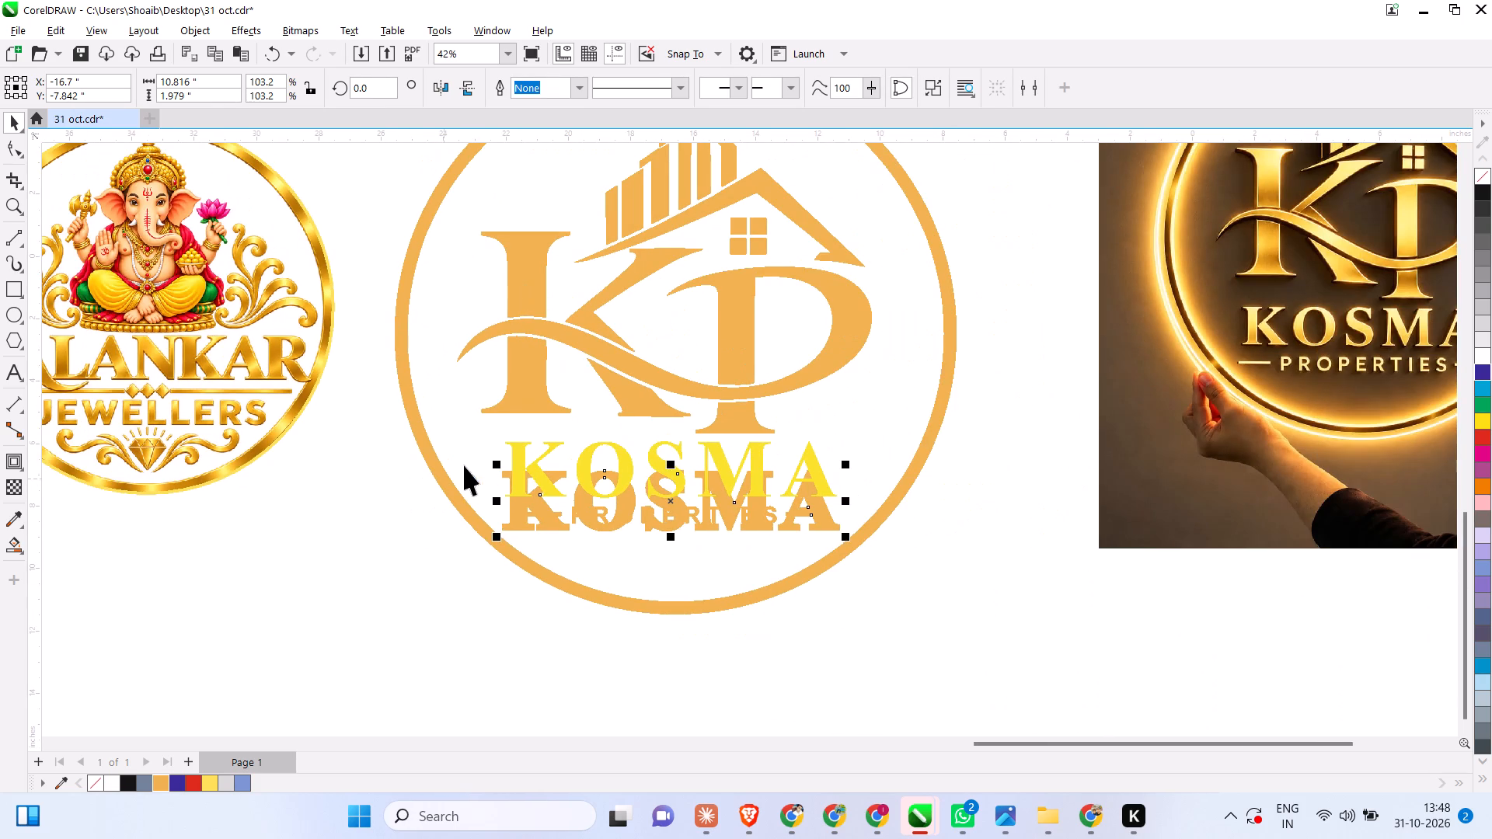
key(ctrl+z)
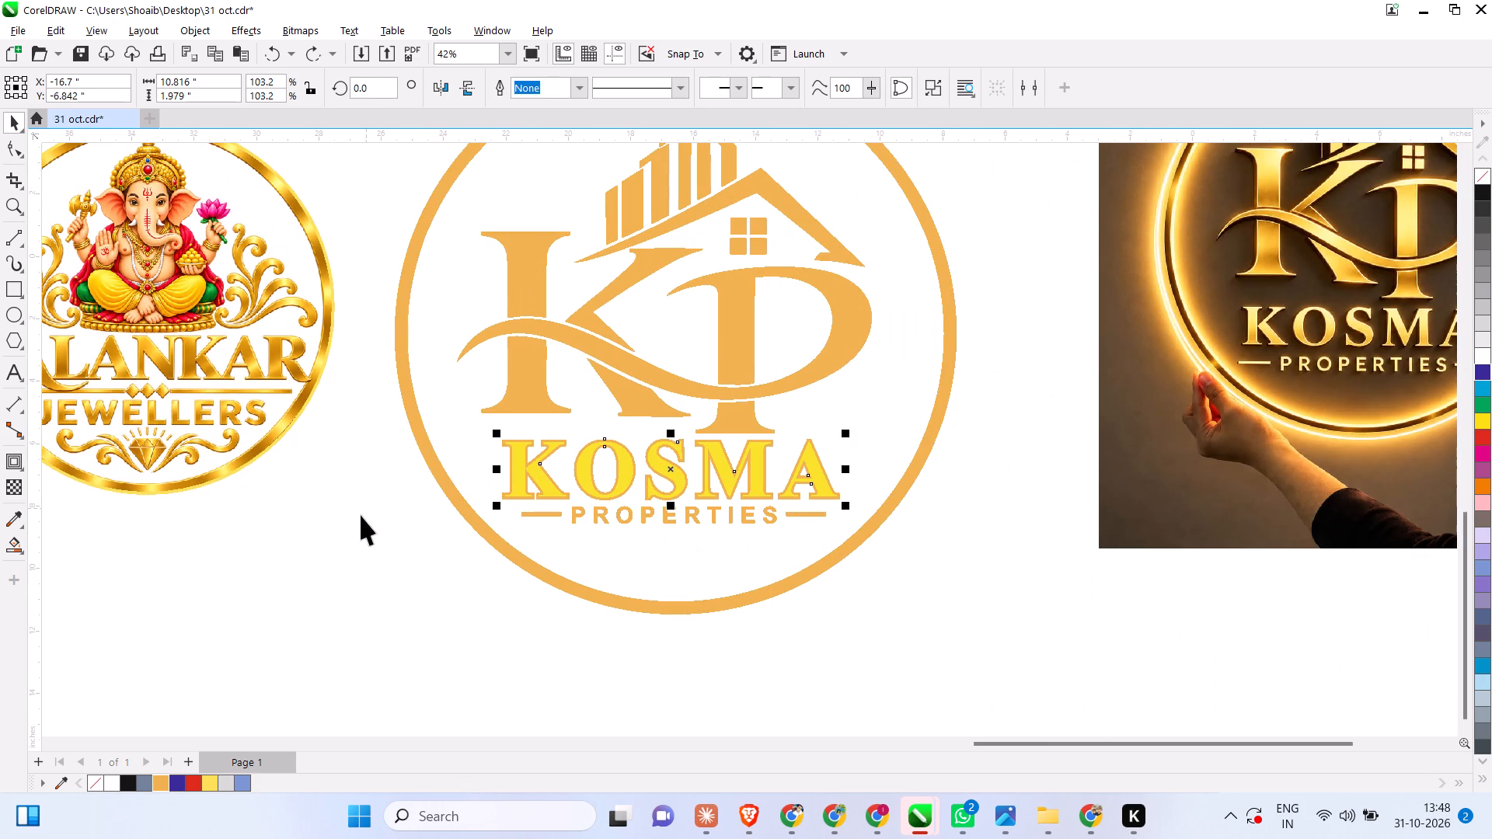
Set the nudge distance to 5 inches and move the outer gold KOSMA lettering down by one nudge.
click(360, 516)
drag(649, 81, 529, 82)
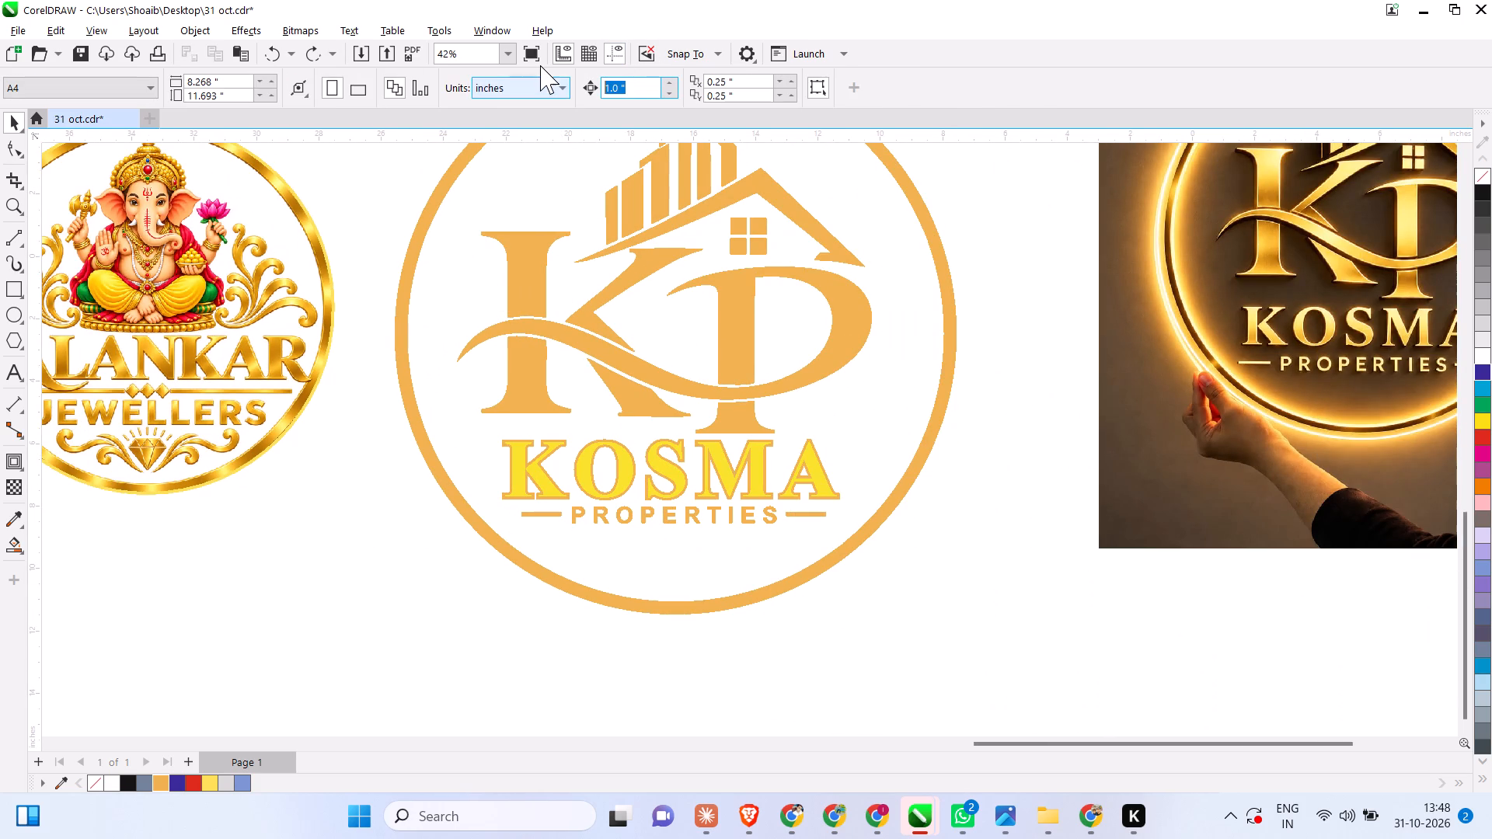
key(5)
click(304, 577)
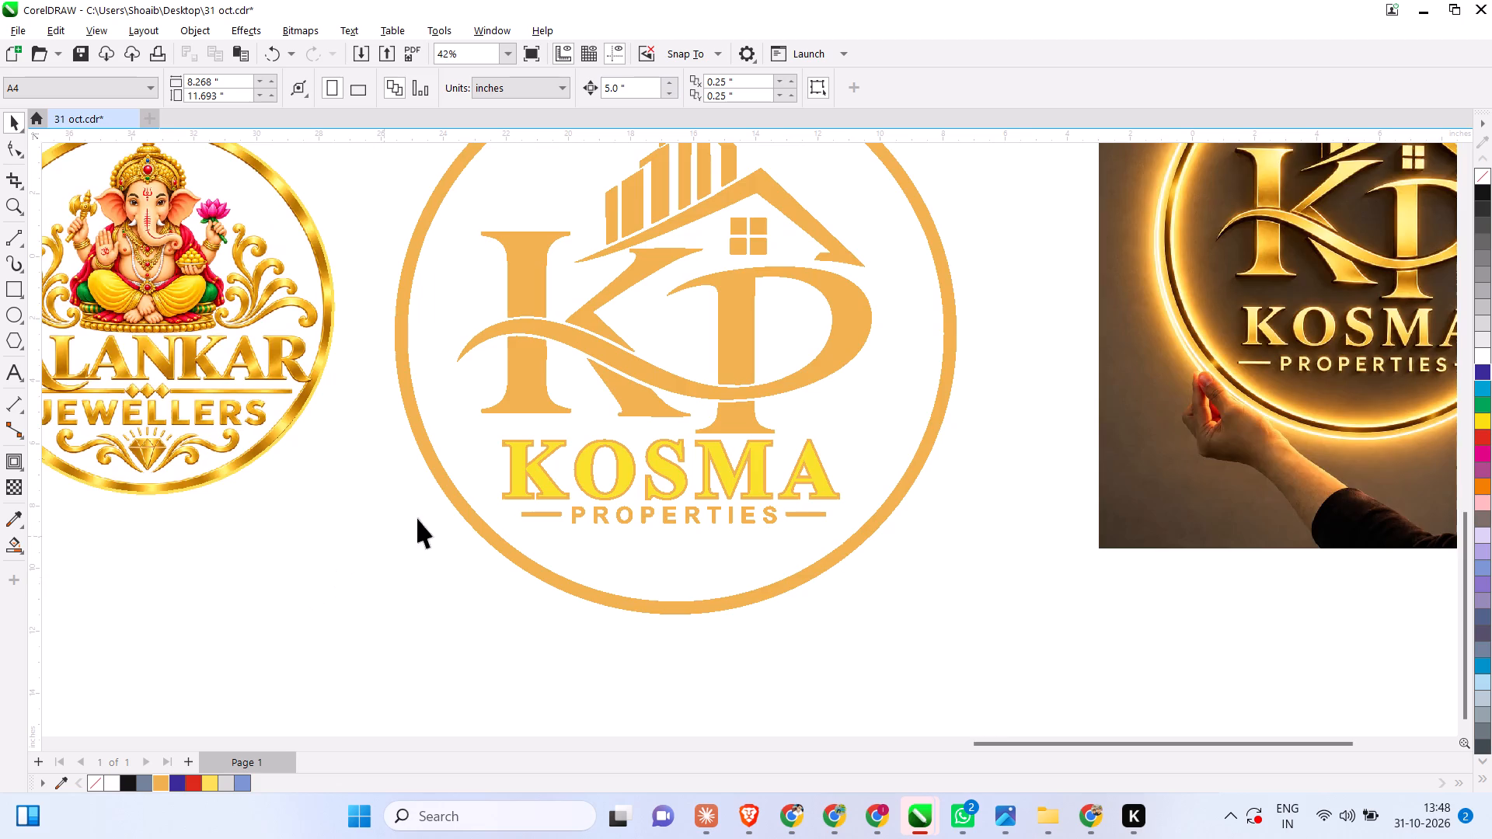
scroll(482, 503, up, 4)
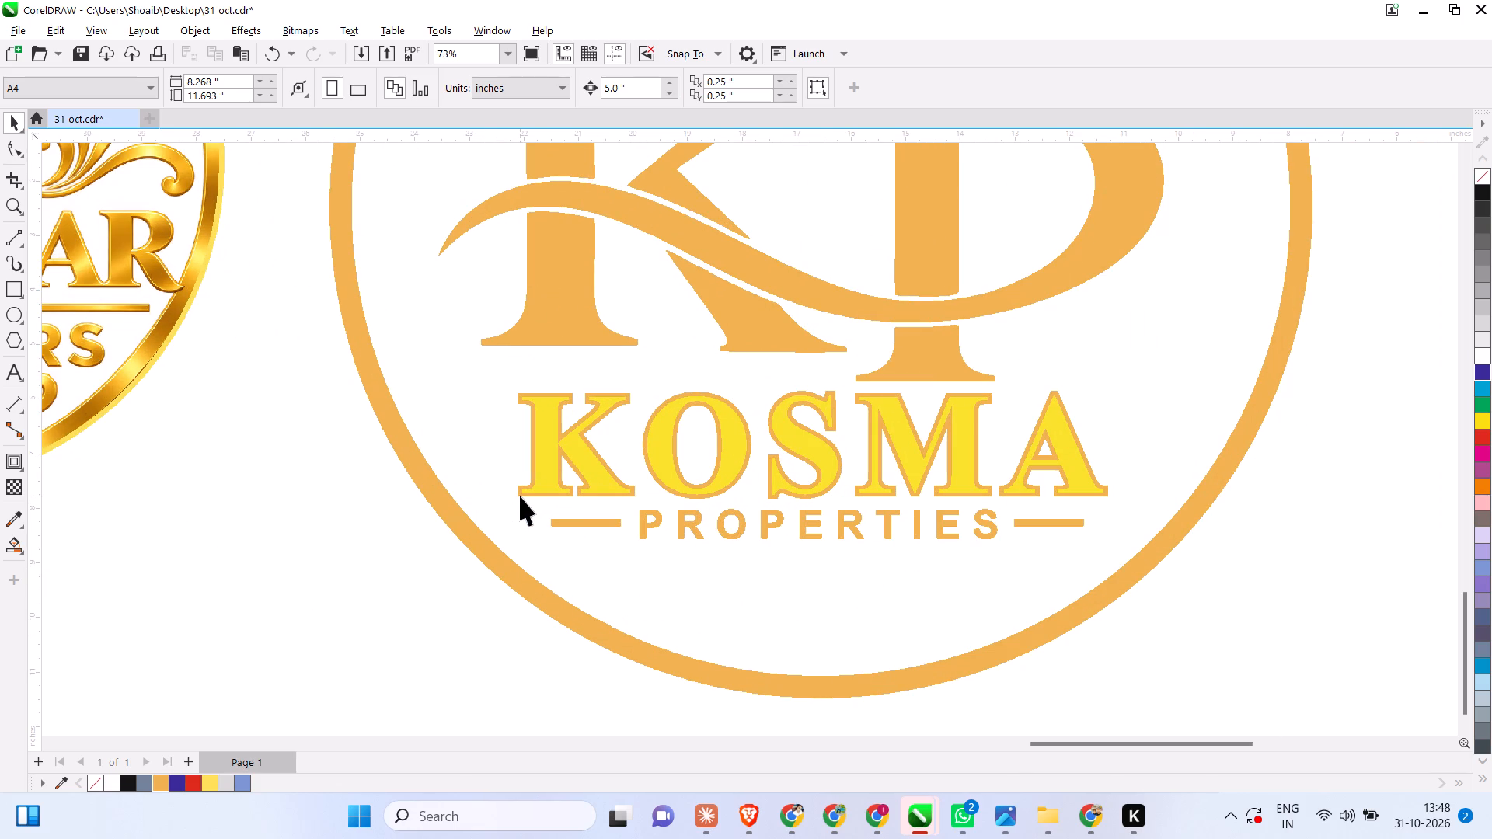
click(520, 496)
key(Down)
scroll(427, 458, down, 4)
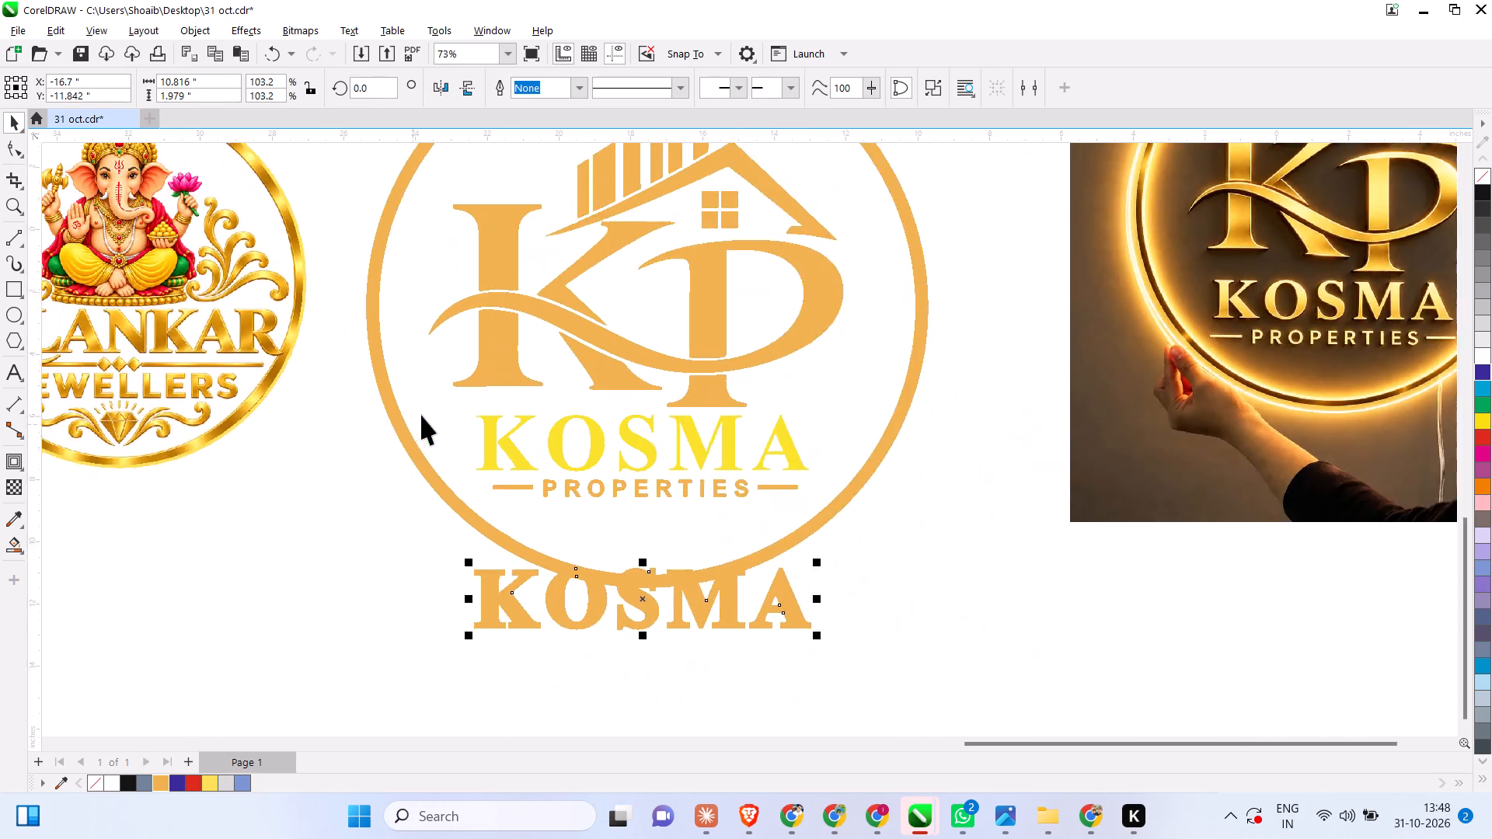
scroll(421, 415, down, 2)
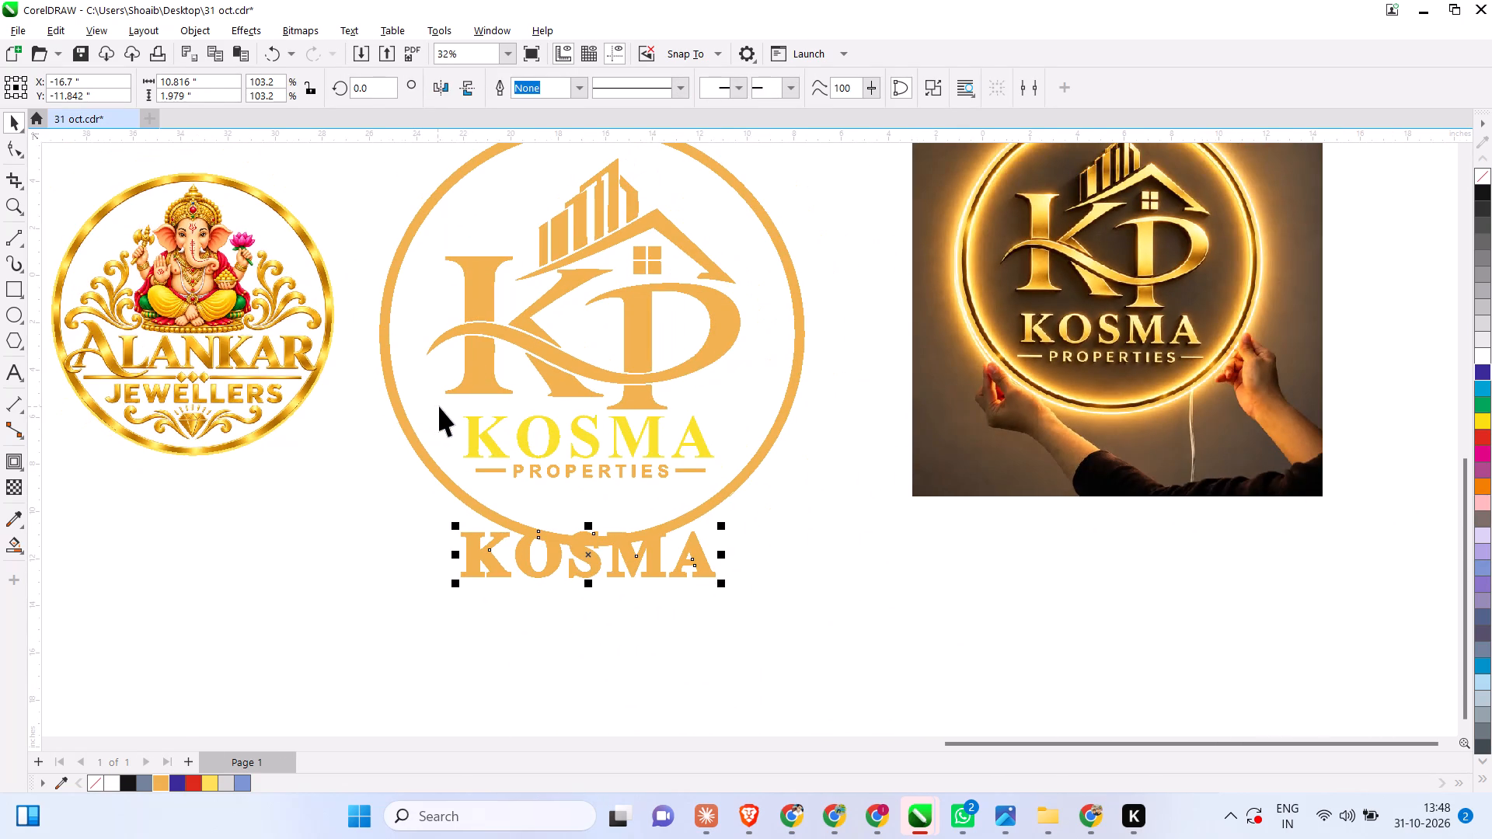
Fill the yellow inner KOSMA lettering with the same gold as the rest of the logo.
click(493, 440)
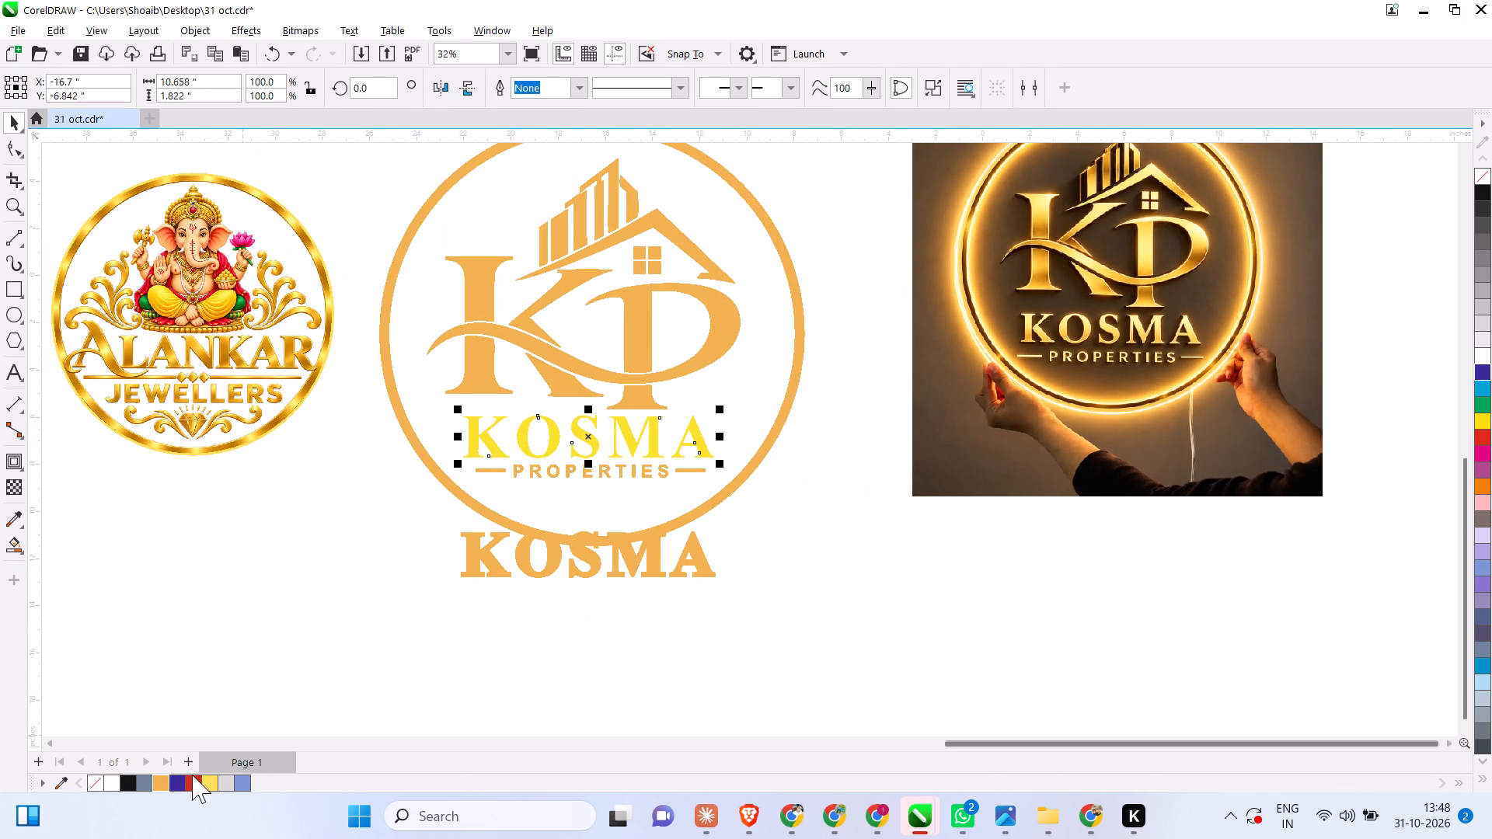
click(160, 782)
click(288, 632)
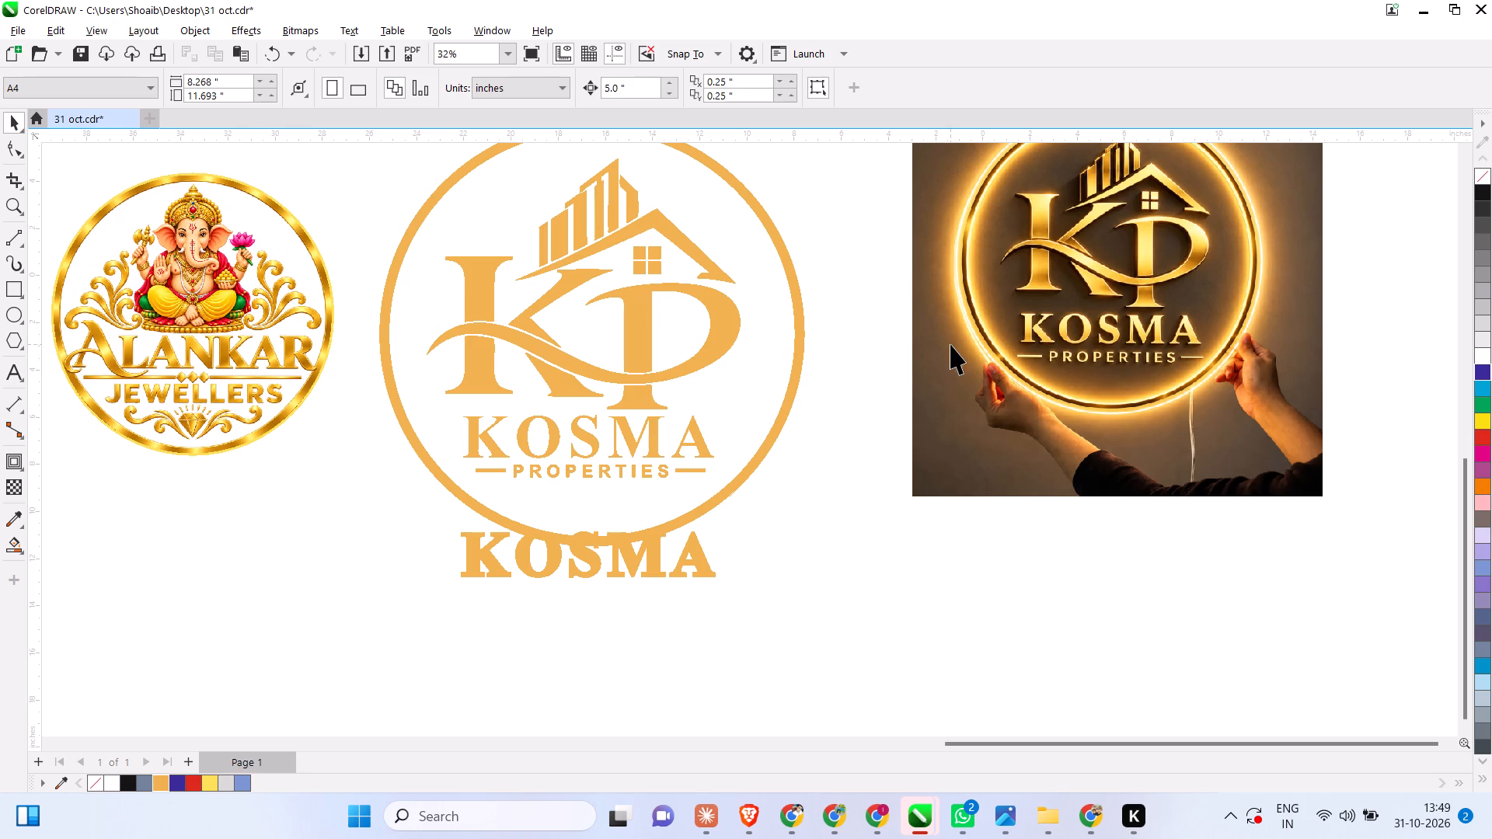
Compare the stroke thickness of the thinner KOSMA lettering with the lettering in the reference photo.
scroll(469, 420, up, 15)
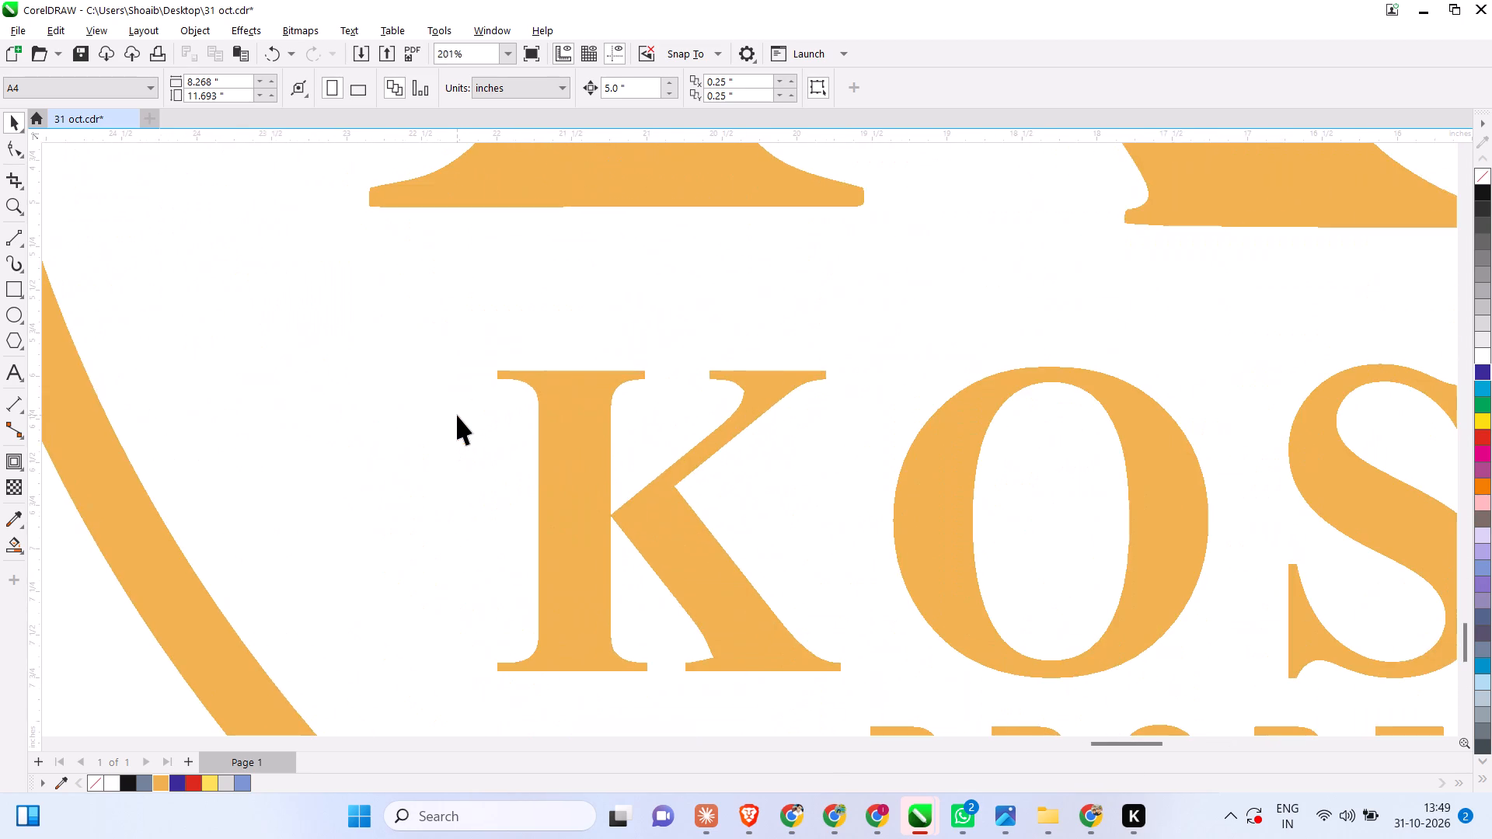
scroll(457, 416, down, 13)
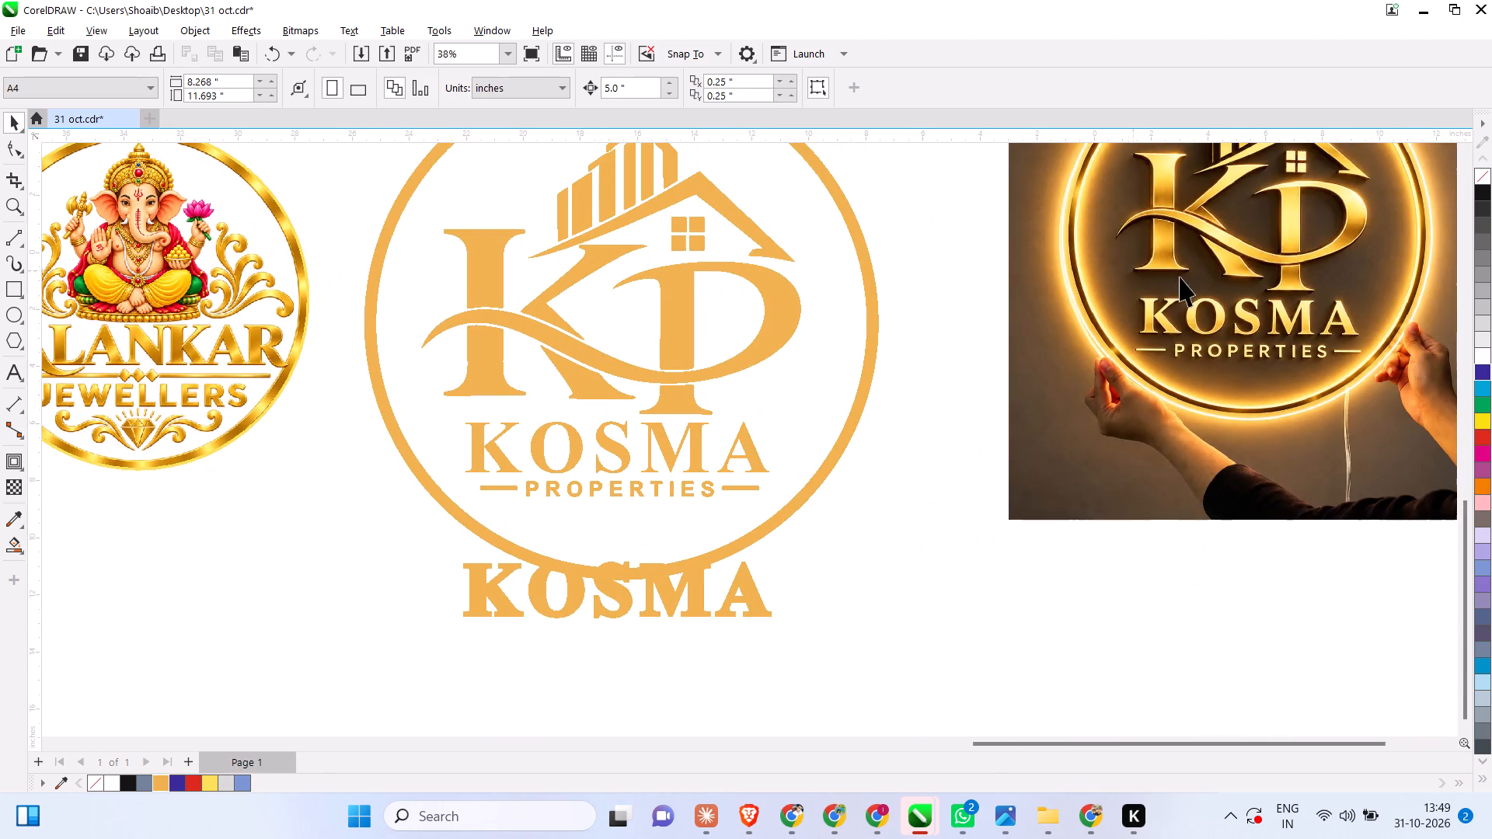
scroll(1186, 284, up, 6)
scroll(1117, 298, up, 8)
scroll(1098, 305, down, 5)
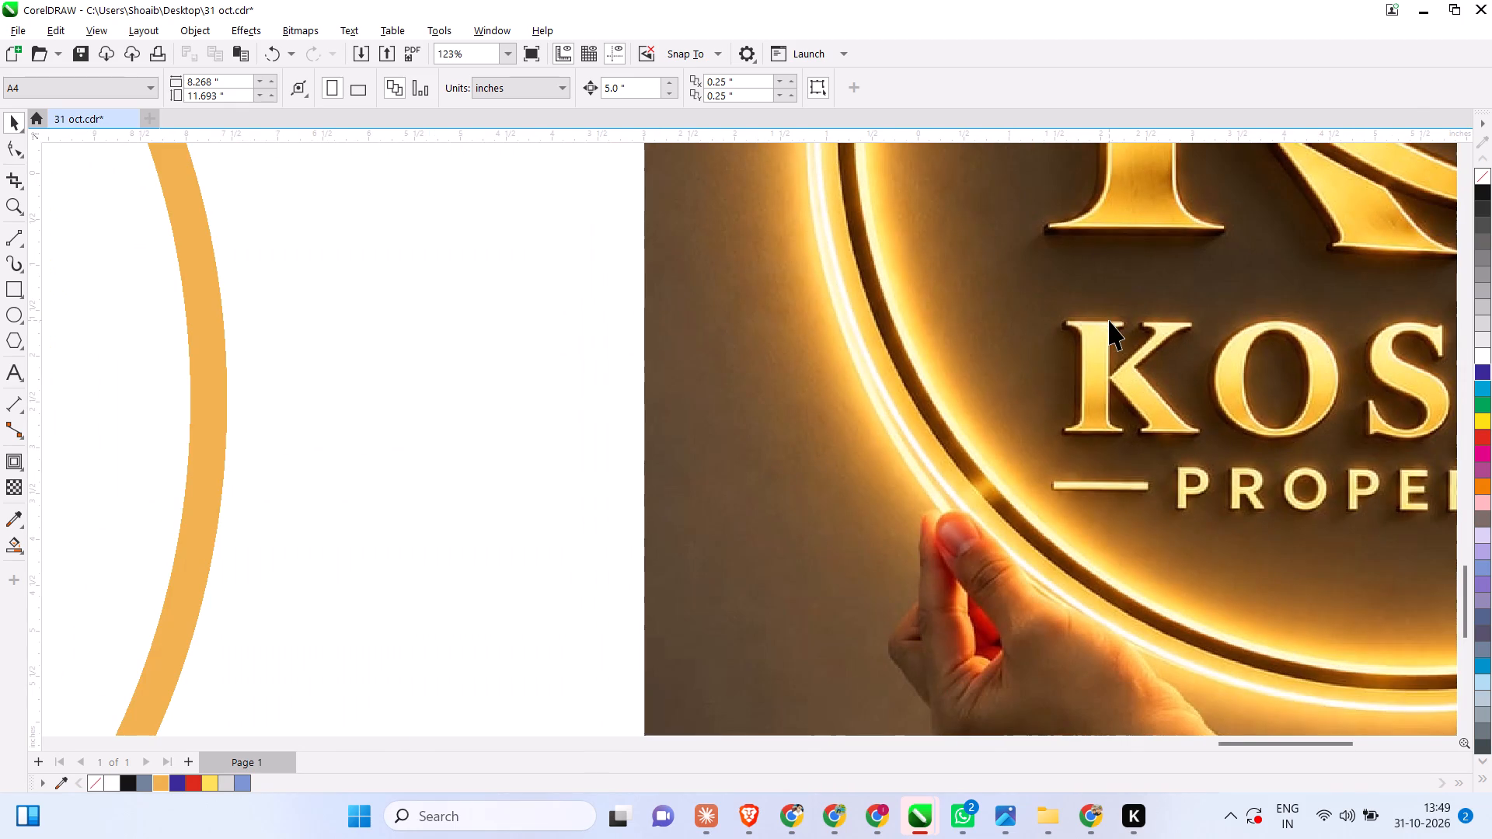
scroll(1109, 320, down, 13)
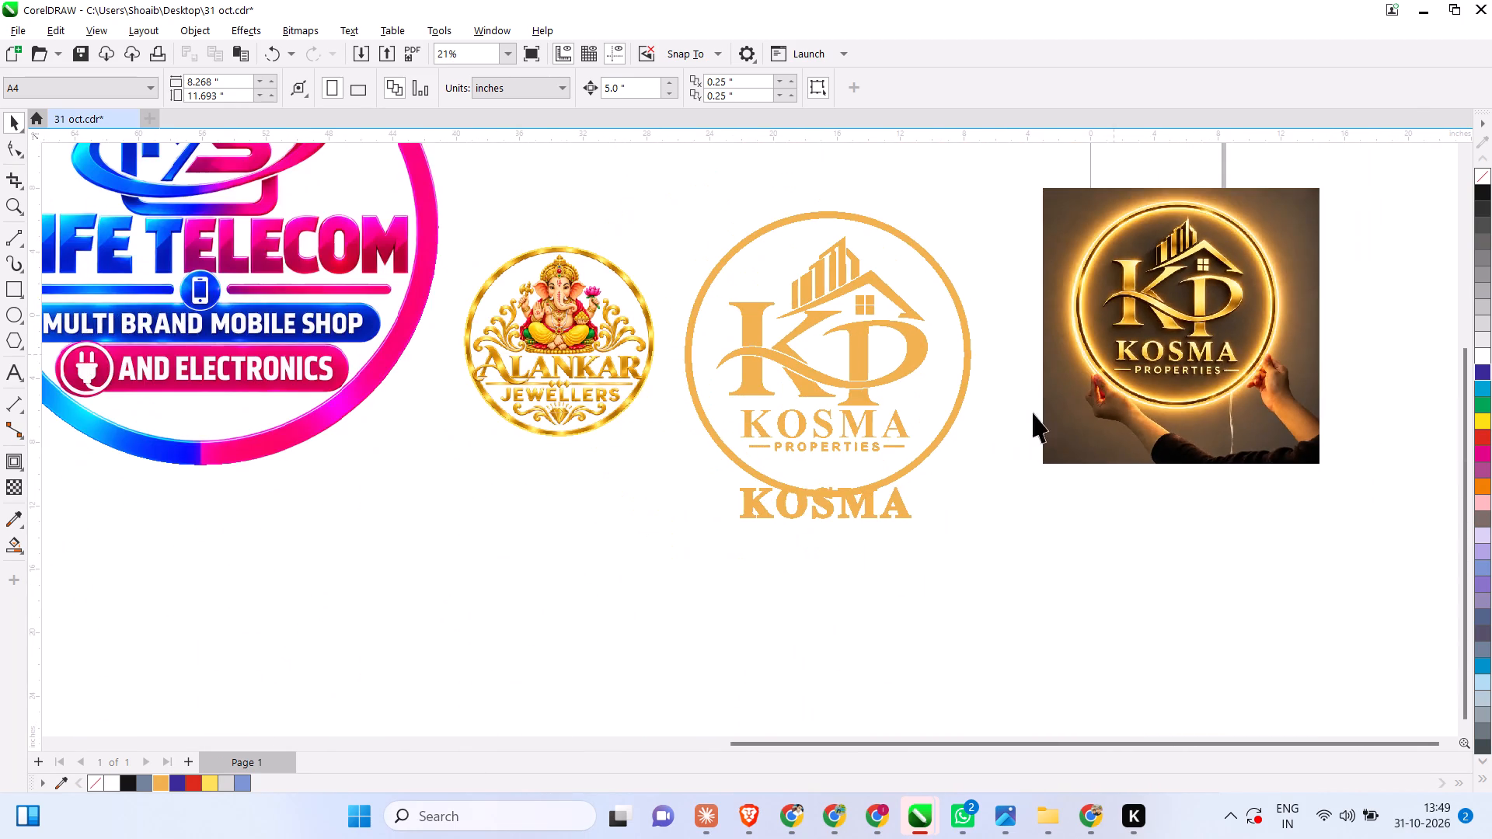
Move the thicker KOSMA lettering clear below the ring and delete it.
scroll(949, 444, up, 4)
drag(810, 551, 807, 599)
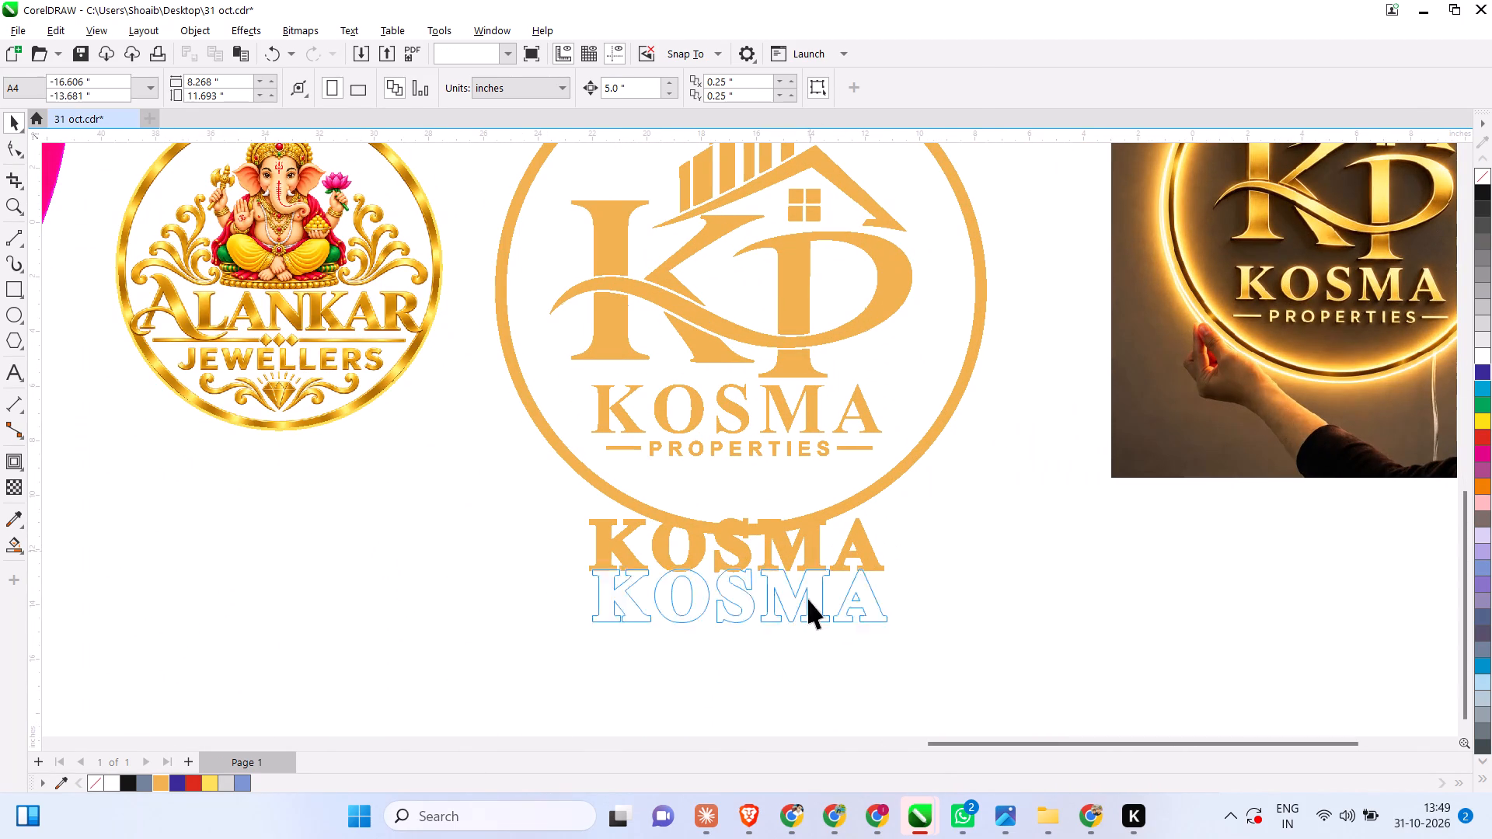
drag(946, 516, 511, 664)
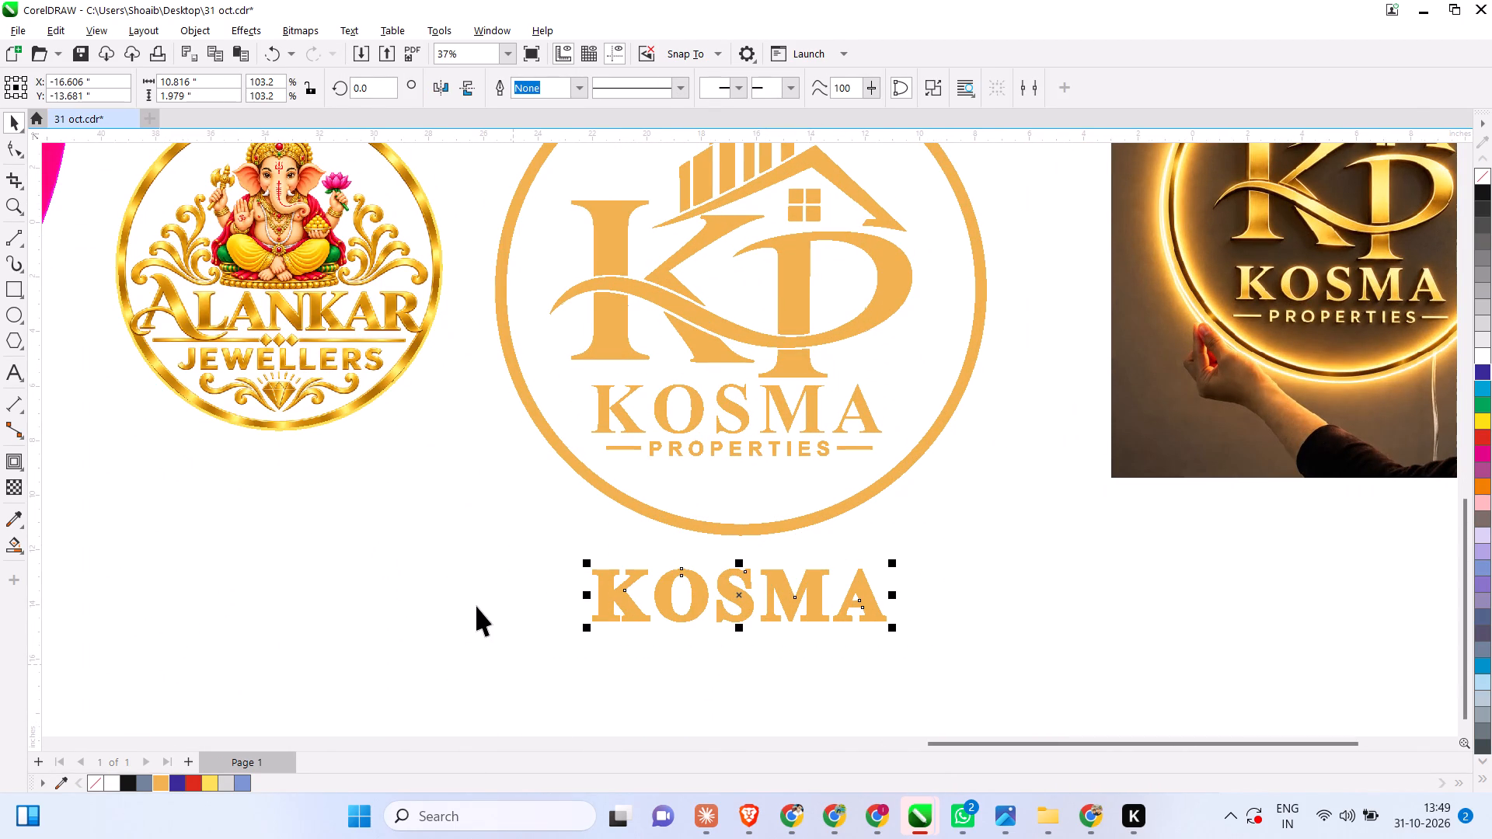
key(Delete)
Group the ring, the KP house emblem and the KOSMA PROPERTIES lettering into one object.
scroll(513, 599, down, 4)
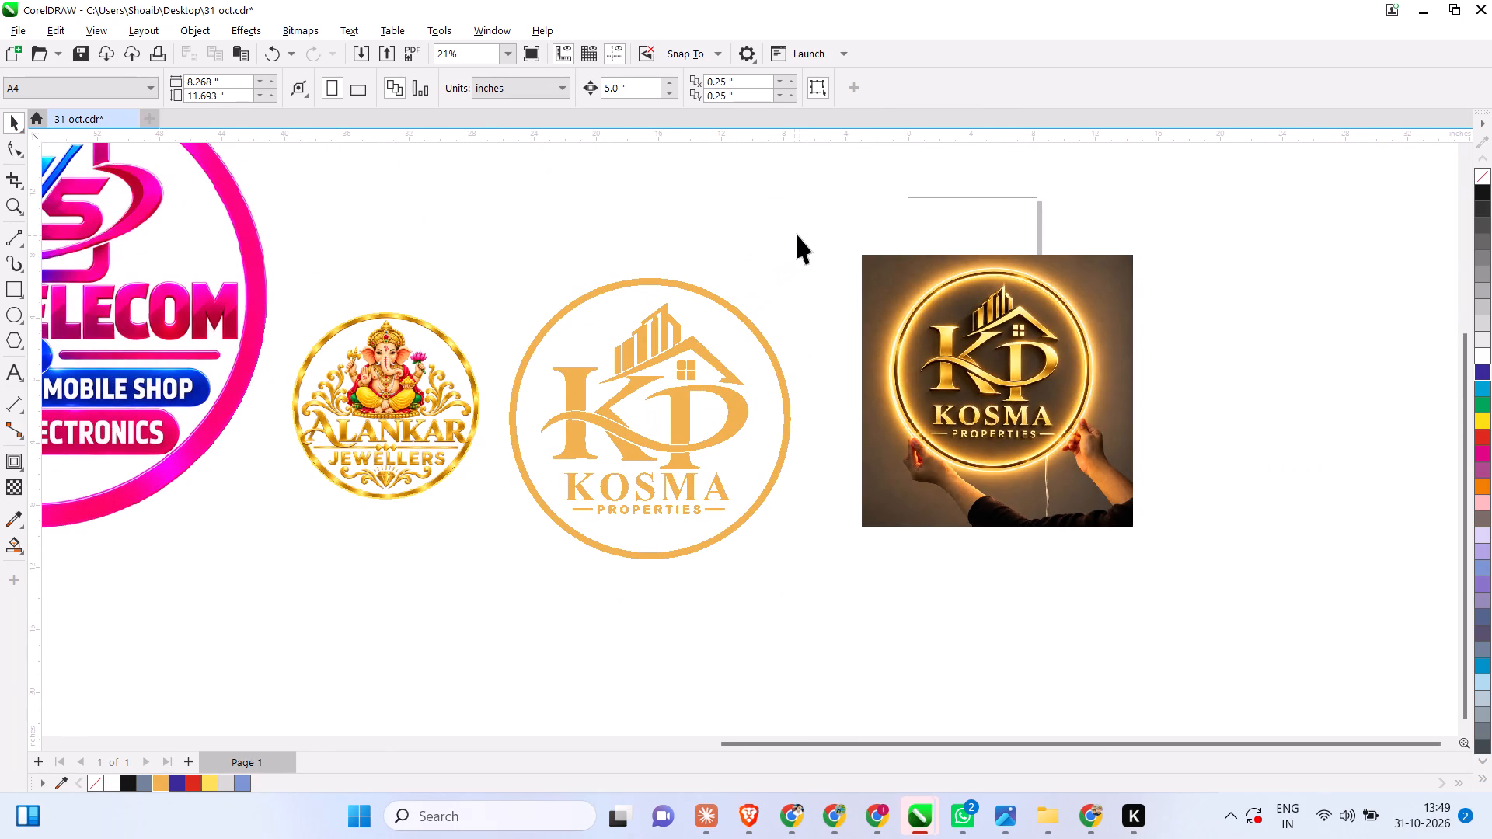
drag(799, 239, 498, 620)
scroll(660, 364, up, 5)
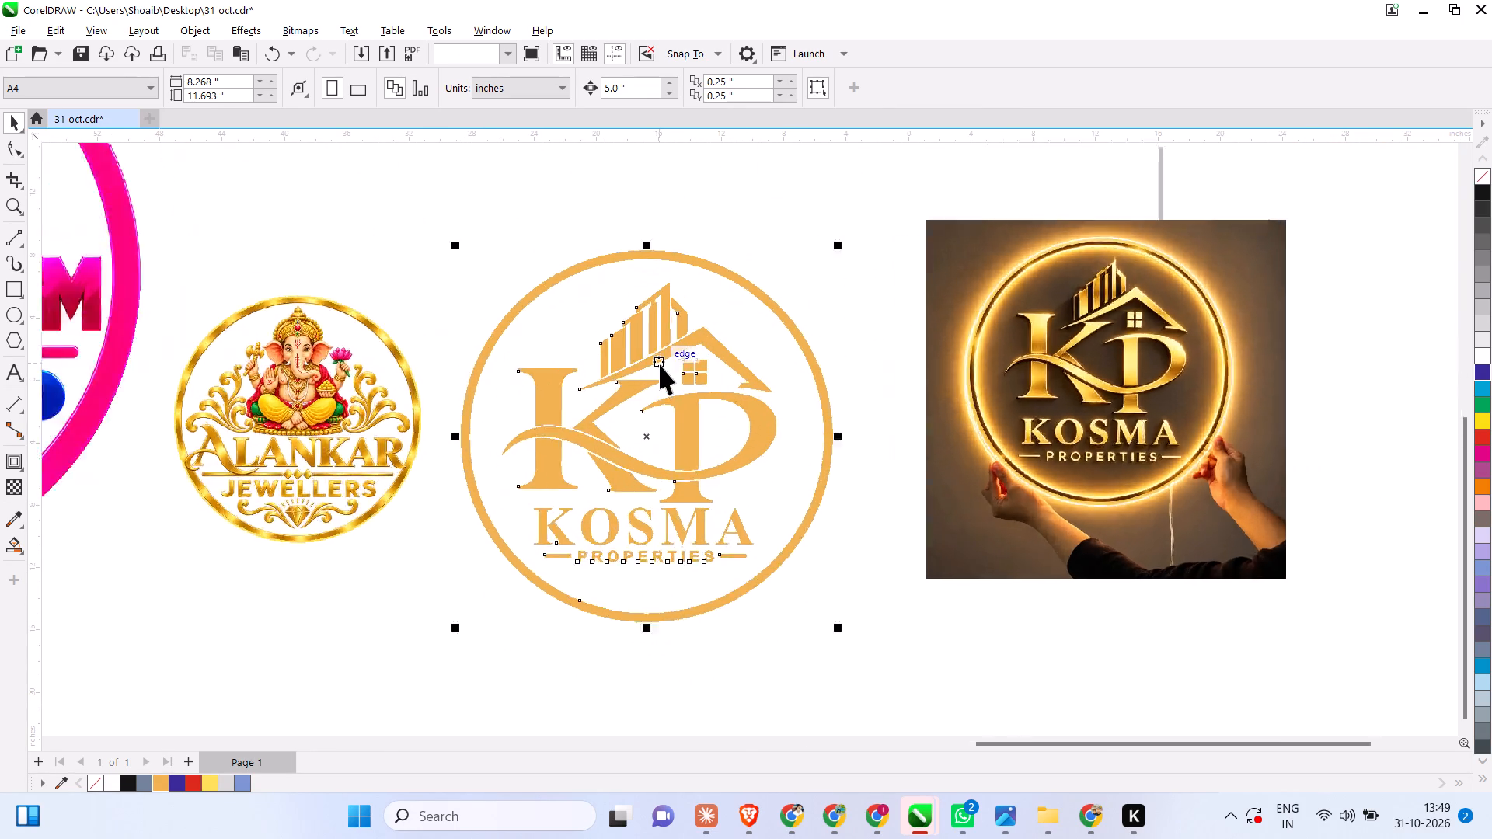
scroll(660, 364, up, 10)
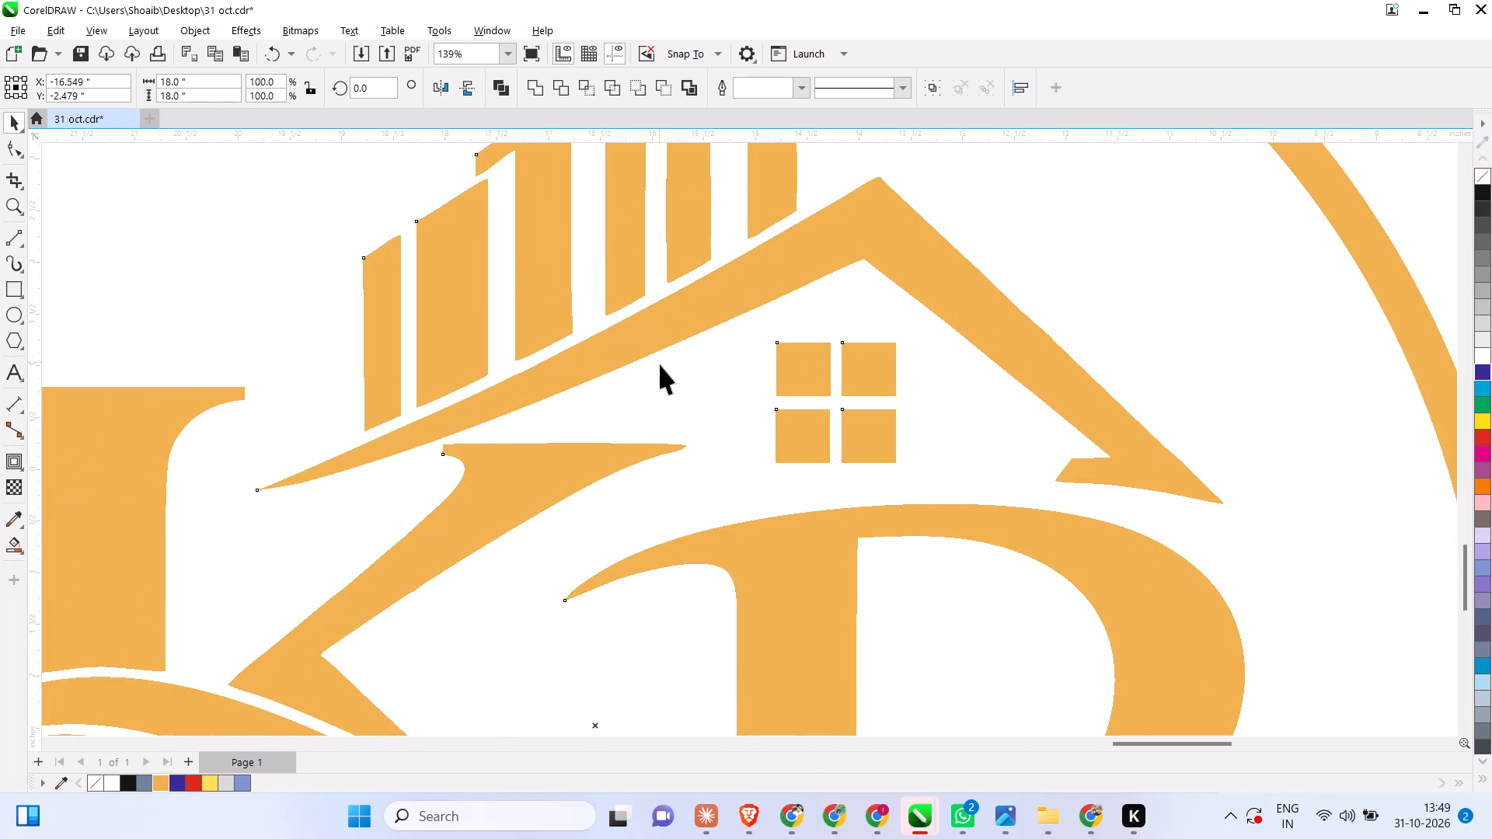
key(ctrl+g)
scroll(660, 364, down, 8)
click(992, 218)
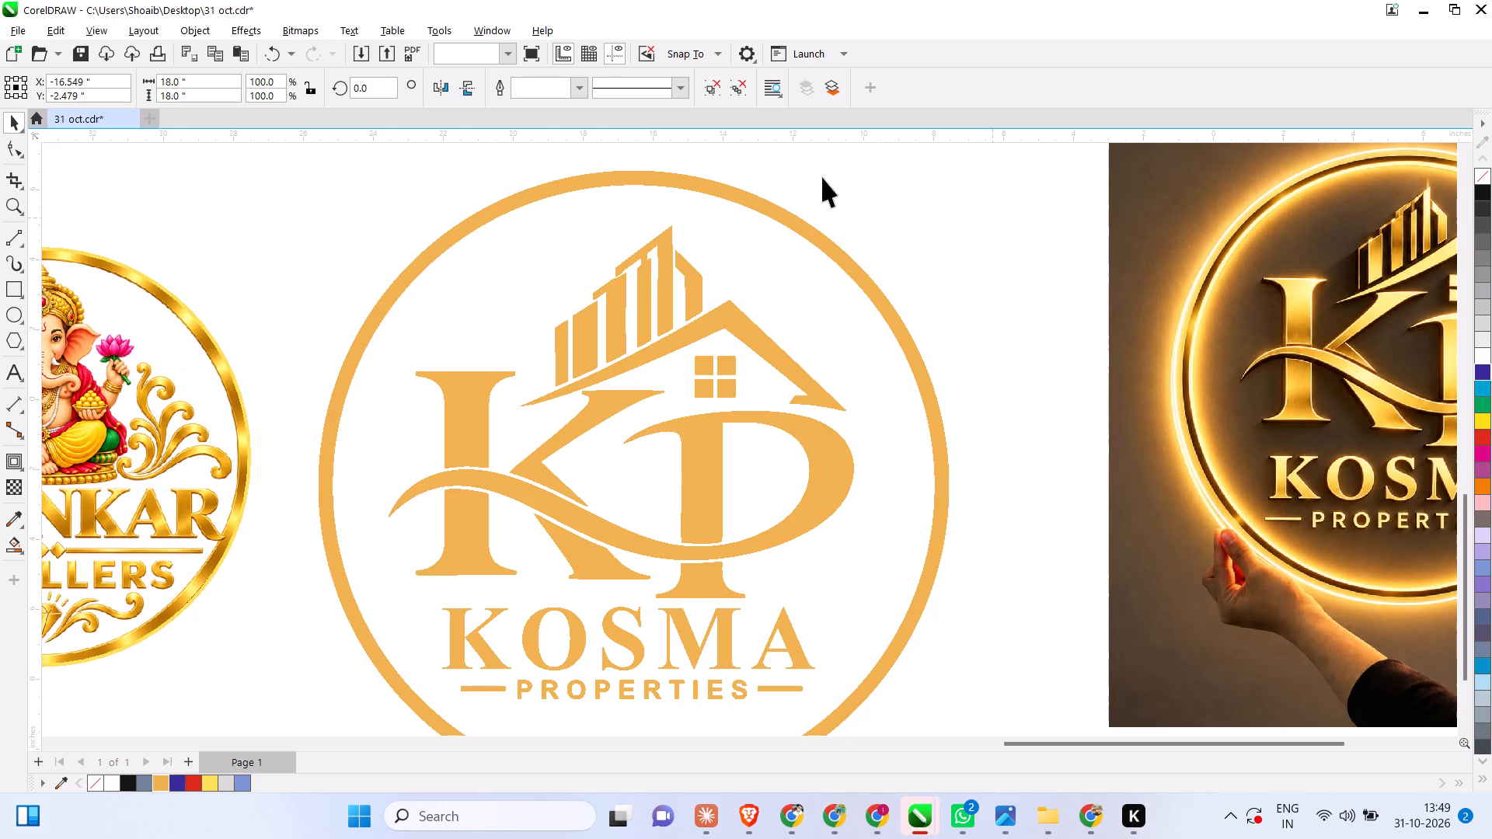
click(932, 265)
scroll(916, 275, down, 4)
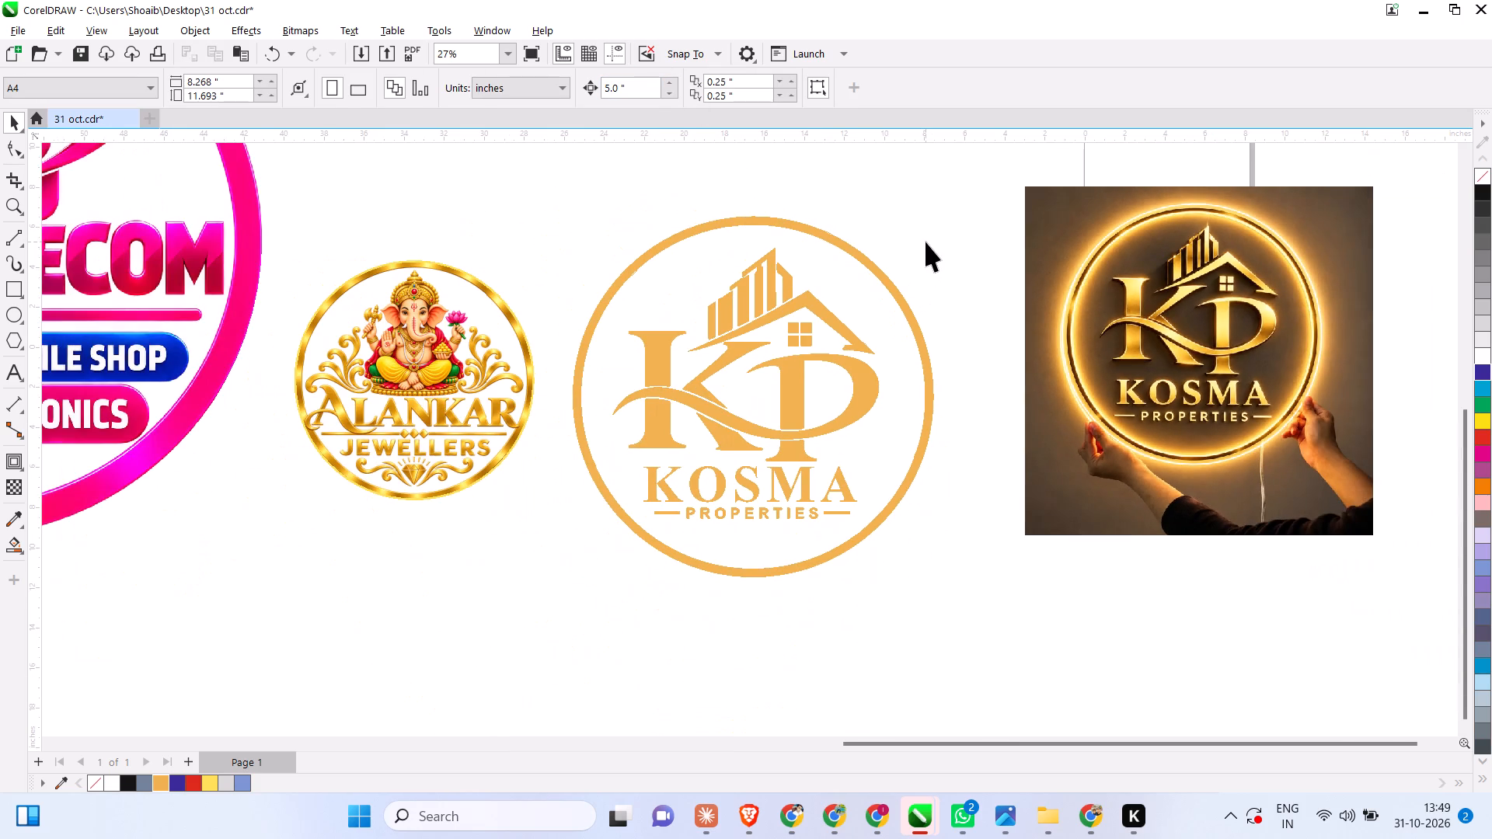